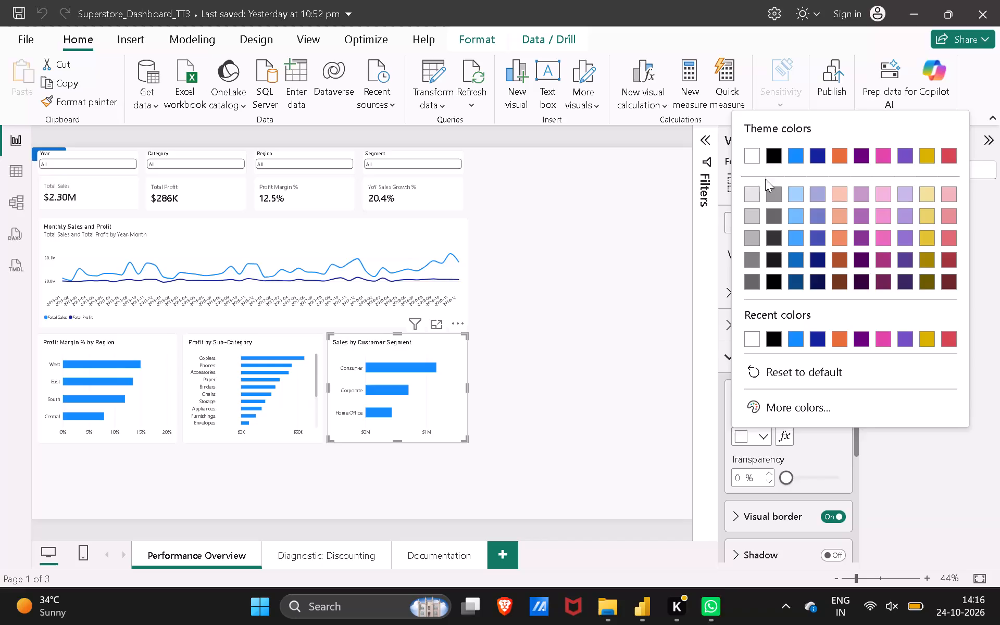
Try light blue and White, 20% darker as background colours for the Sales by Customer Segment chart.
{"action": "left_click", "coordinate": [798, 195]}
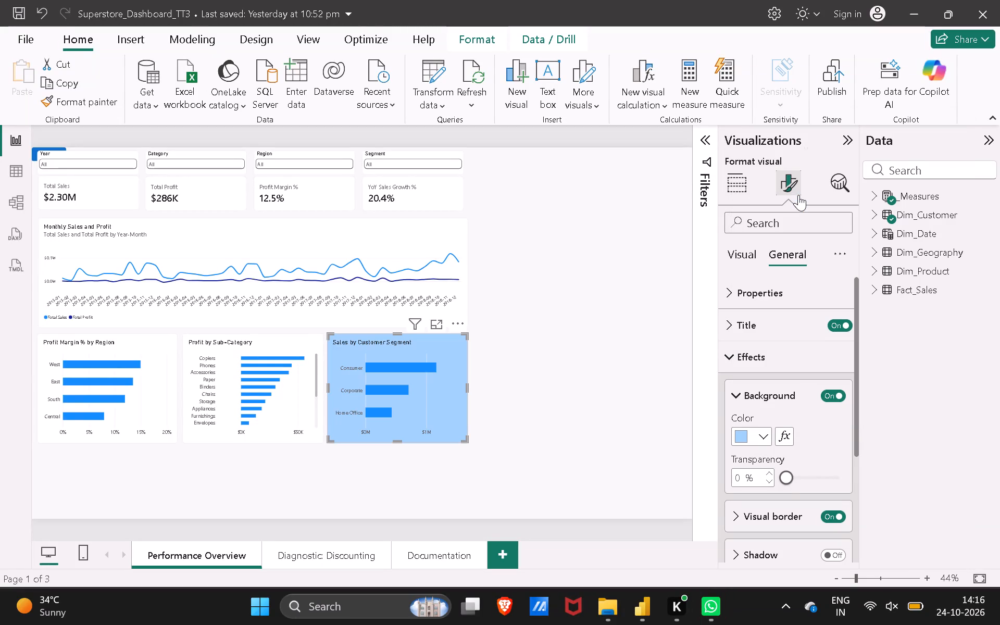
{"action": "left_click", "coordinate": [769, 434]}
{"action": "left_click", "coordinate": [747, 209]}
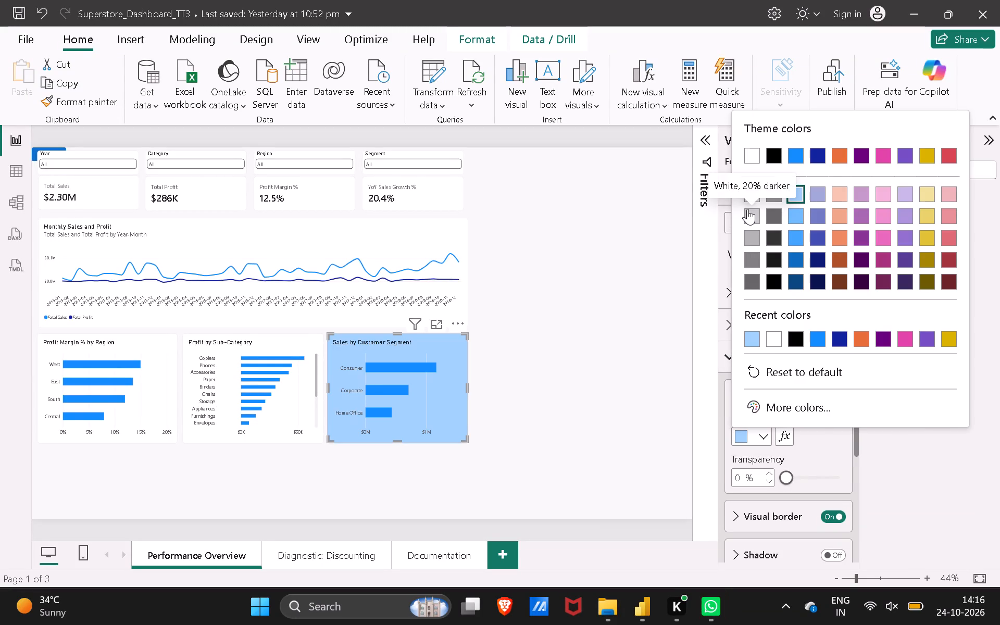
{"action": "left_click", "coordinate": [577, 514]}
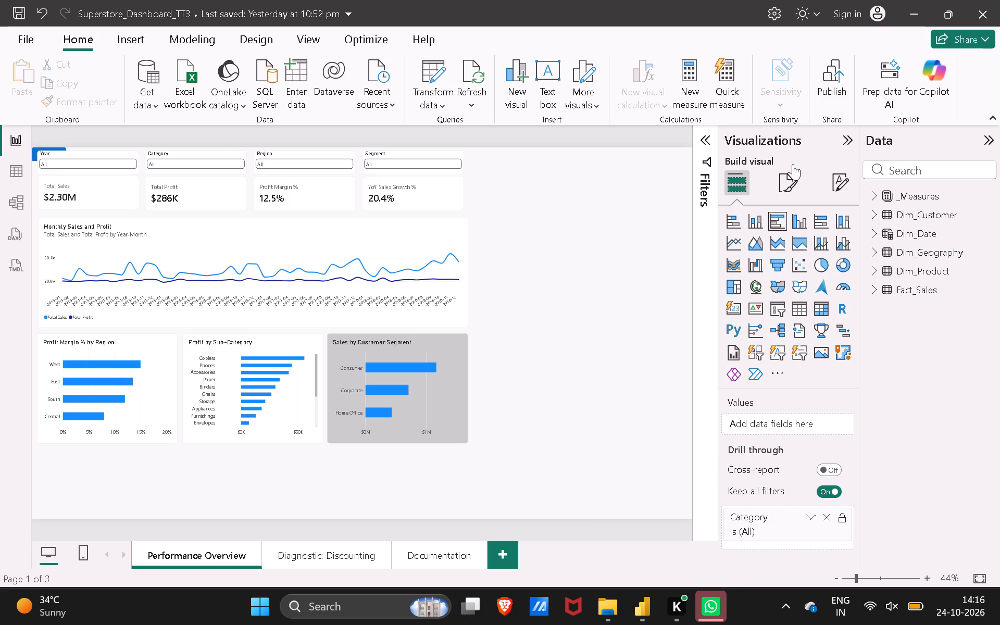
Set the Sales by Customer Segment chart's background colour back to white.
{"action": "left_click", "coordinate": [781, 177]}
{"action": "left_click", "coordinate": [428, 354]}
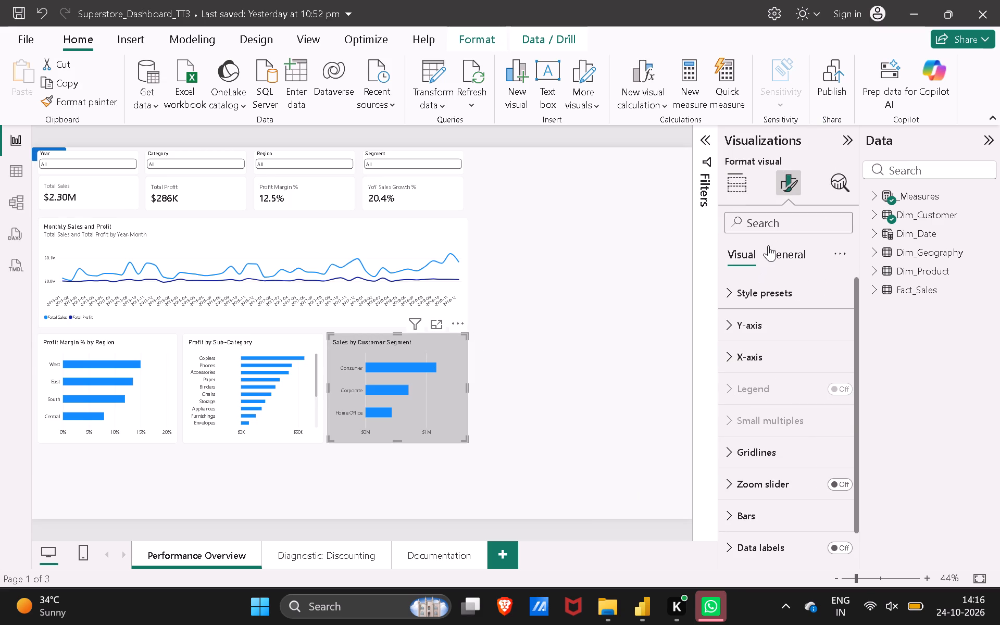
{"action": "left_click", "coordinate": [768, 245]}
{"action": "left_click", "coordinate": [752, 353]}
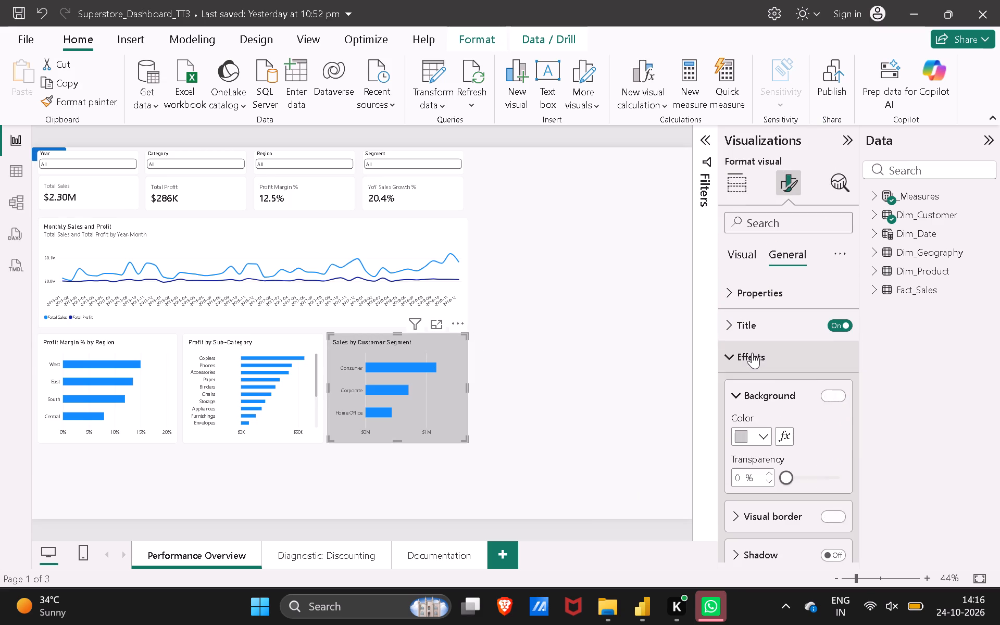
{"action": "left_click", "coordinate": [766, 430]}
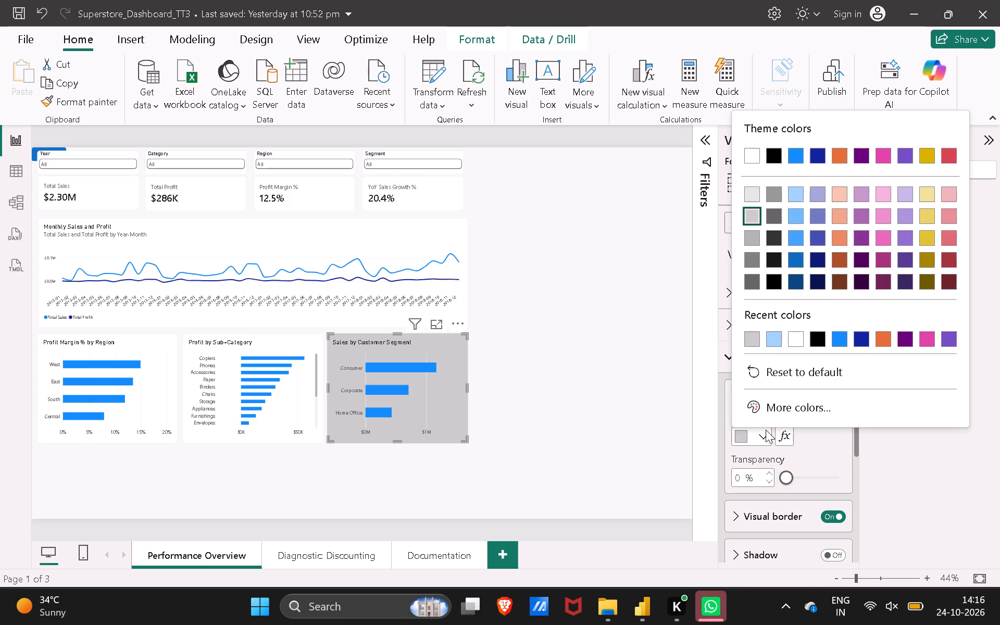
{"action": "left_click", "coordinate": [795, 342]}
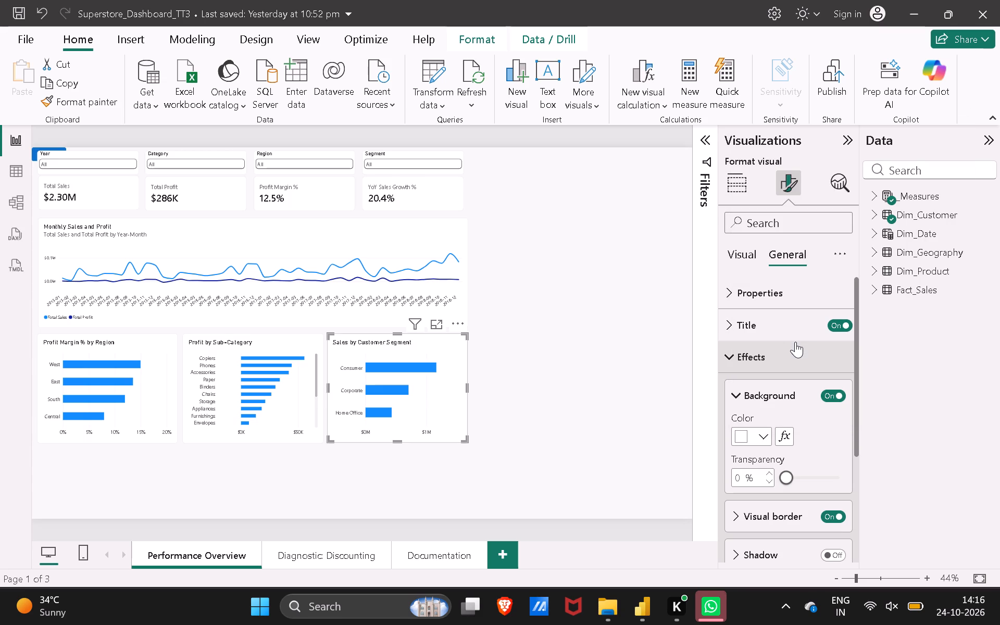
Give the Sales by Customer Segment chart a custom pale yellow background, about #FAFBE4.
{"action": "left_click", "coordinate": [762, 434]}
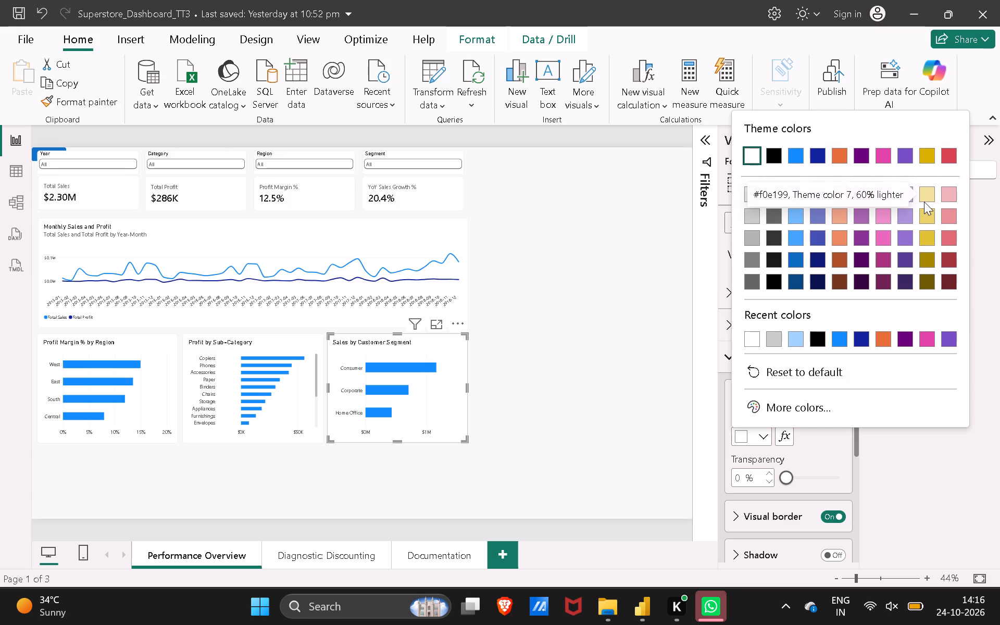
{"action": "scroll", "coordinate": [863, 315], "scroll_direction": "down", "scroll_amount": 1}
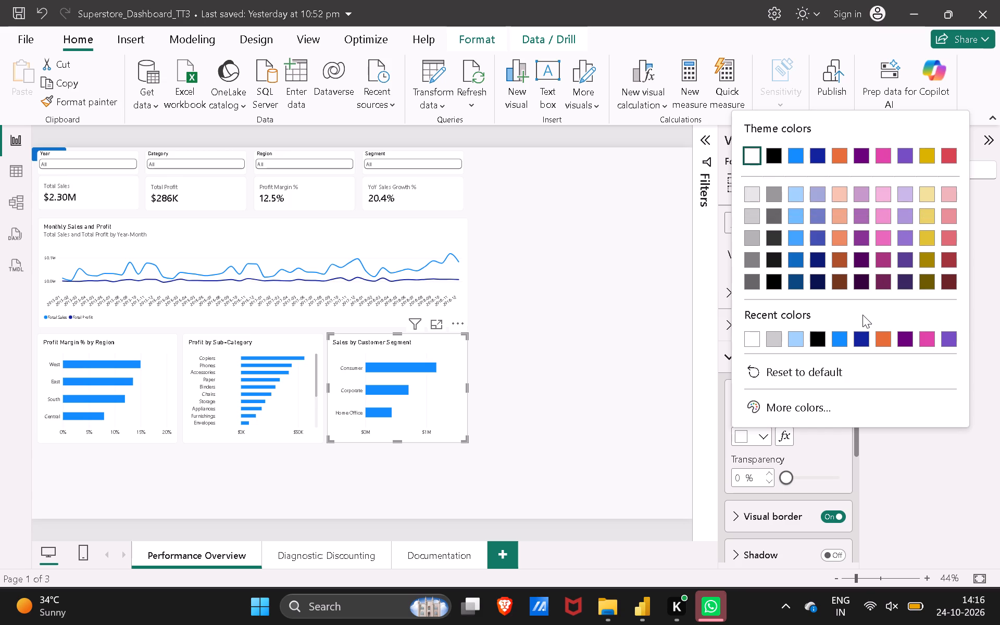
{"action": "scroll", "coordinate": [863, 315], "scroll_direction": "down", "scroll_amount": 1}
{"action": "left_click", "coordinate": [779, 412]}
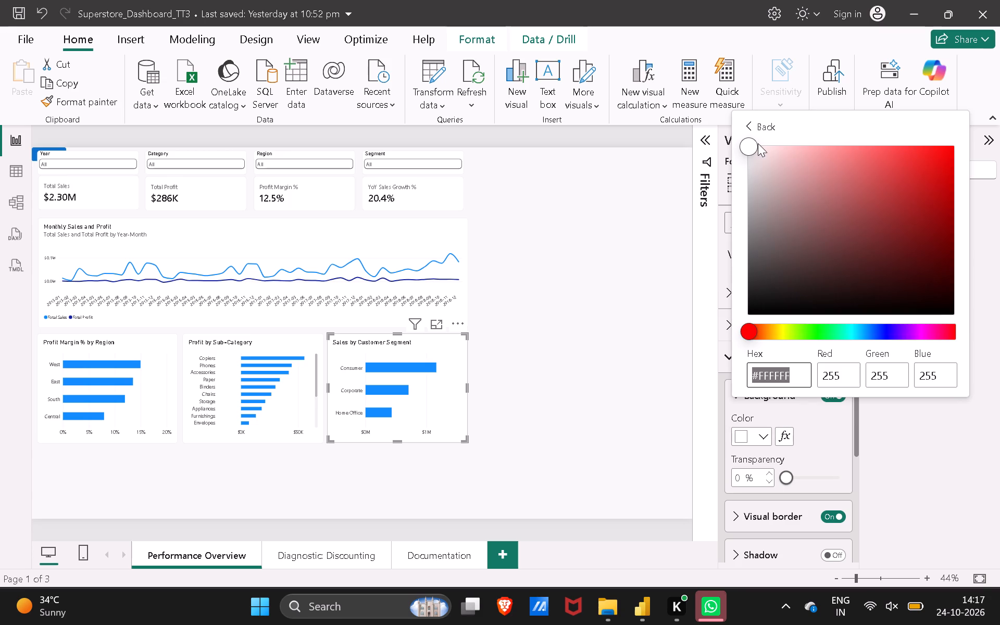
{"action": "left_click", "coordinate": [775, 146]}
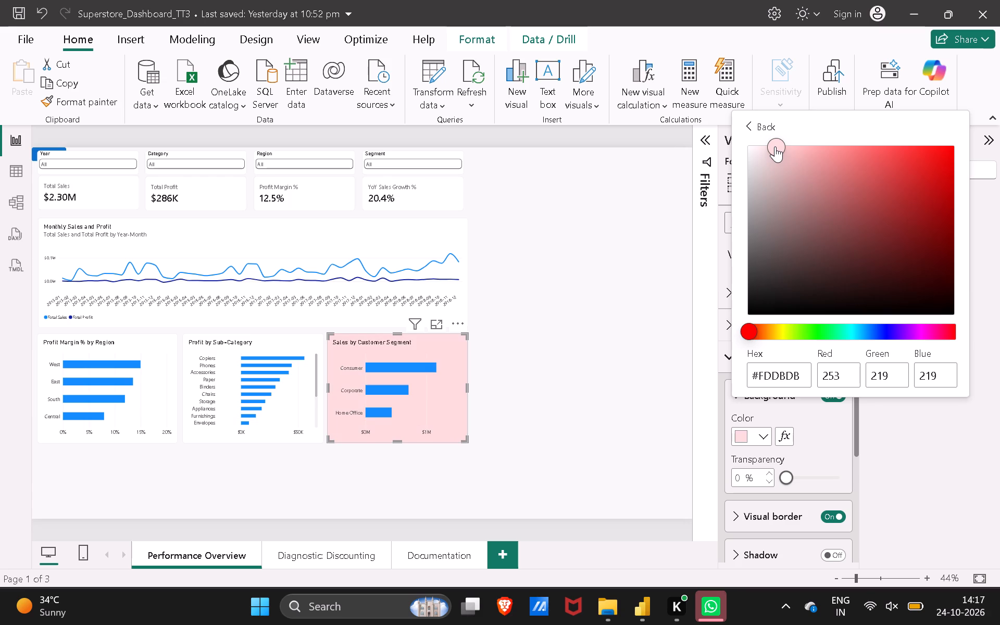
{"action": "left_click", "coordinate": [771, 322]}
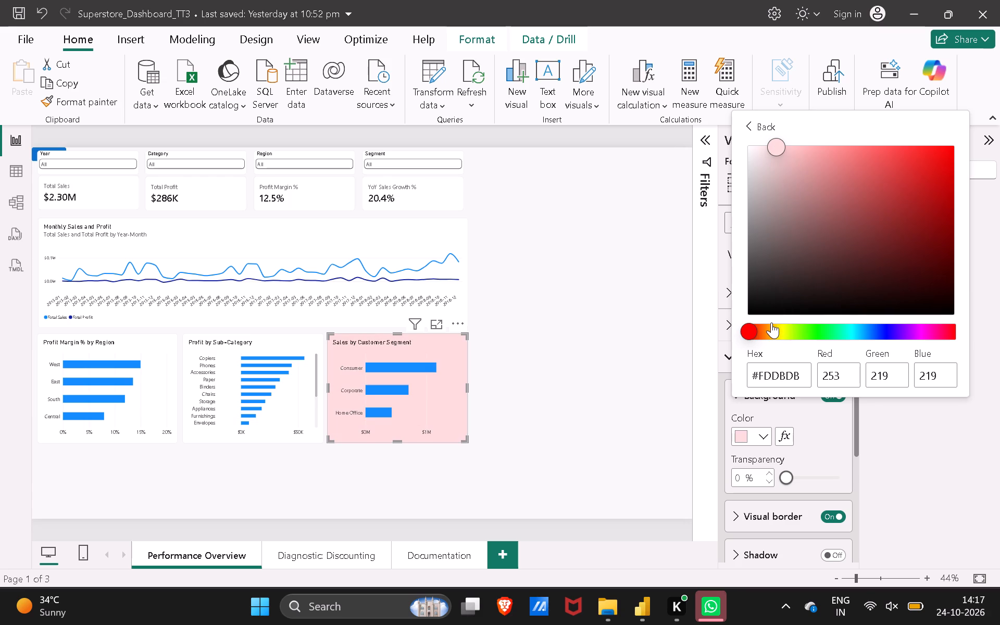
{"action": "left_click", "coordinate": [771, 322]}
{"action": "left_click", "coordinate": [771, 322]}
{"action": "double_click", "coordinate": [776, 333]}
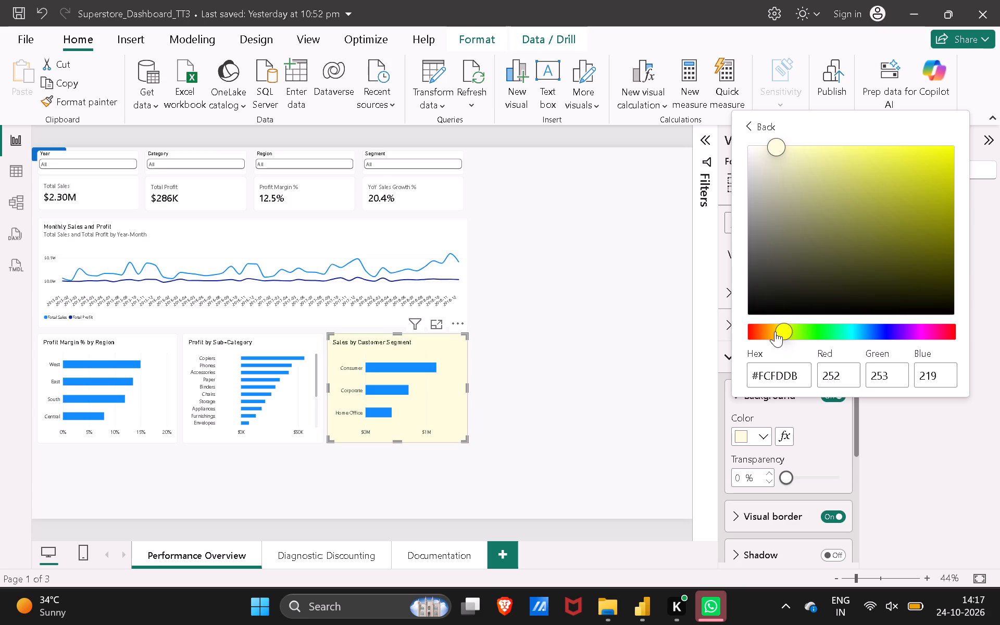
{"action": "left_click", "coordinate": [767, 148]}
{"action": "left_click", "coordinate": [723, 363]}
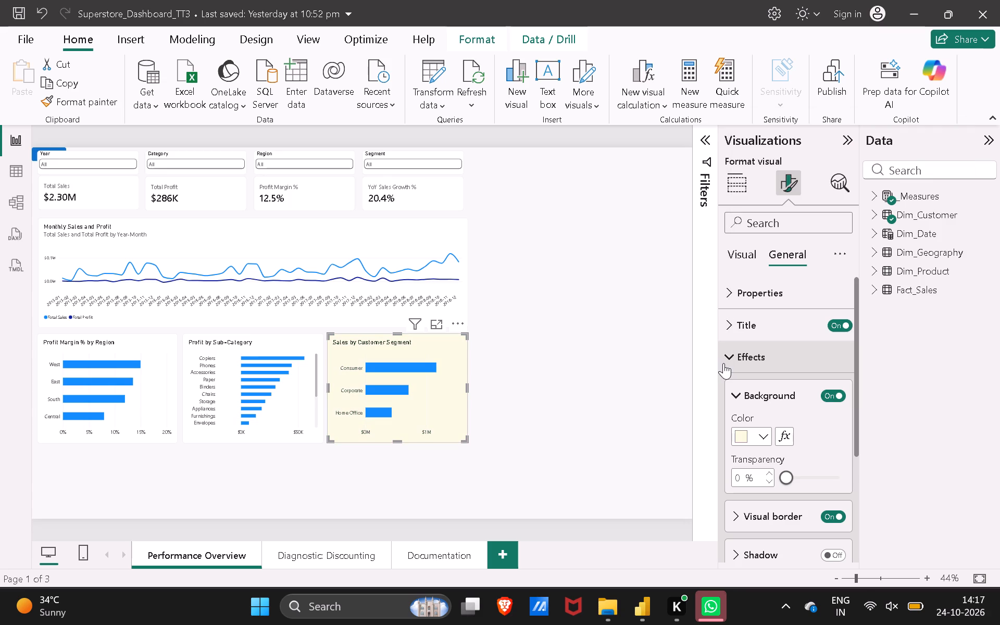
{"action": "left_click", "coordinate": [656, 381]}
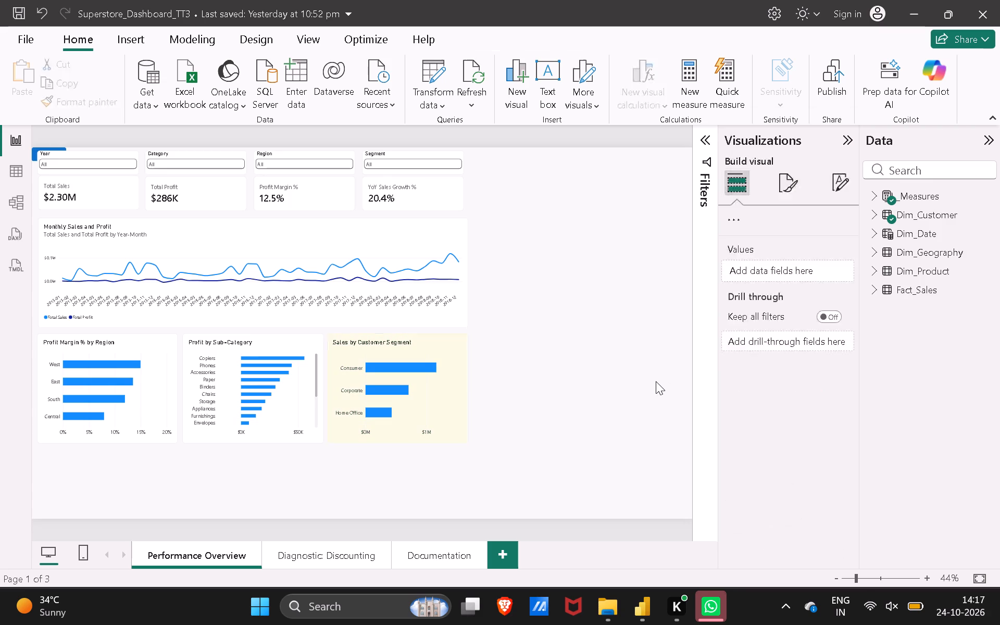
Set the Profit by Sub-Category chart's background to the recently used pale yellow.
{"action": "left_click", "coordinate": [296, 408]}
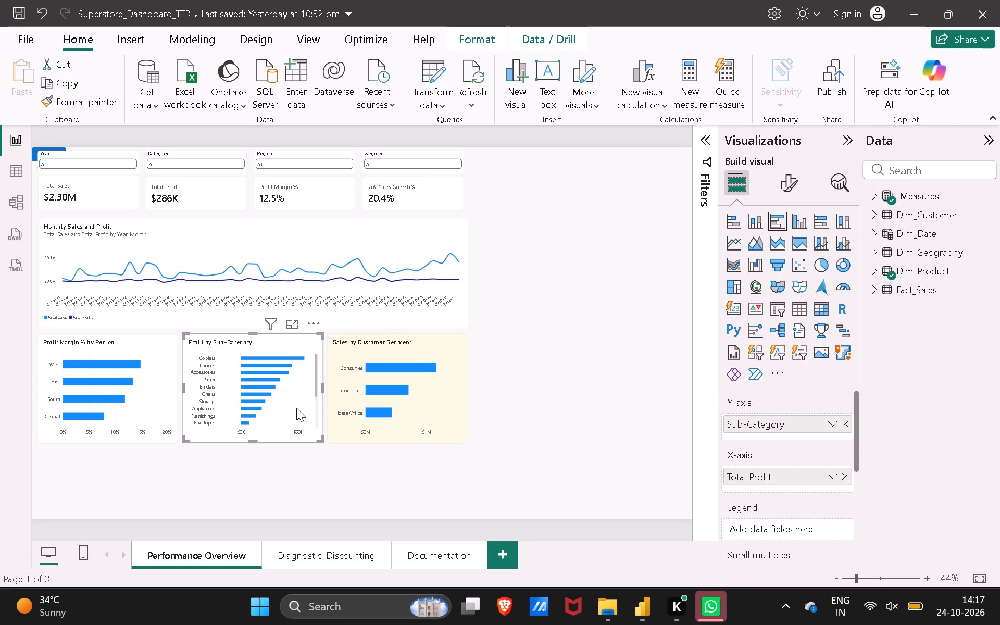
{"action": "left_click", "coordinate": [783, 179]}
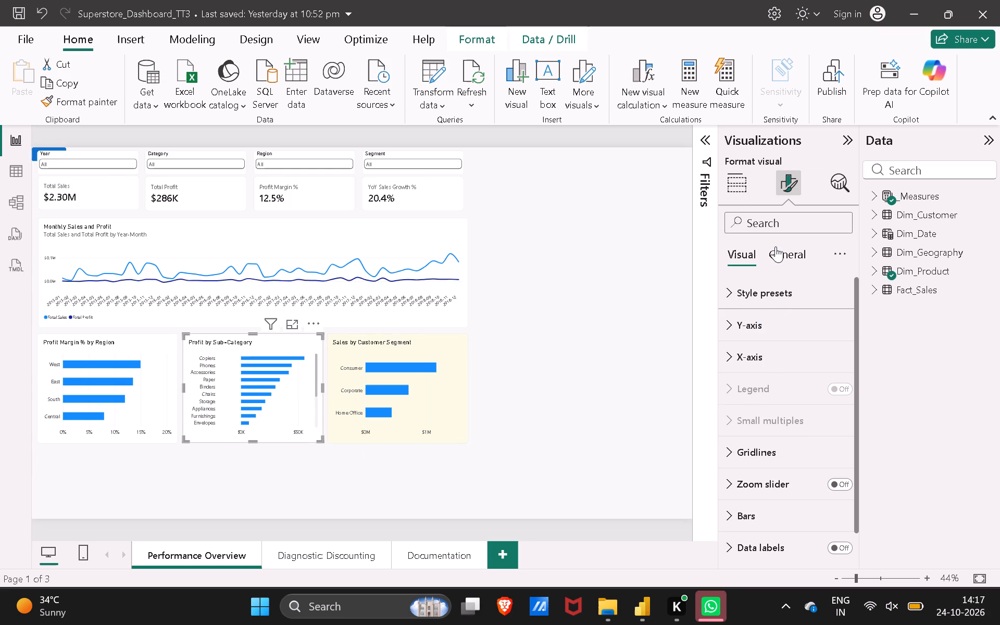
{"action": "left_click", "coordinate": [776, 246]}
{"action": "left_click", "coordinate": [755, 355]}
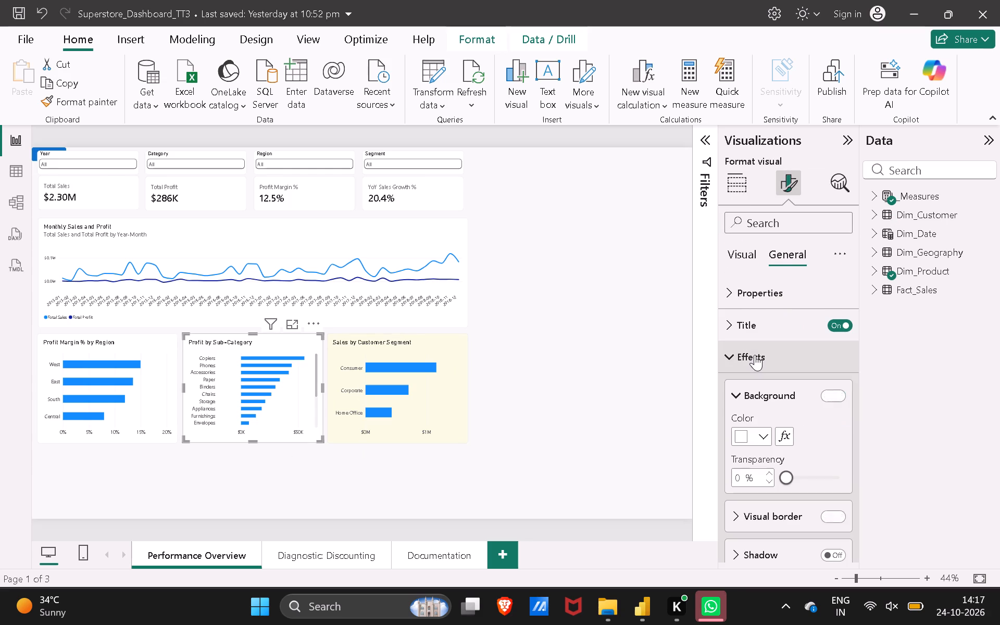
{"action": "left_click", "coordinate": [765, 430]}
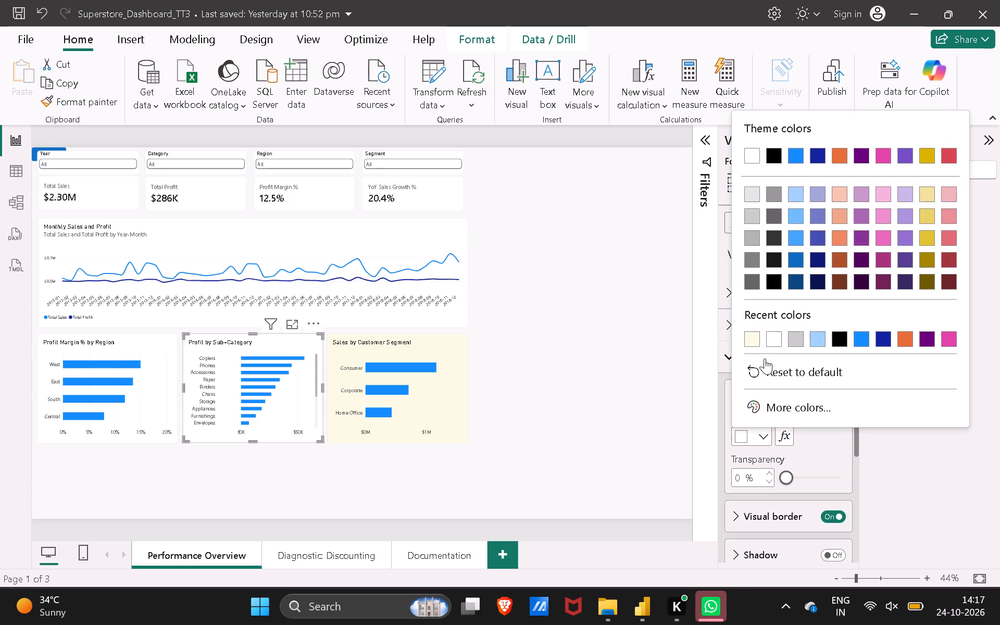
{"action": "left_click", "coordinate": [755, 337]}
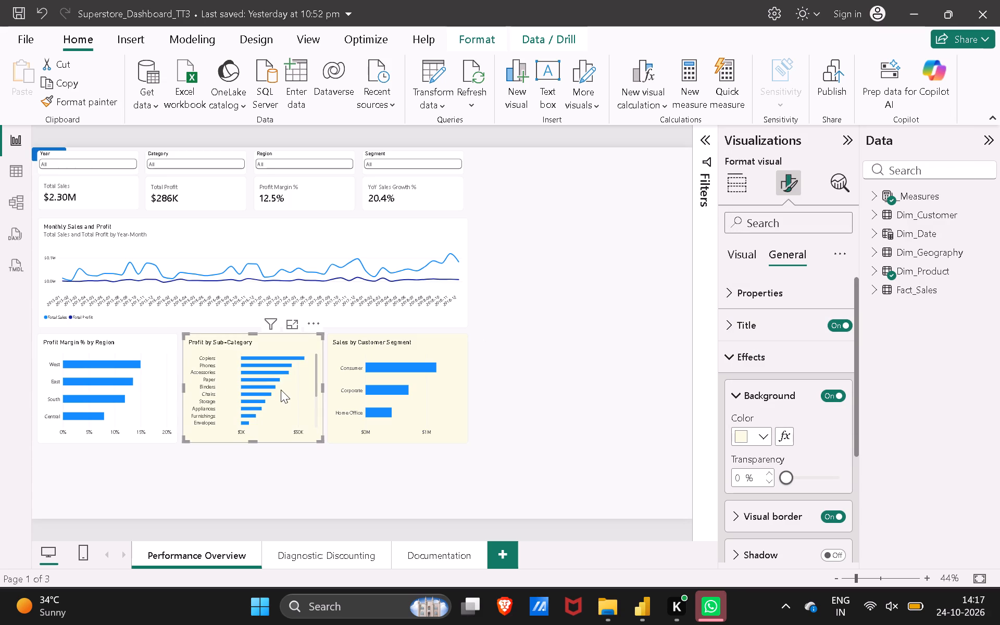
Set the Profit Margin % by Region chart's background to the same recent pale yellow.
{"action": "left_click", "coordinate": [143, 371]}
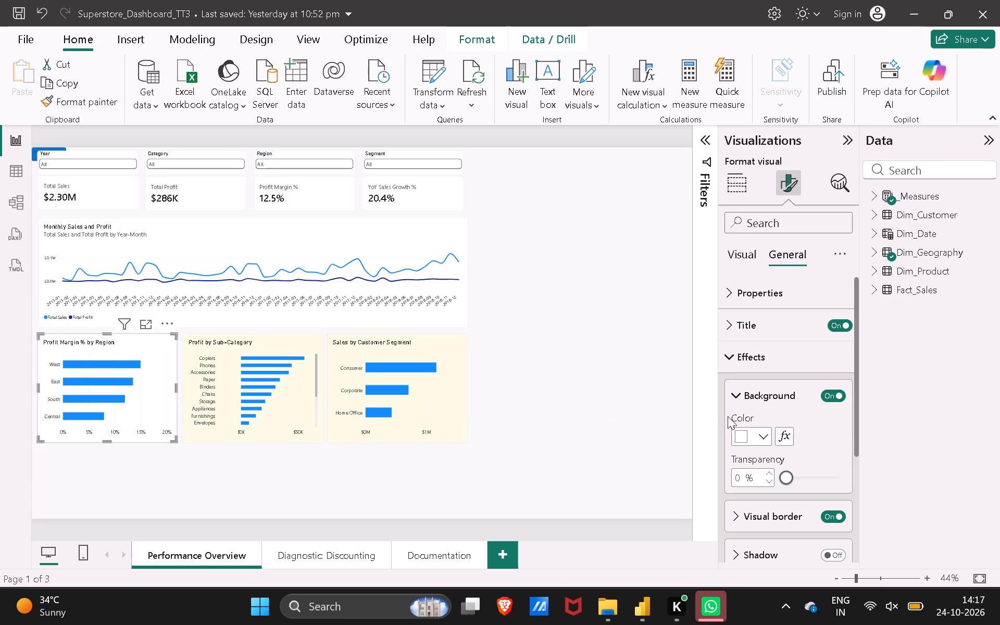
{"action": "left_click", "coordinate": [756, 430]}
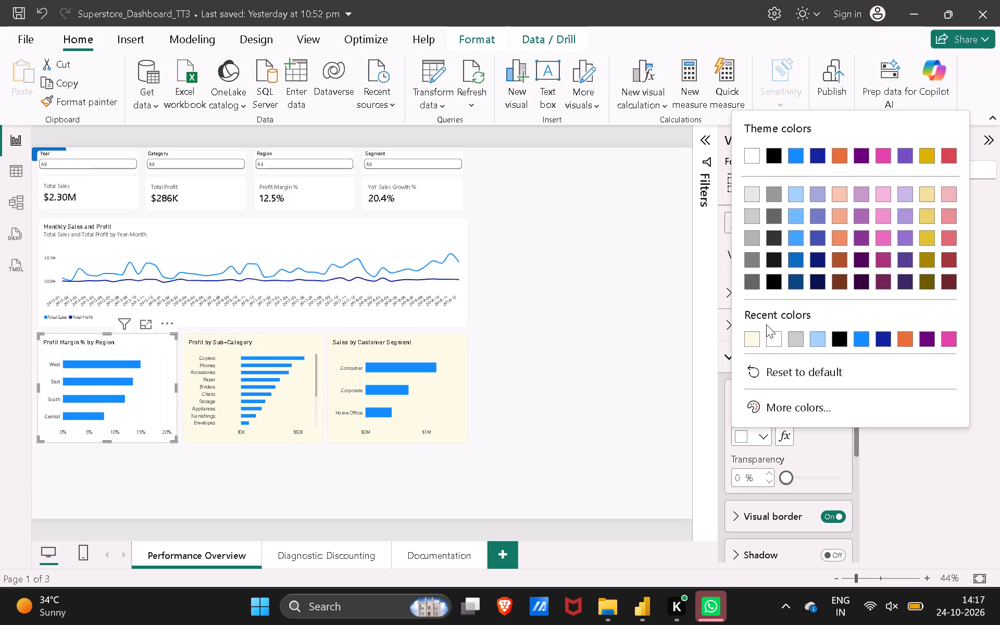
{"action": "left_click", "coordinate": [754, 332]}
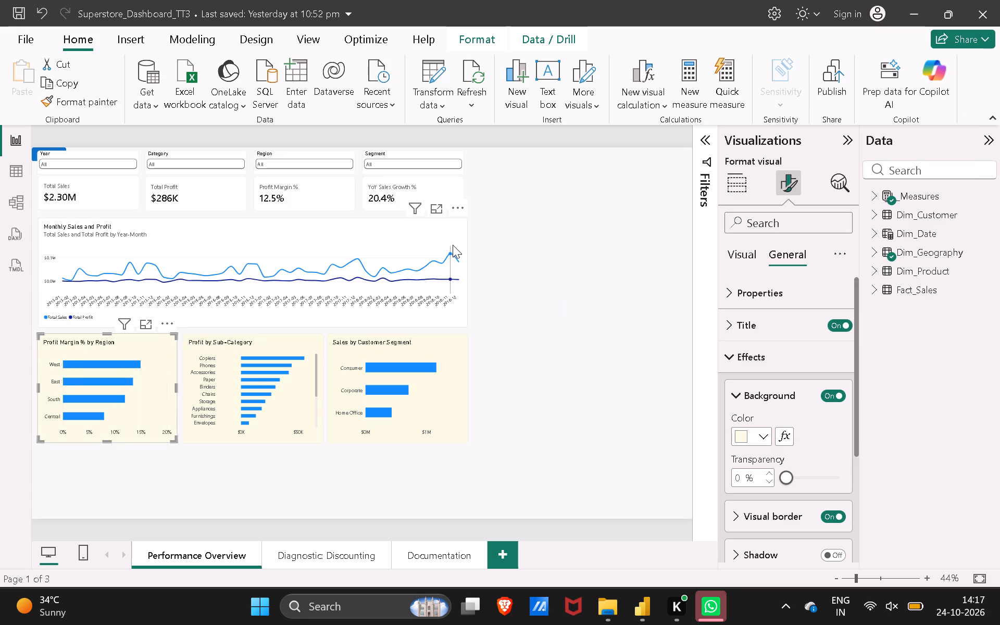
Set the Monthly Sales and Profit line chart's background to the same recent pale yellow.
{"action": "left_click", "coordinate": [443, 224]}
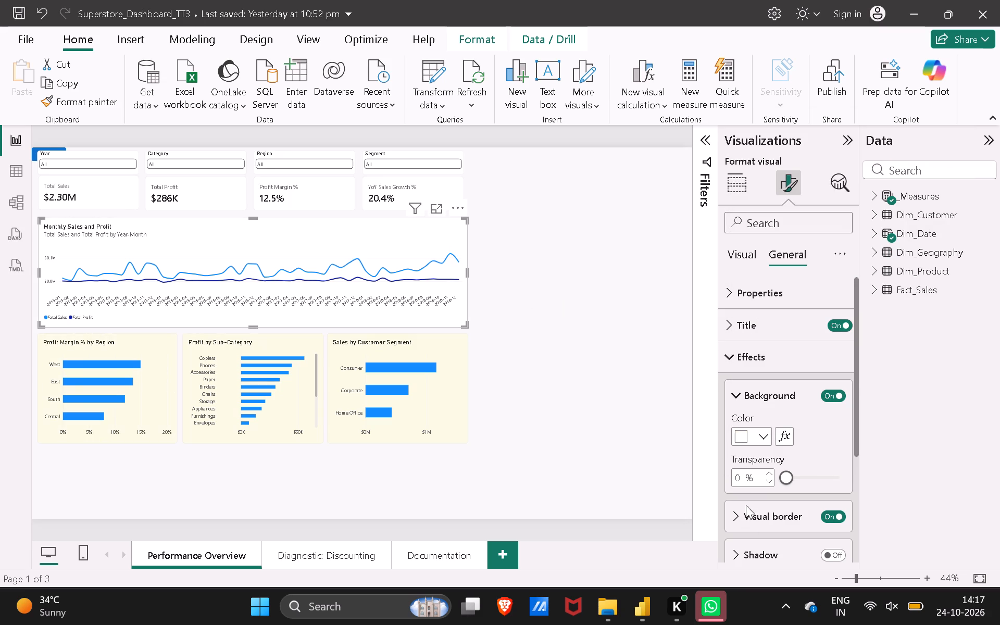
{"action": "left_click", "coordinate": [759, 441]}
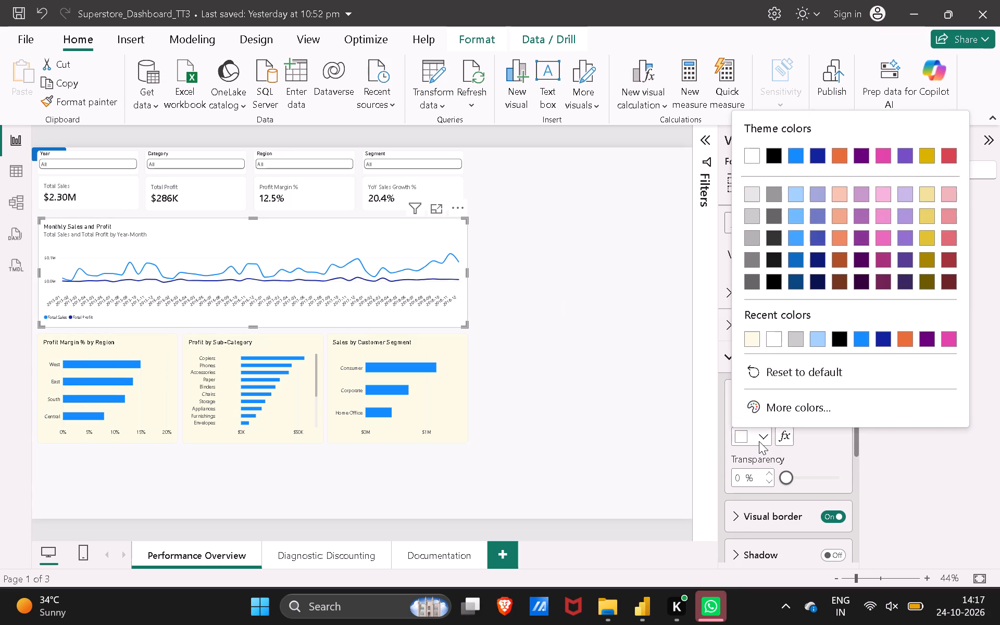
{"action": "left_click", "coordinate": [752, 337]}
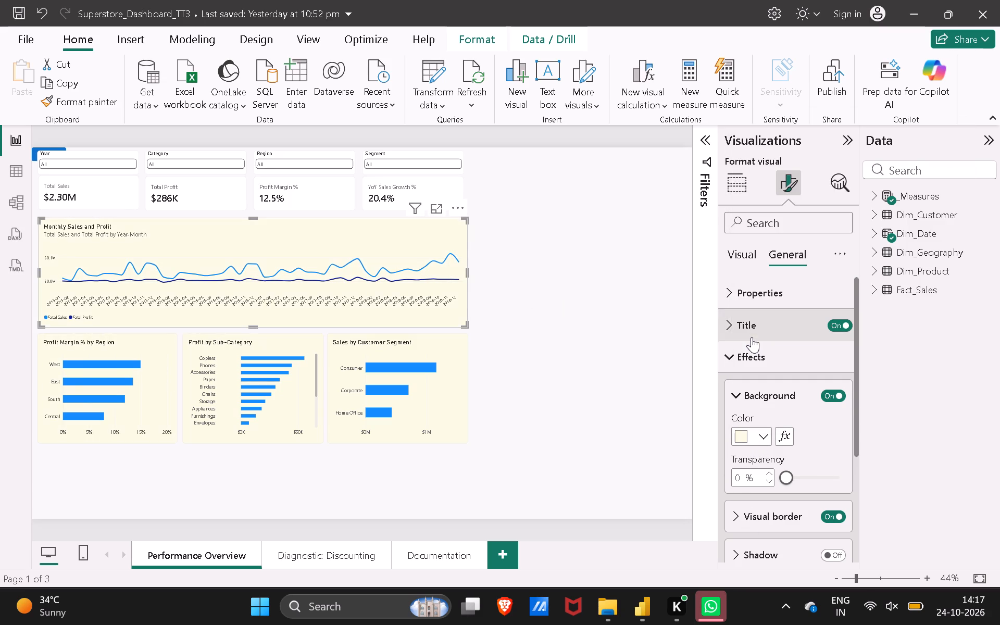
Turn on the background effect for the YoY Sales Growth % card and colour it the same recent pale yellow.
{"action": "left_click", "coordinate": [378, 198]}
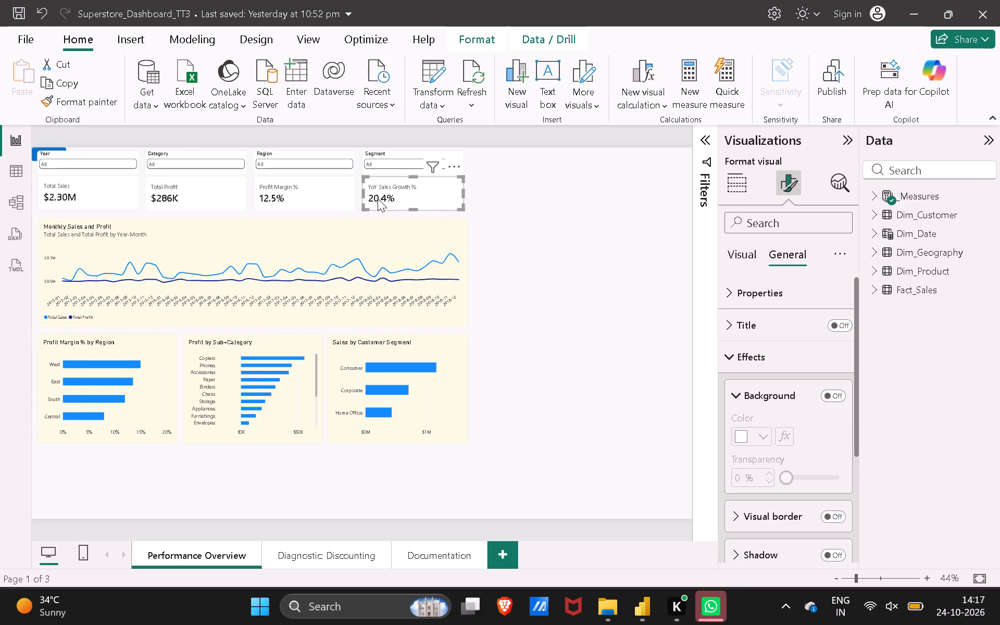
{"action": "left_click", "coordinate": [761, 436]}
{"action": "left_click", "coordinate": [767, 436]}
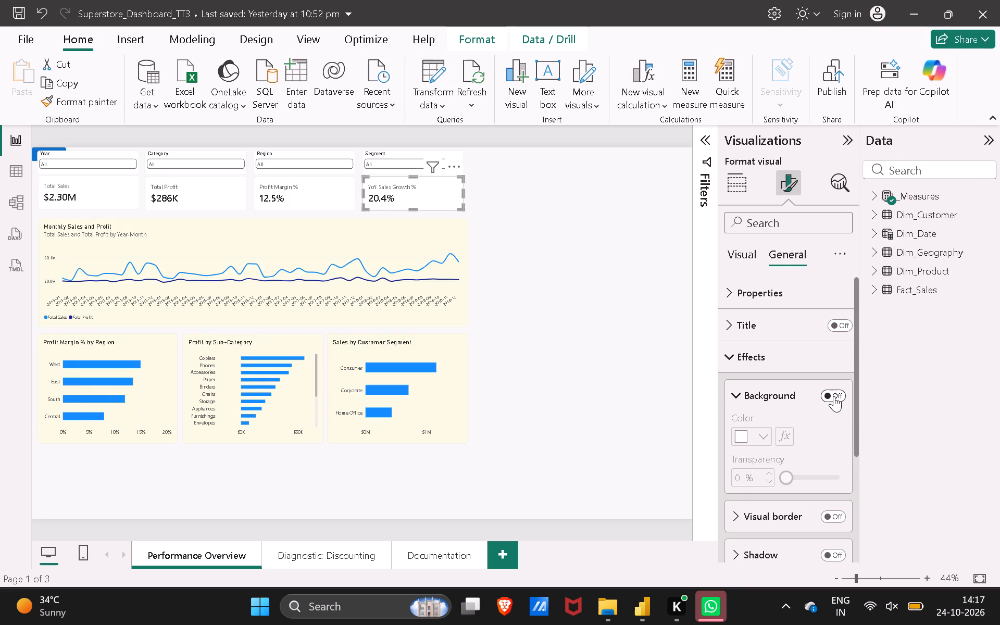
{"action": "left_click", "coordinate": [834, 396]}
{"action": "left_click", "coordinate": [767, 438]}
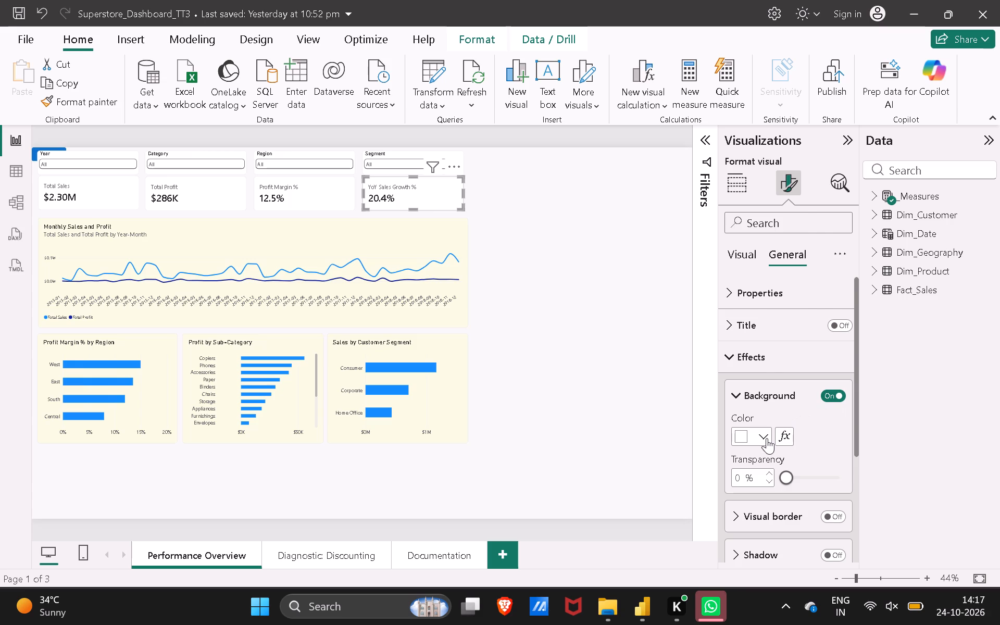
{"action": "left_click", "coordinate": [746, 333]}
{"action": "left_click", "coordinate": [524, 358]}
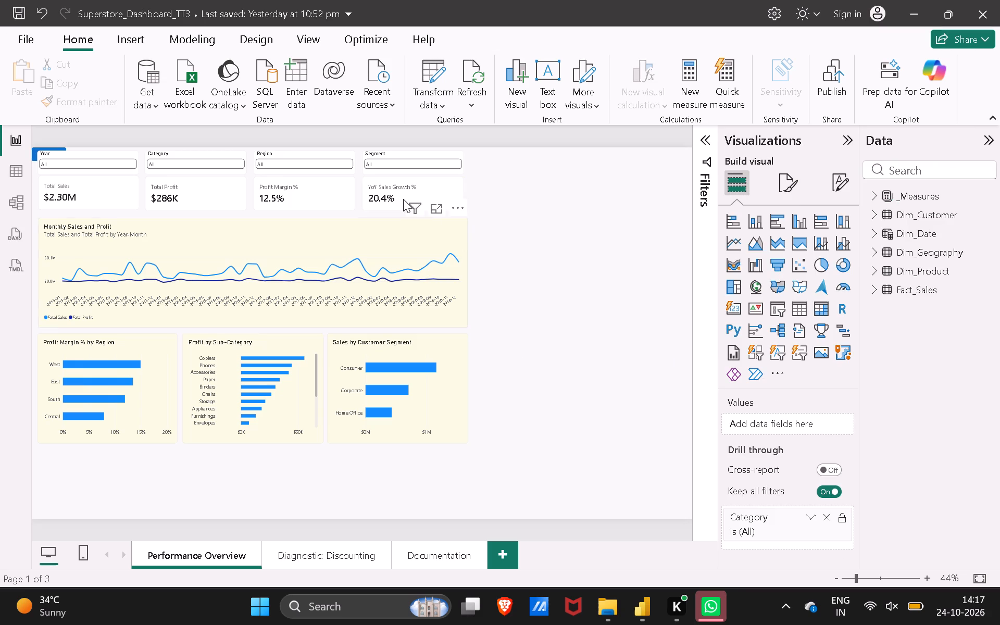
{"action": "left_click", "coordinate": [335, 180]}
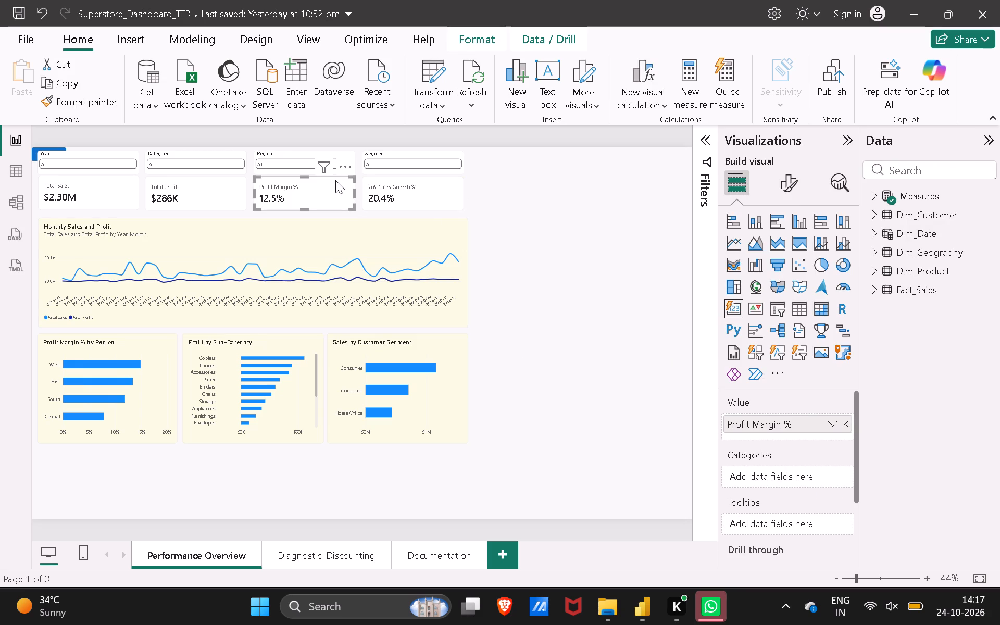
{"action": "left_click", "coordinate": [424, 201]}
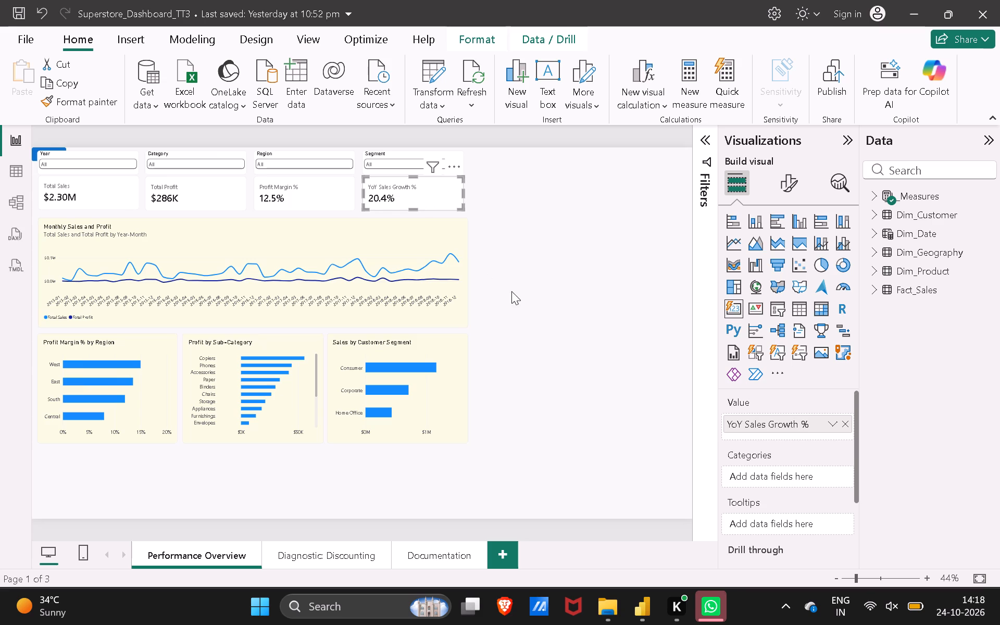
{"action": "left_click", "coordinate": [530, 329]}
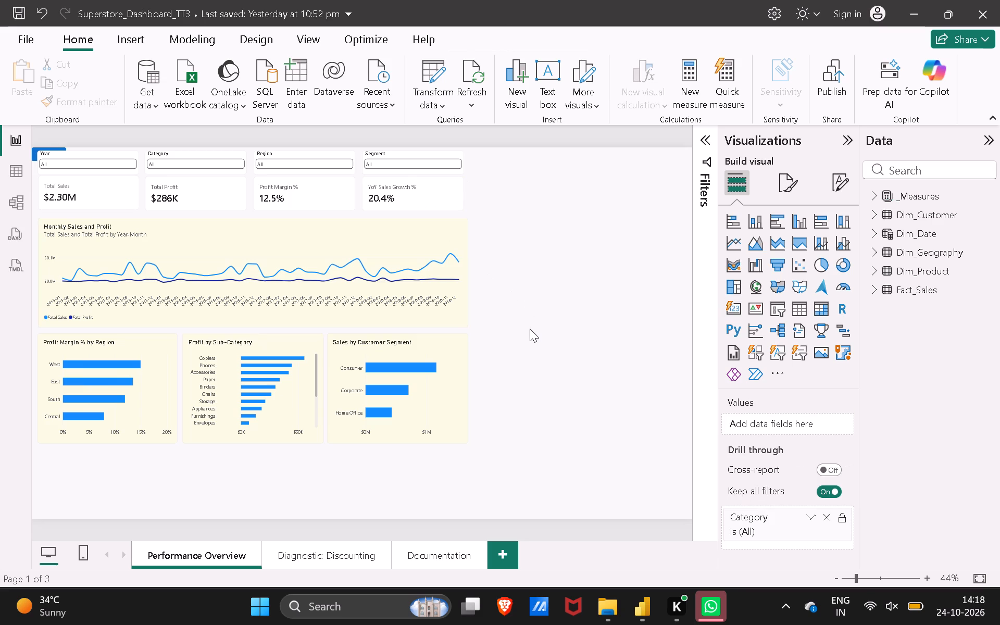
Undo the last background change on the YoY Sales Growth % card.
{"action": "key", "text": "ctrl+z"}
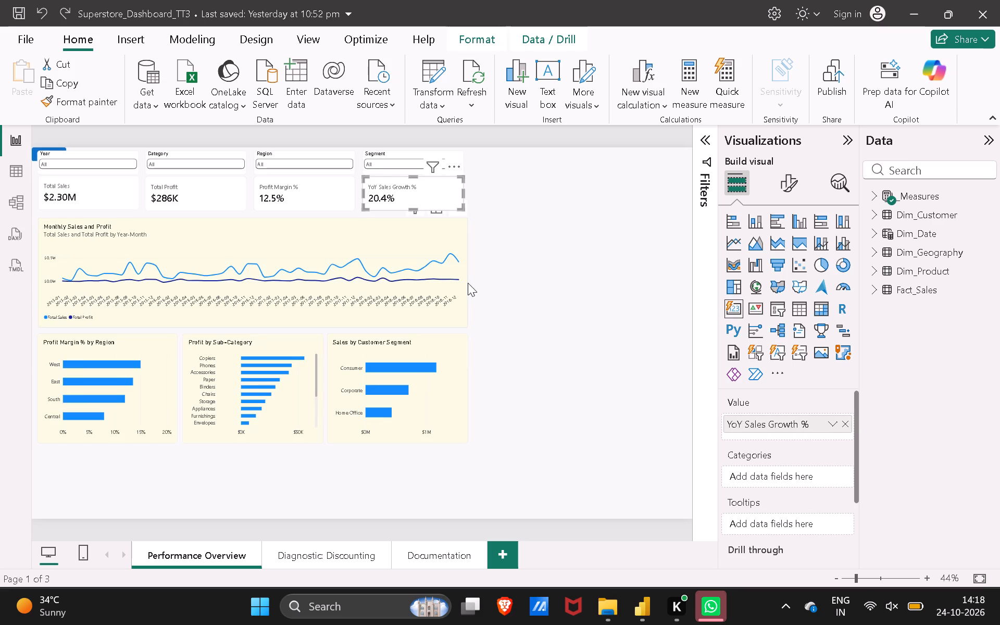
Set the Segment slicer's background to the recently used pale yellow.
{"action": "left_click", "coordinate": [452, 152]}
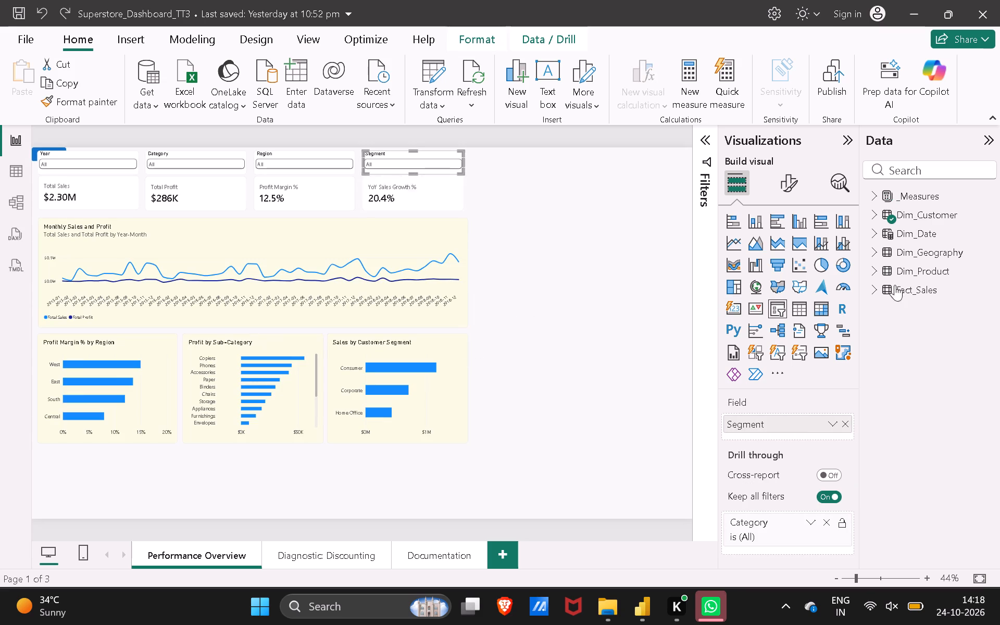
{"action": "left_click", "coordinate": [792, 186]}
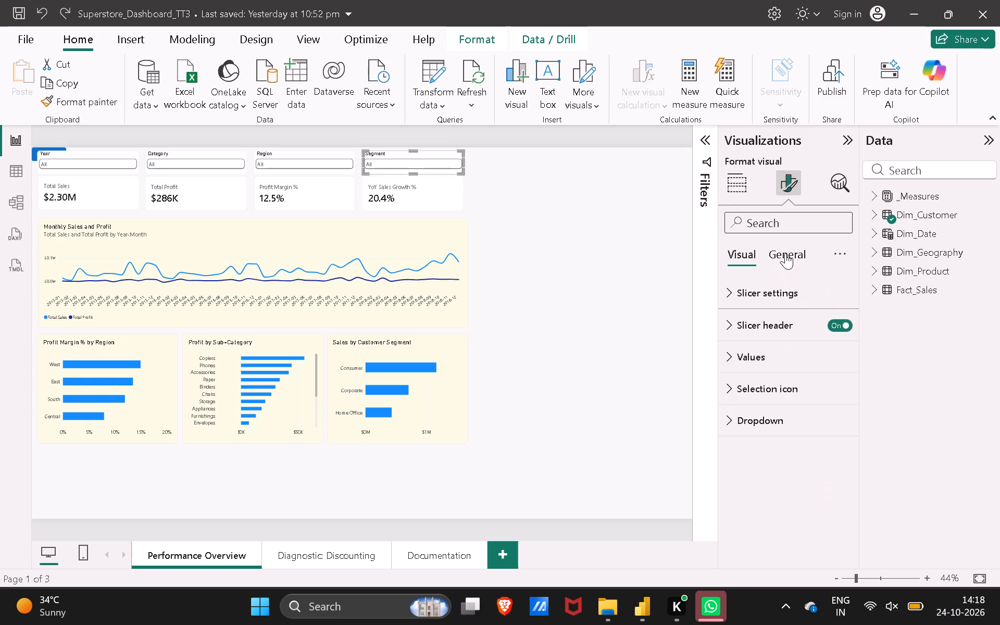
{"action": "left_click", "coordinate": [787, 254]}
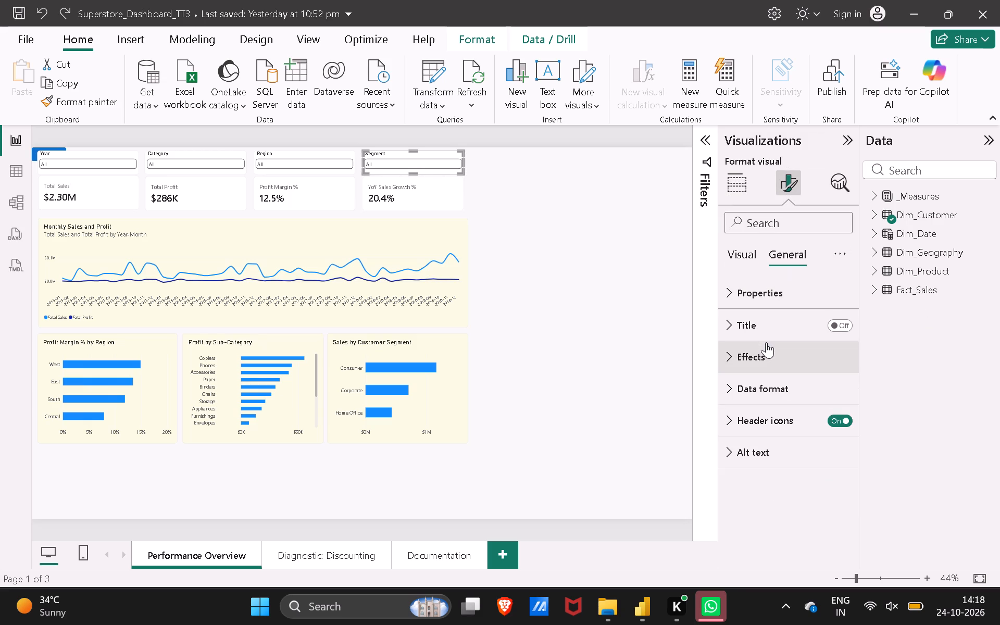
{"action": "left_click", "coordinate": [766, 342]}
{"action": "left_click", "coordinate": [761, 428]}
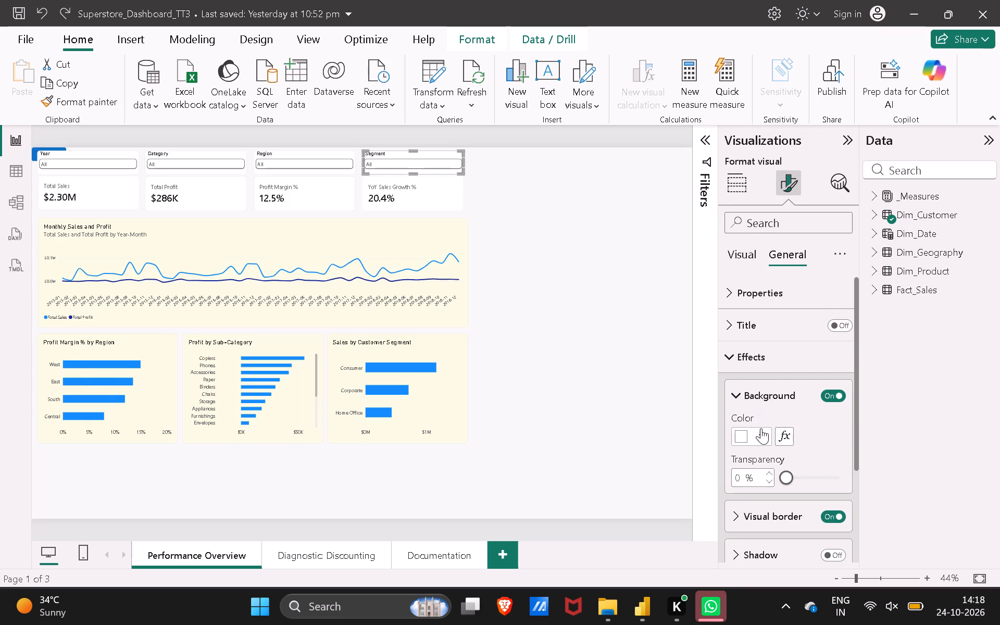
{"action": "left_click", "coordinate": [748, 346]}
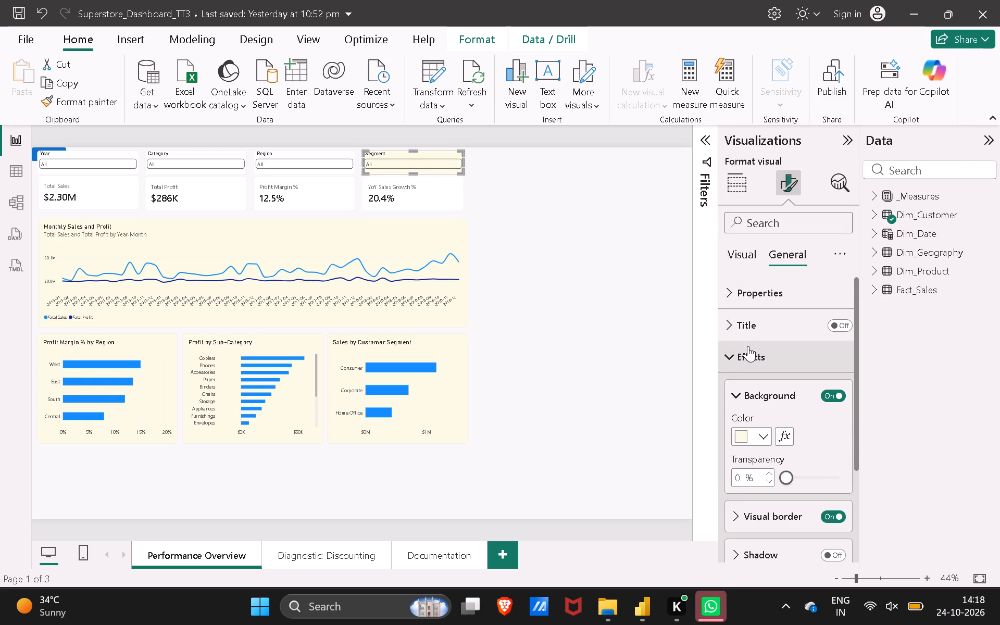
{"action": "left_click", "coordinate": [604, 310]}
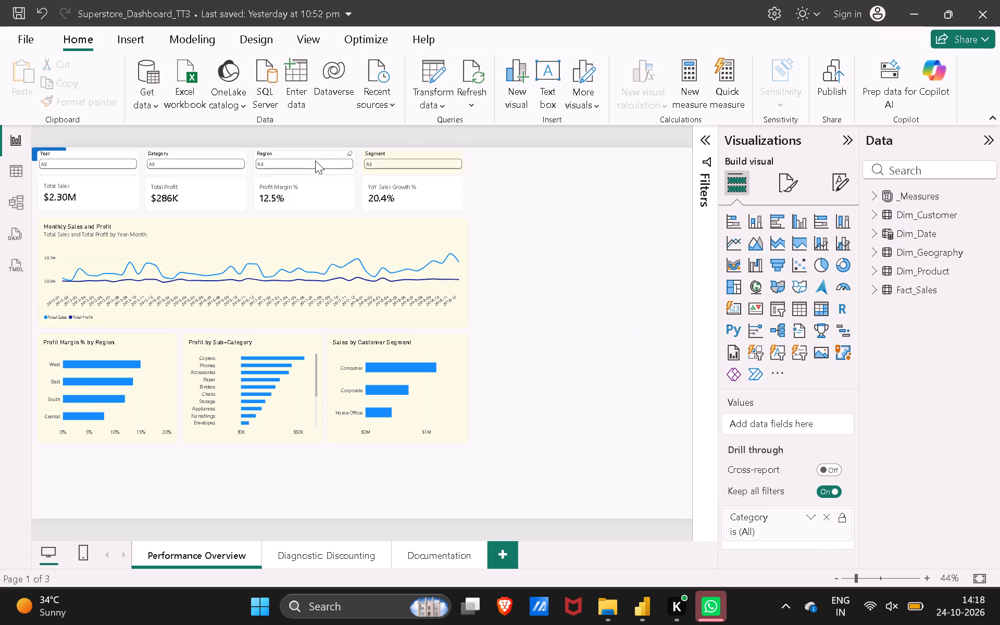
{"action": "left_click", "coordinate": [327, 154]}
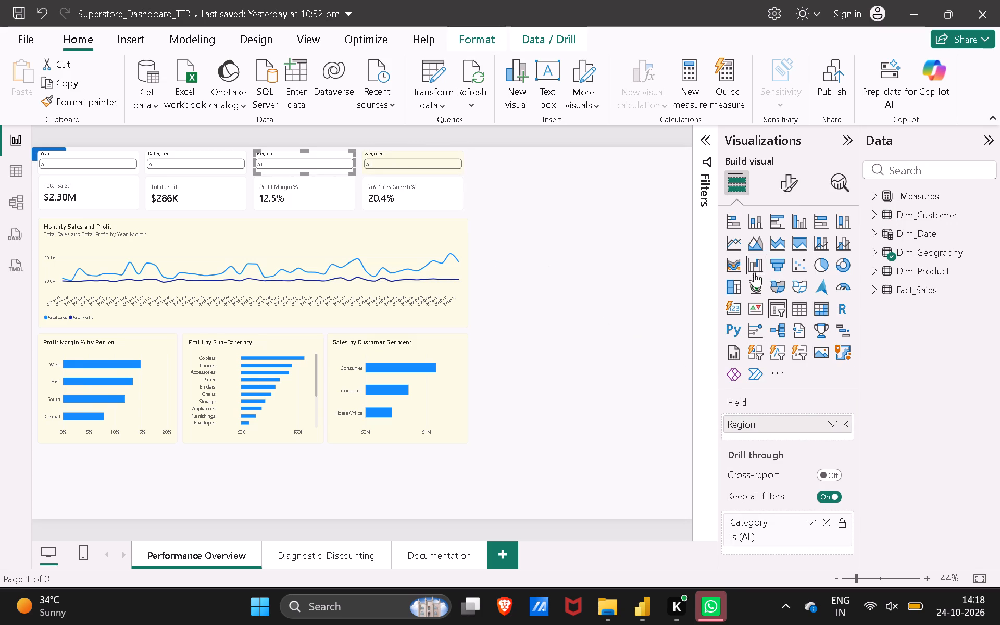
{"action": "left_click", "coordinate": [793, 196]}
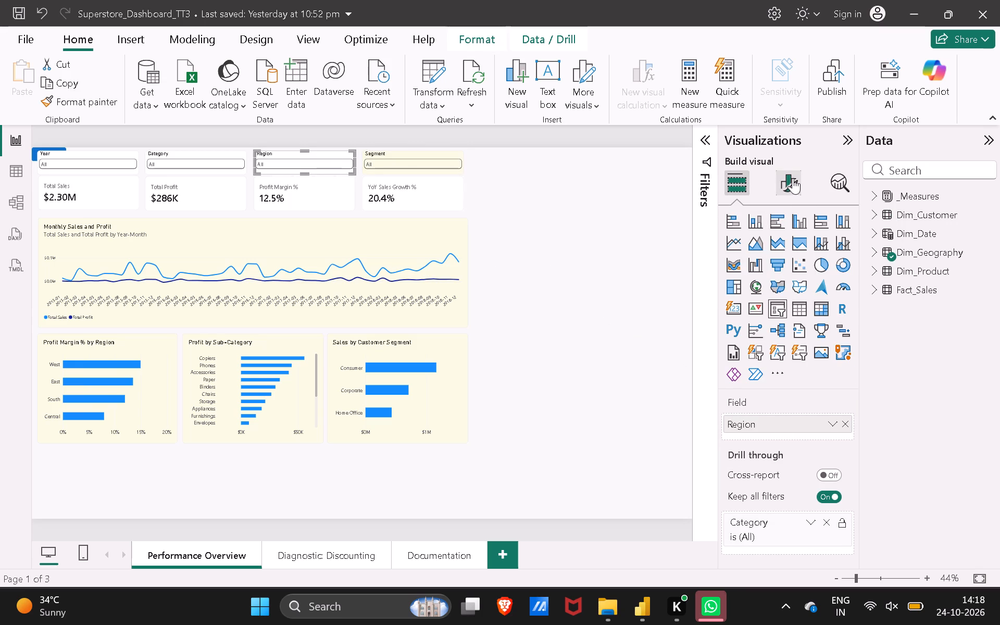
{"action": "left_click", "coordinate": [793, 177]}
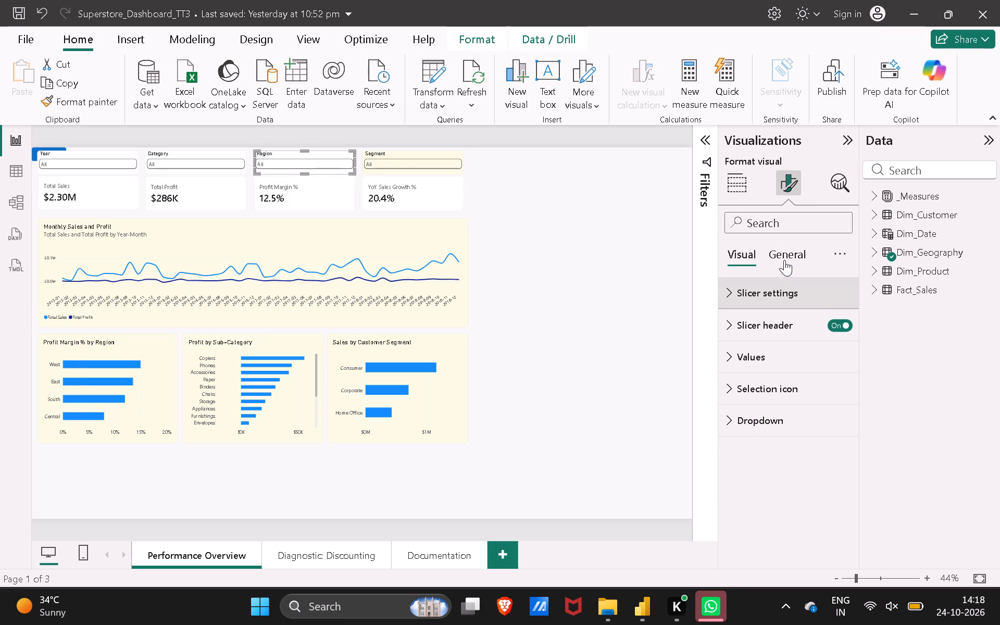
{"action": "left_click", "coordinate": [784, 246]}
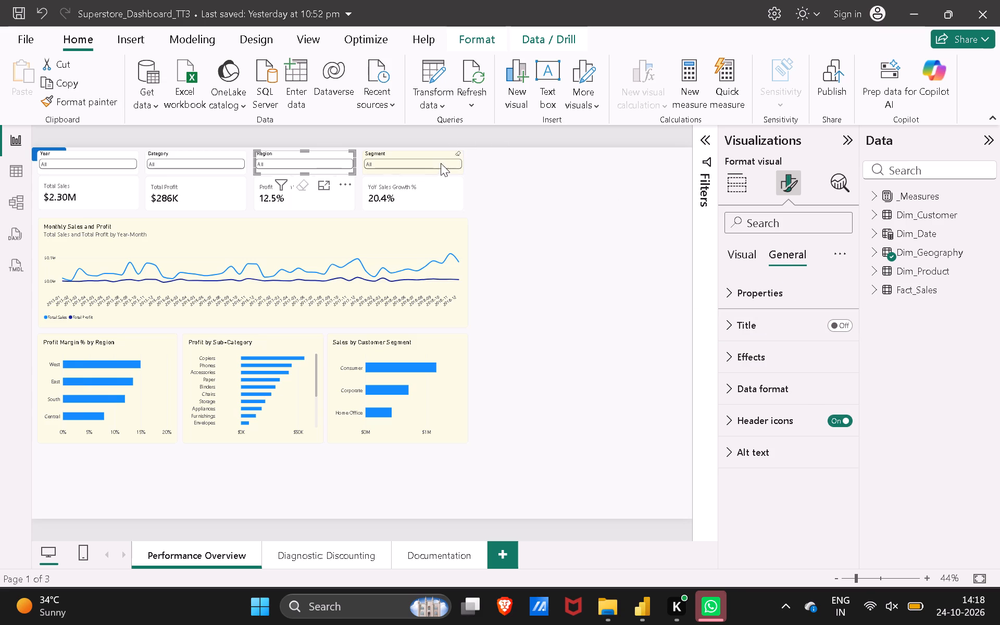
Try several custom hues for the Segment slicer's background and settle on pale mint #E4FBF2.
{"action": "left_click", "coordinate": [451, 149]}
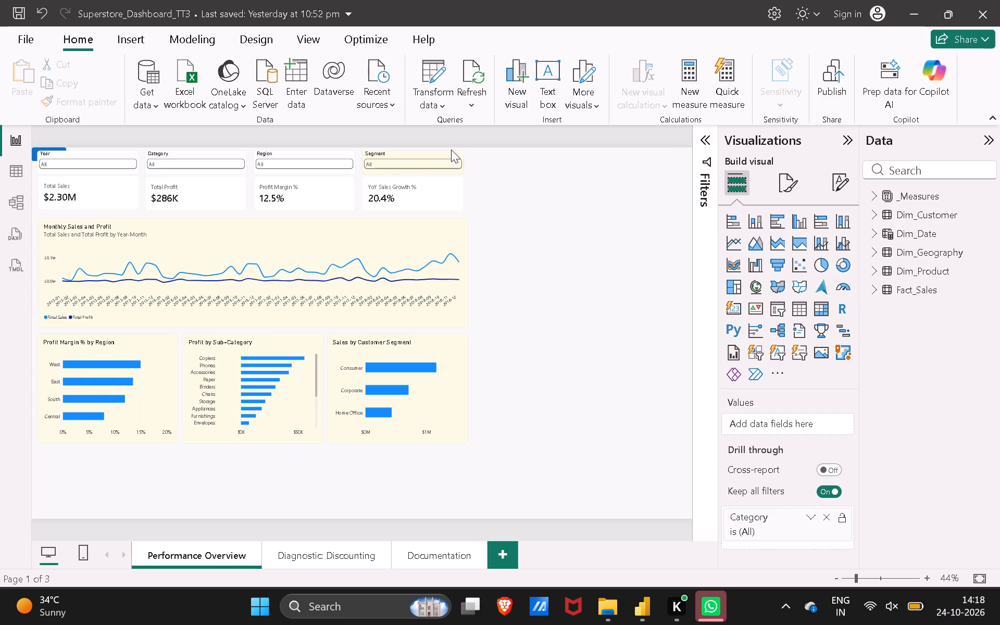
{"action": "left_click", "coordinate": [451, 149]}
{"action": "left_click", "coordinate": [451, 149]}
{"action": "left_click", "coordinate": [455, 158]}
{"action": "left_click", "coordinate": [788, 185]}
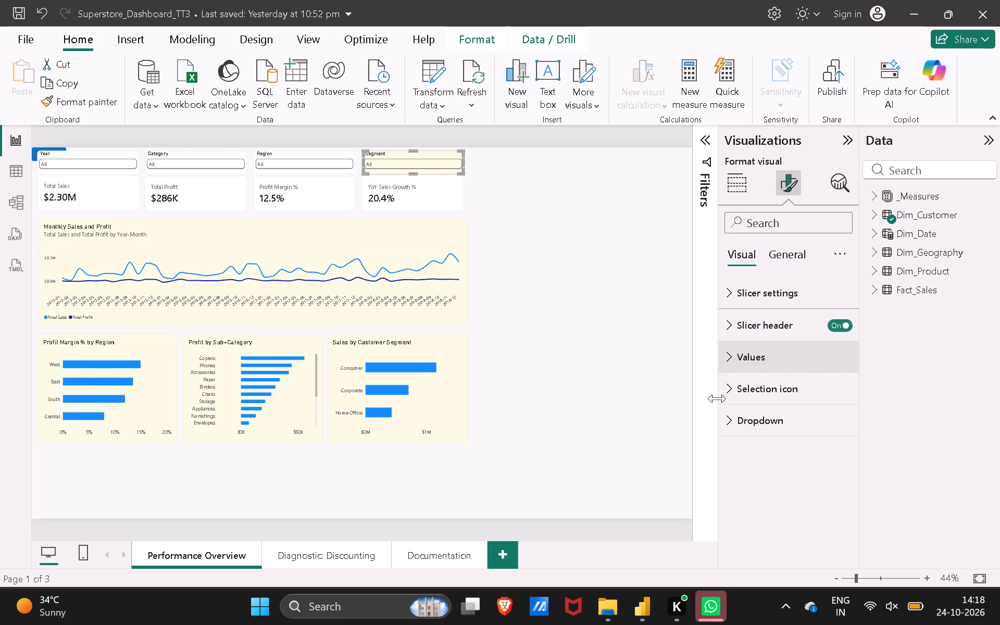
{"action": "left_click", "coordinate": [787, 253]}
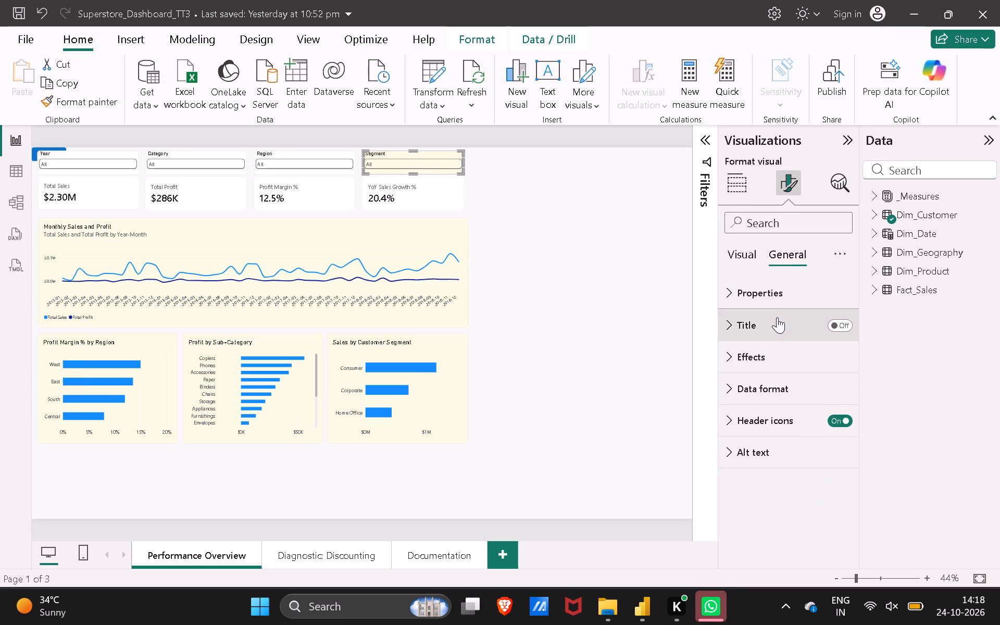
{"action": "left_click", "coordinate": [773, 355]}
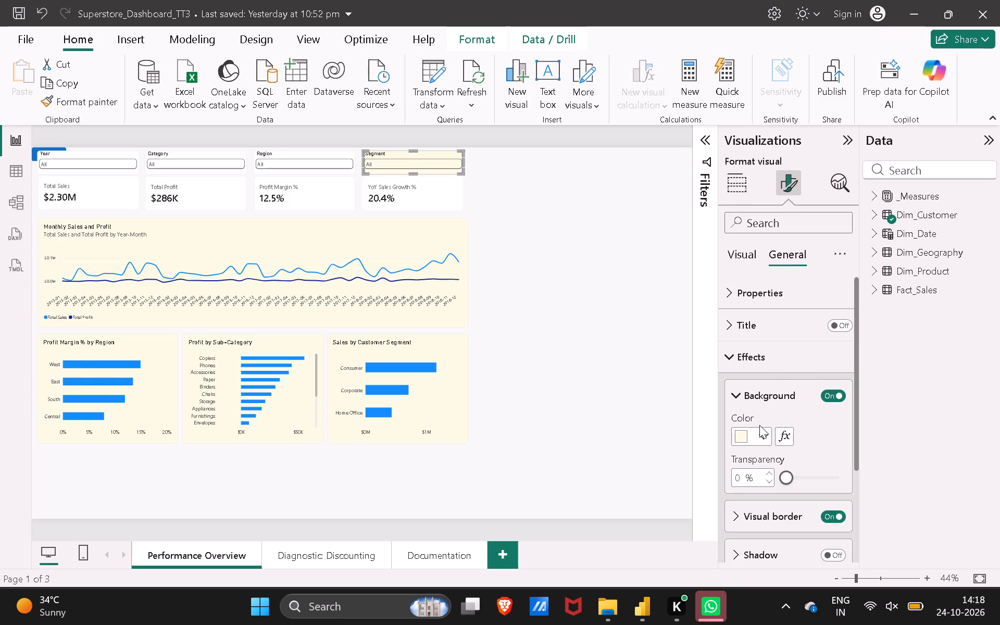
{"action": "left_click", "coordinate": [757, 439]}
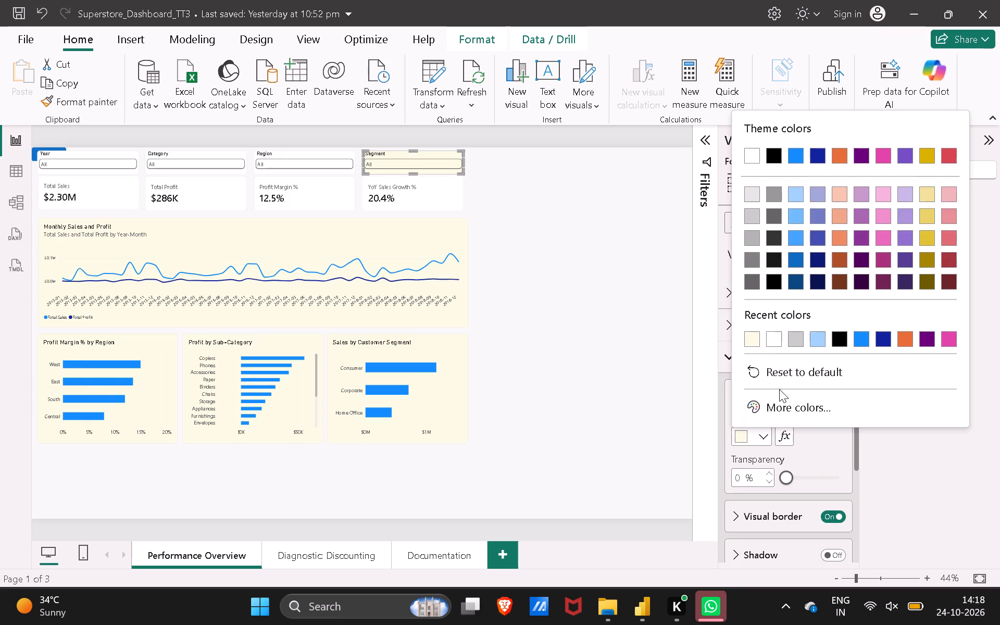
{"action": "left_click", "coordinate": [761, 417]}
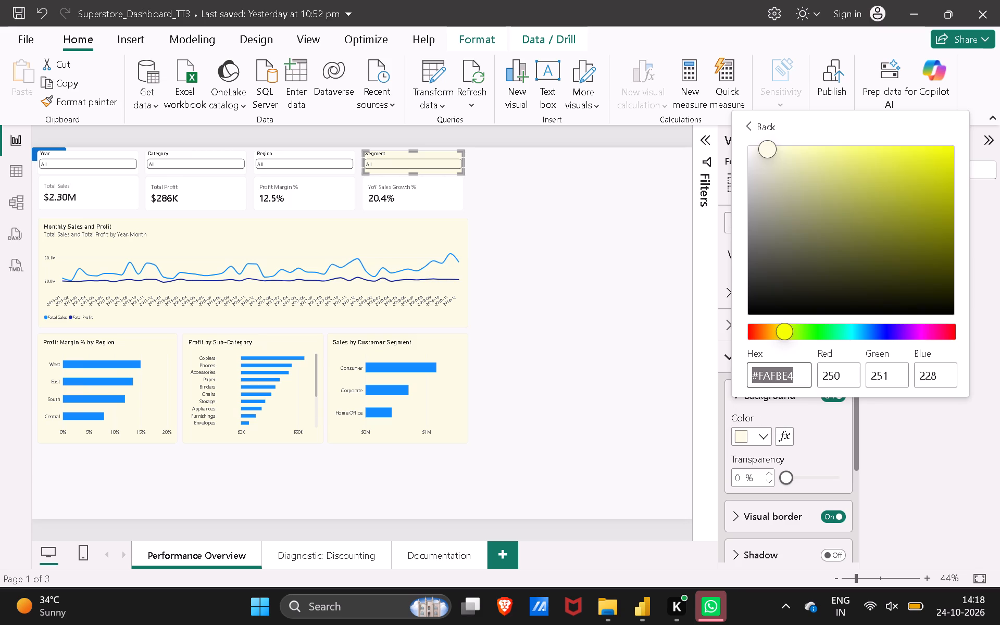
{"action": "left_click", "coordinate": [846, 323]}
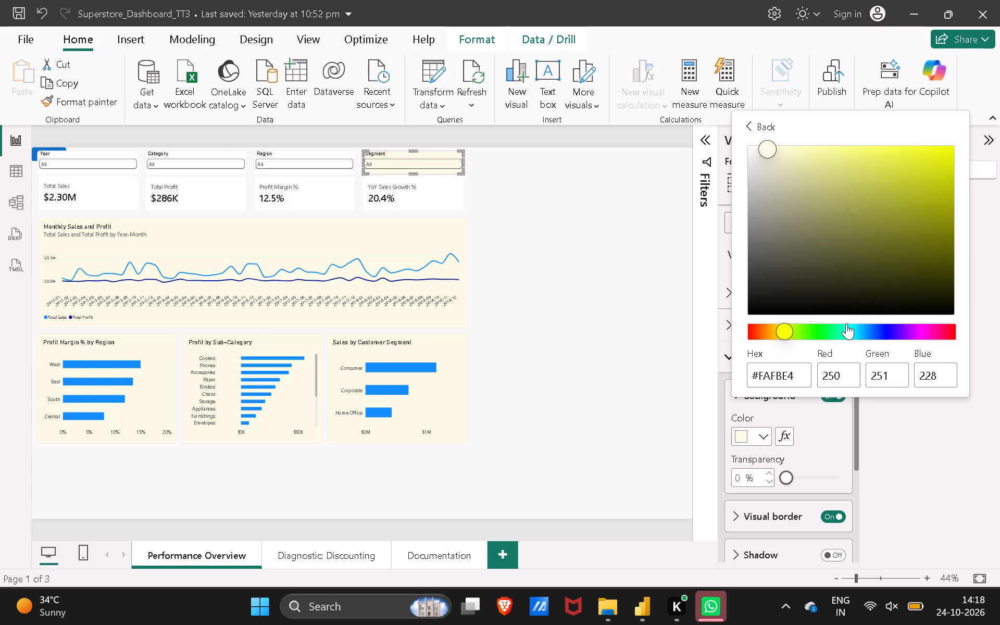
{"action": "left_click", "coordinate": [846, 323]}
{"action": "left_click", "coordinate": [846, 323]}
{"action": "left_click", "coordinate": [846, 323]}
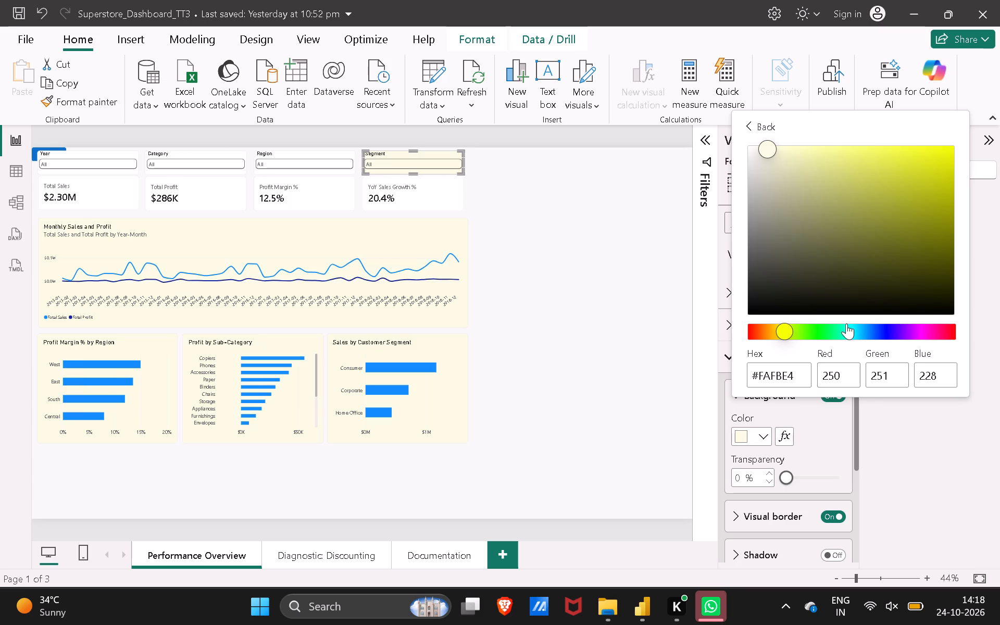
{"action": "left_click", "coordinate": [846, 323]}
{"action": "left_click", "coordinate": [847, 328]}
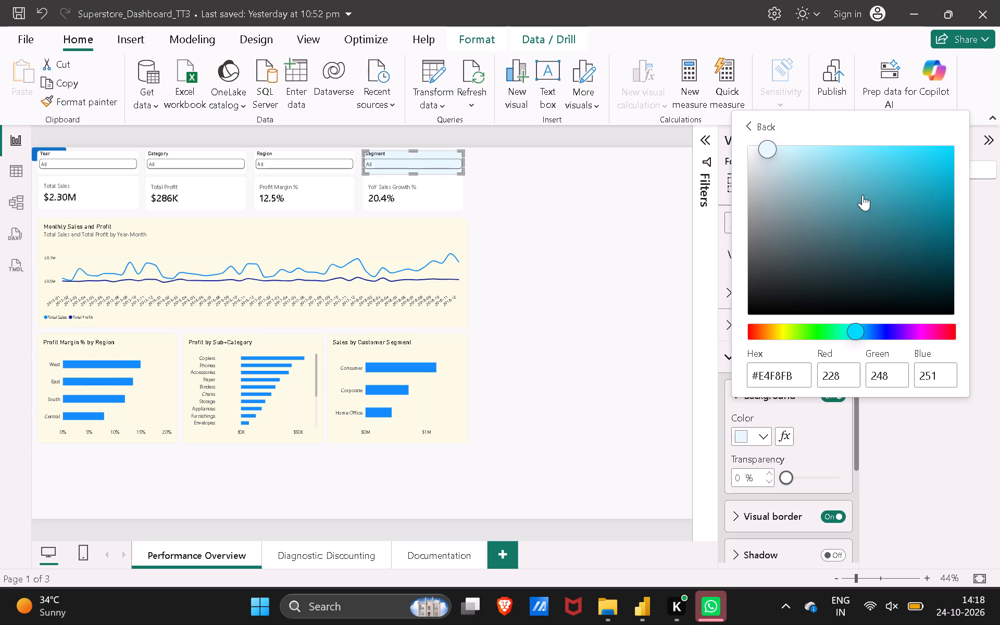
{"action": "left_click", "coordinate": [888, 326]}
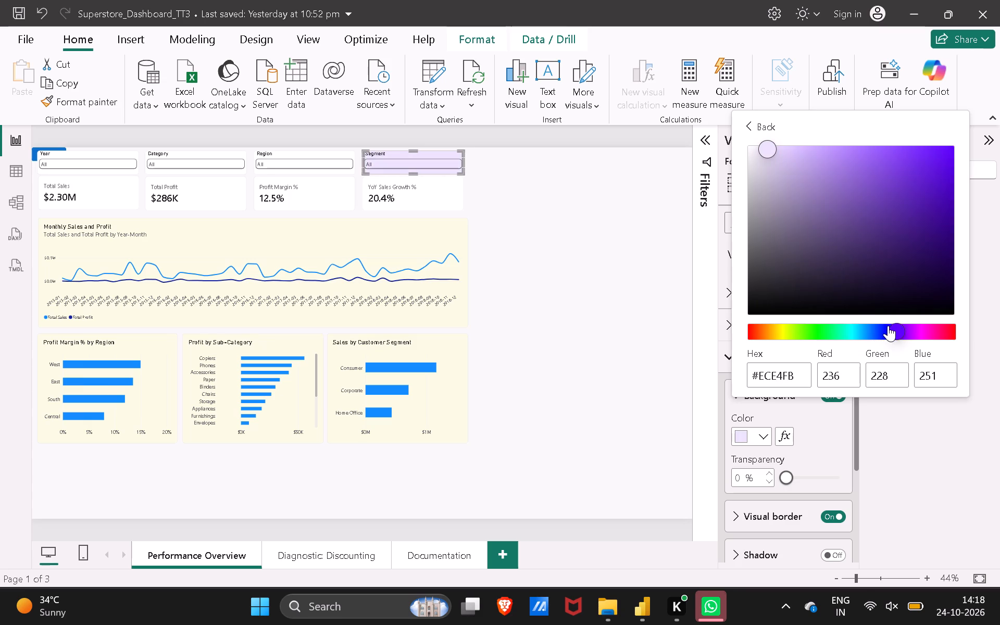
{"action": "left_click", "coordinate": [881, 326]}
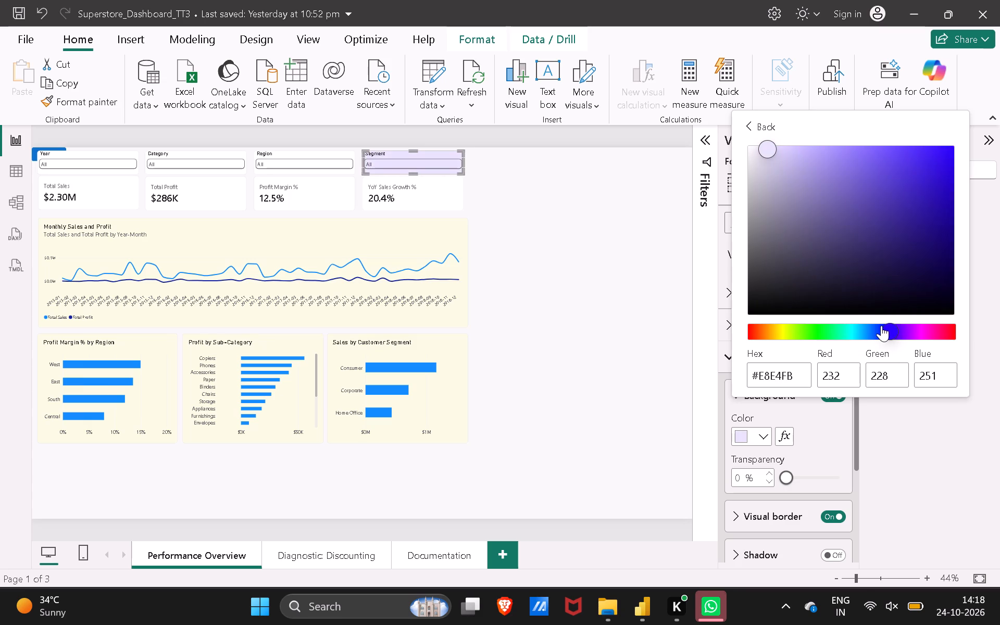
{"action": "triple_click", "coordinate": [881, 326]}
{"action": "triple_click", "coordinate": [881, 326]}
{"action": "left_click_drag", "start_coordinate": [881, 326], "coordinate": [829, 320]}
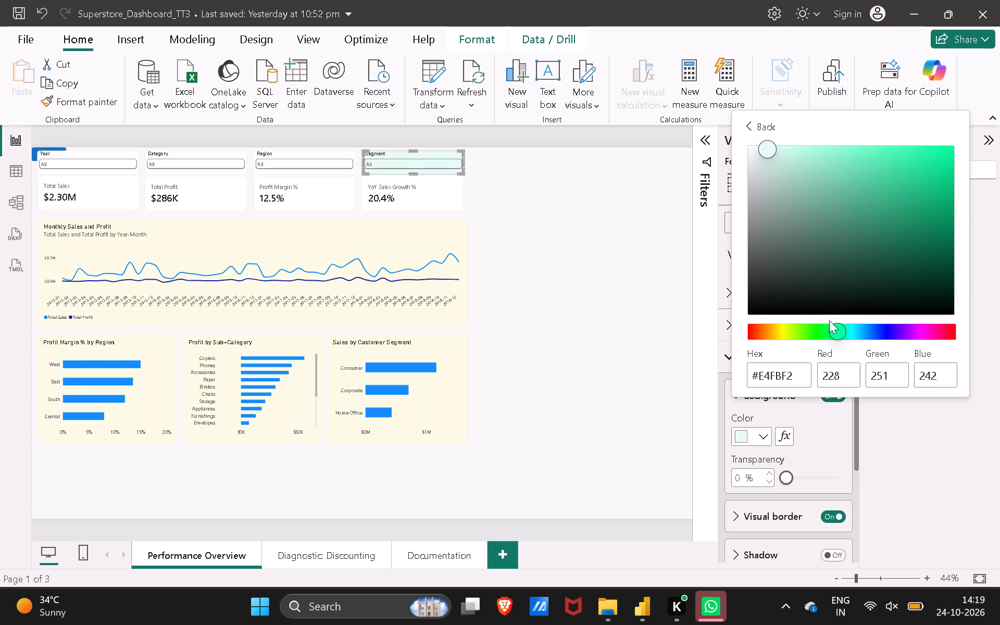
{"action": "left_click", "coordinate": [759, 324]}
{"action": "left_click", "coordinate": [759, 324]}
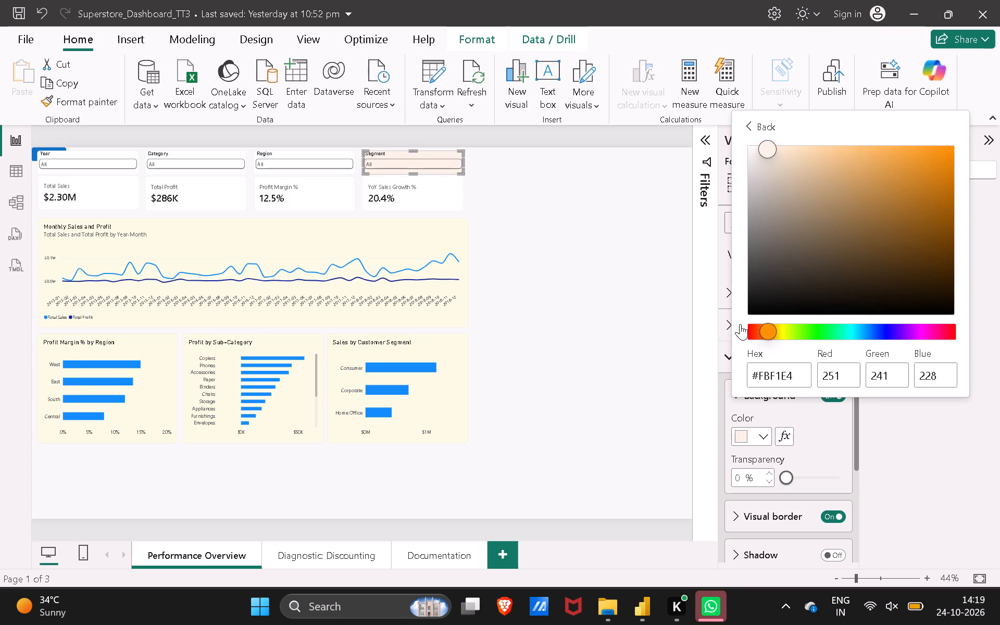
{"action": "left_click", "coordinate": [750, 327]}
{"action": "double_click", "coordinate": [750, 327]}
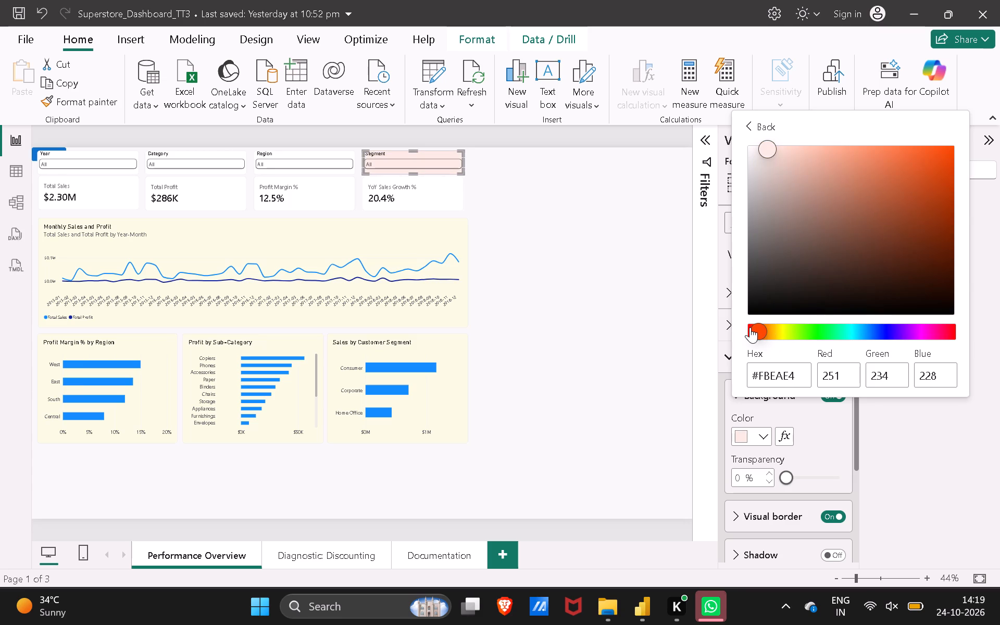
{"action": "left_click", "coordinate": [828, 324]}
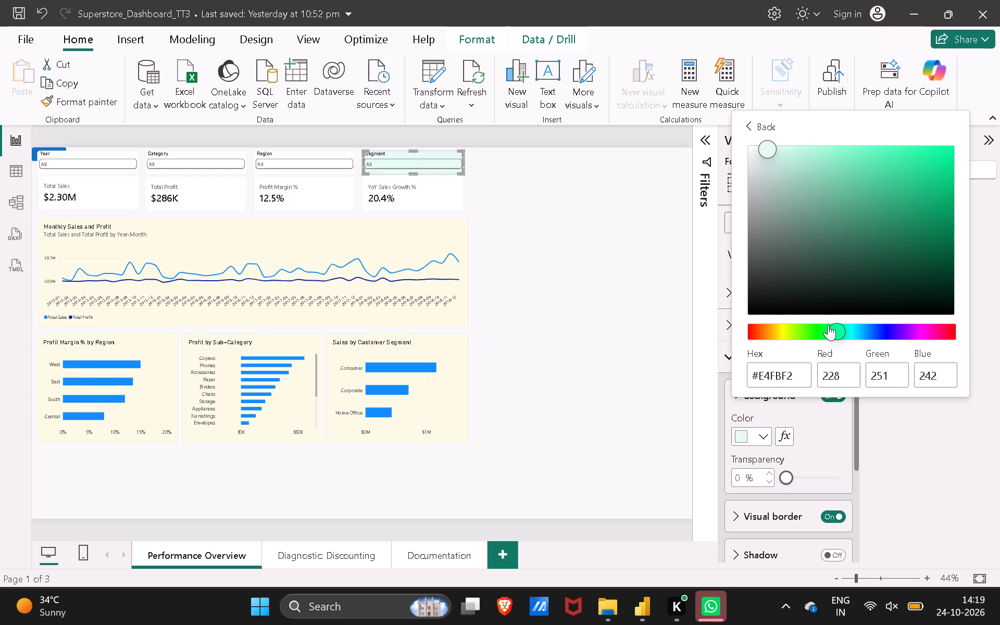
{"action": "left_click", "coordinate": [643, 370]}
{"action": "left_click", "coordinate": [543, 270]}
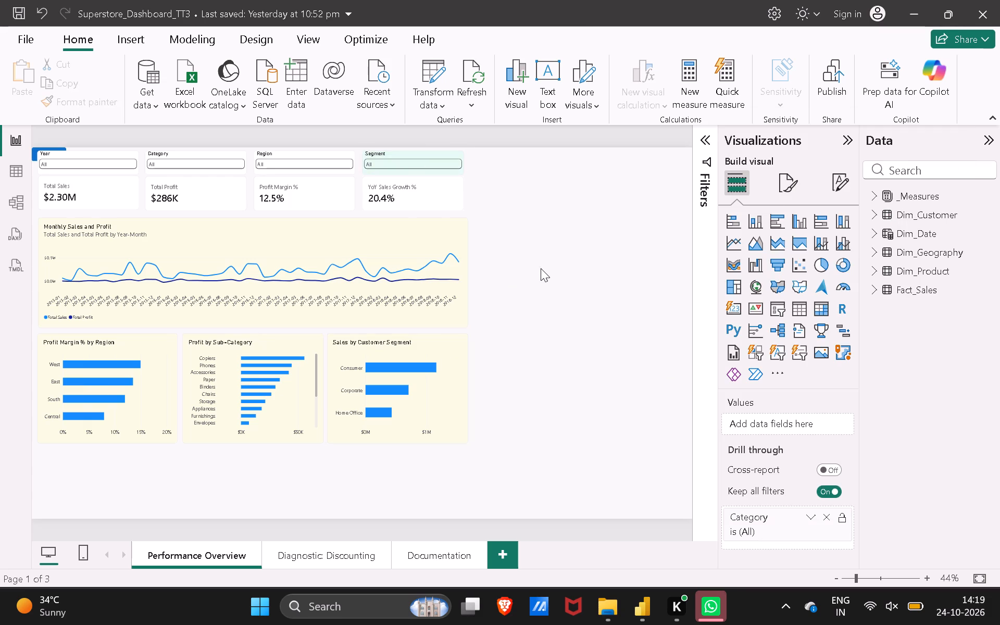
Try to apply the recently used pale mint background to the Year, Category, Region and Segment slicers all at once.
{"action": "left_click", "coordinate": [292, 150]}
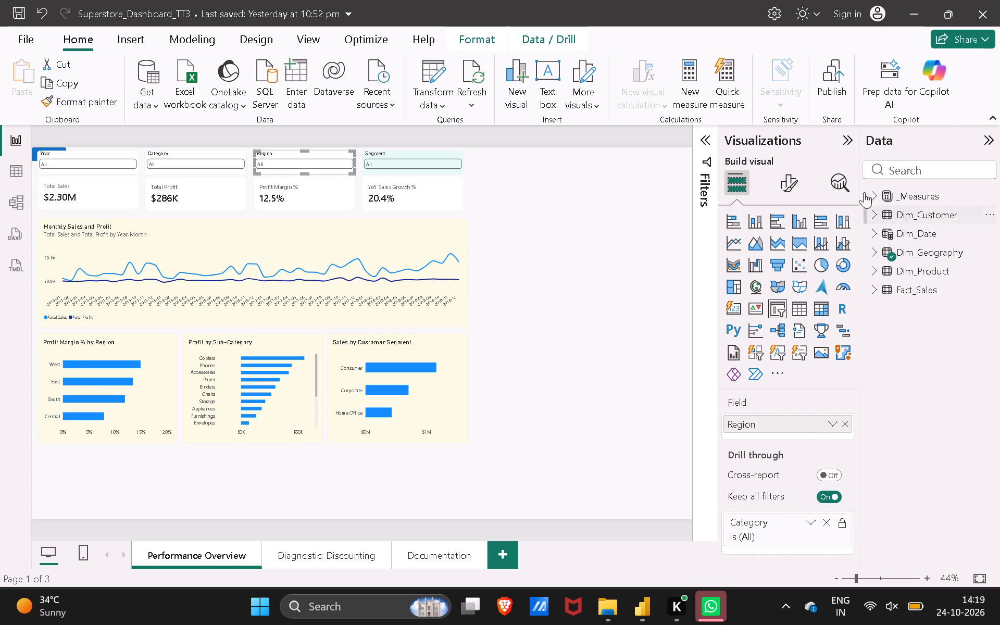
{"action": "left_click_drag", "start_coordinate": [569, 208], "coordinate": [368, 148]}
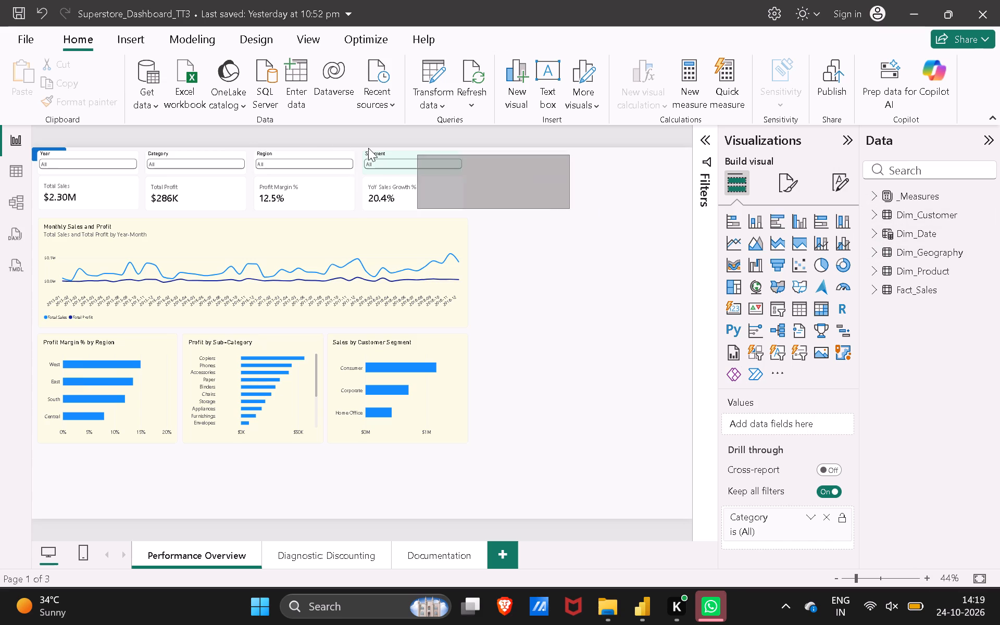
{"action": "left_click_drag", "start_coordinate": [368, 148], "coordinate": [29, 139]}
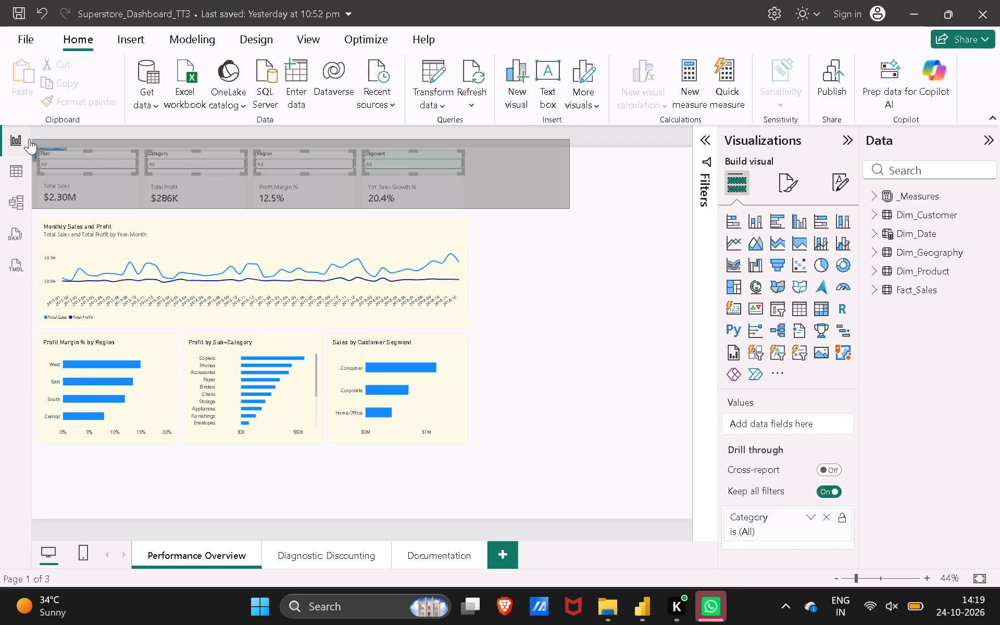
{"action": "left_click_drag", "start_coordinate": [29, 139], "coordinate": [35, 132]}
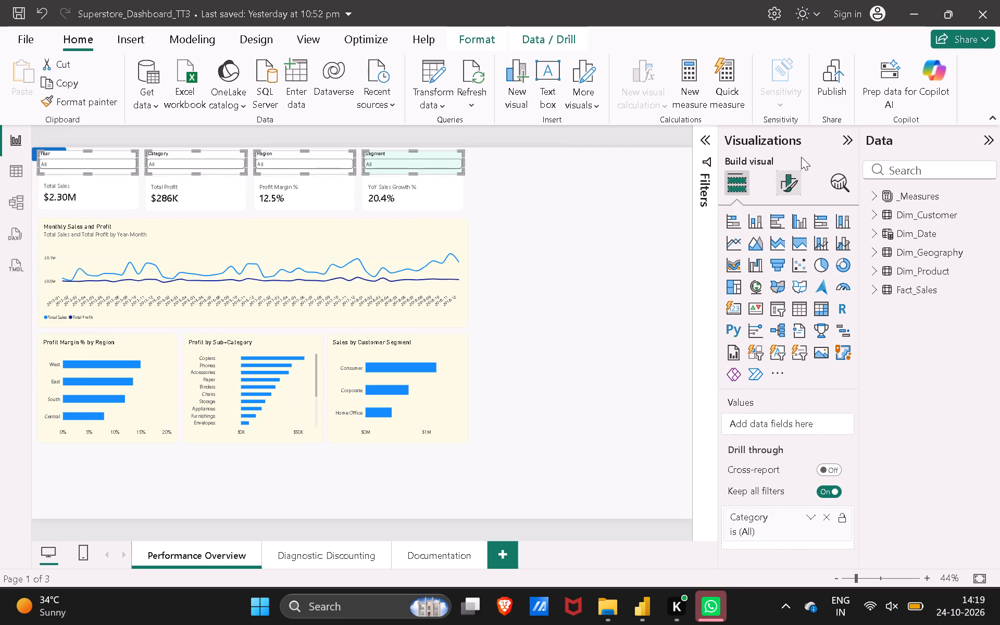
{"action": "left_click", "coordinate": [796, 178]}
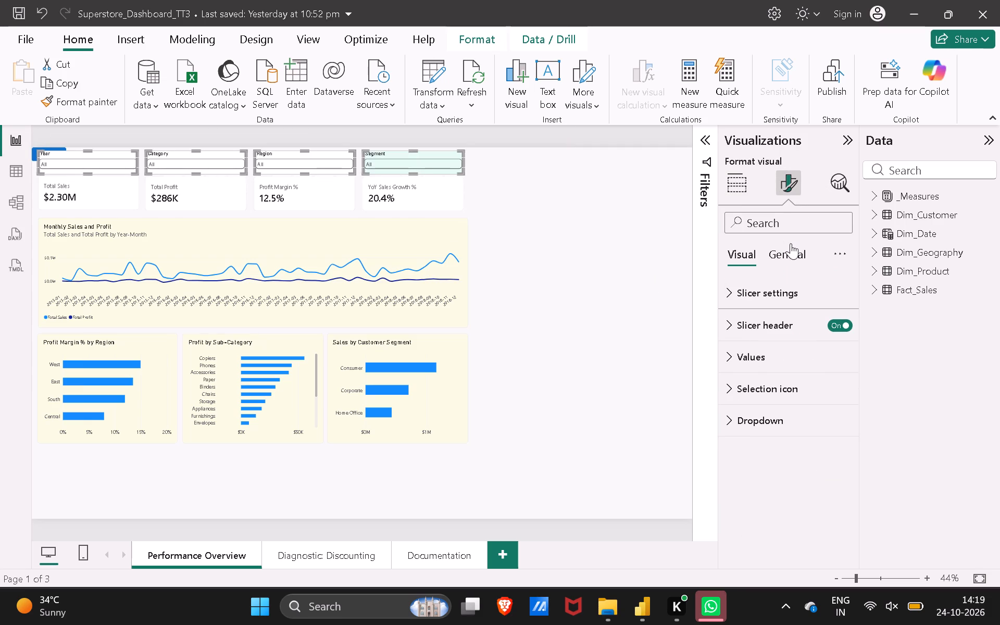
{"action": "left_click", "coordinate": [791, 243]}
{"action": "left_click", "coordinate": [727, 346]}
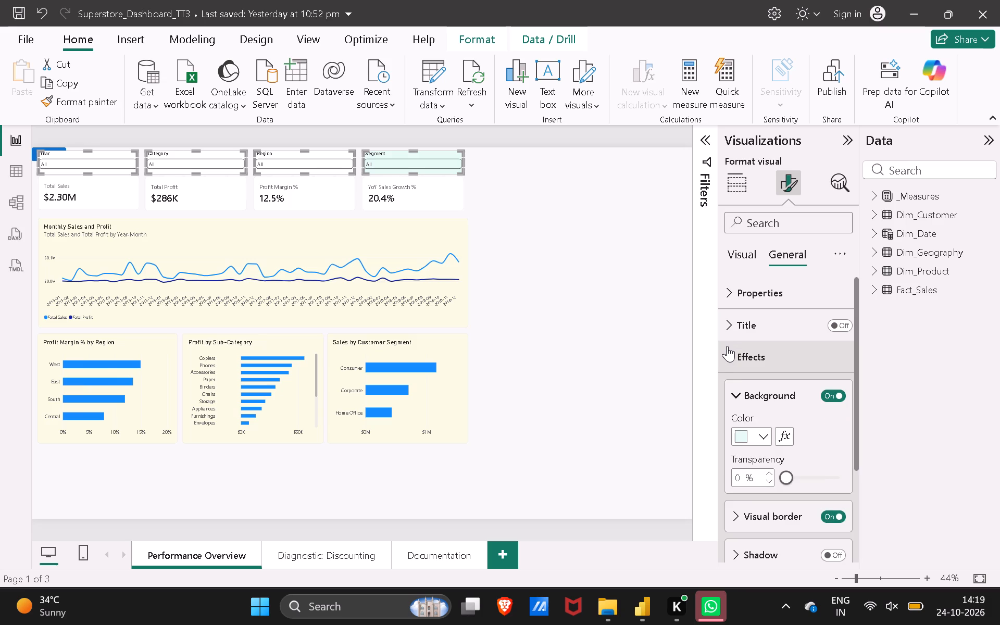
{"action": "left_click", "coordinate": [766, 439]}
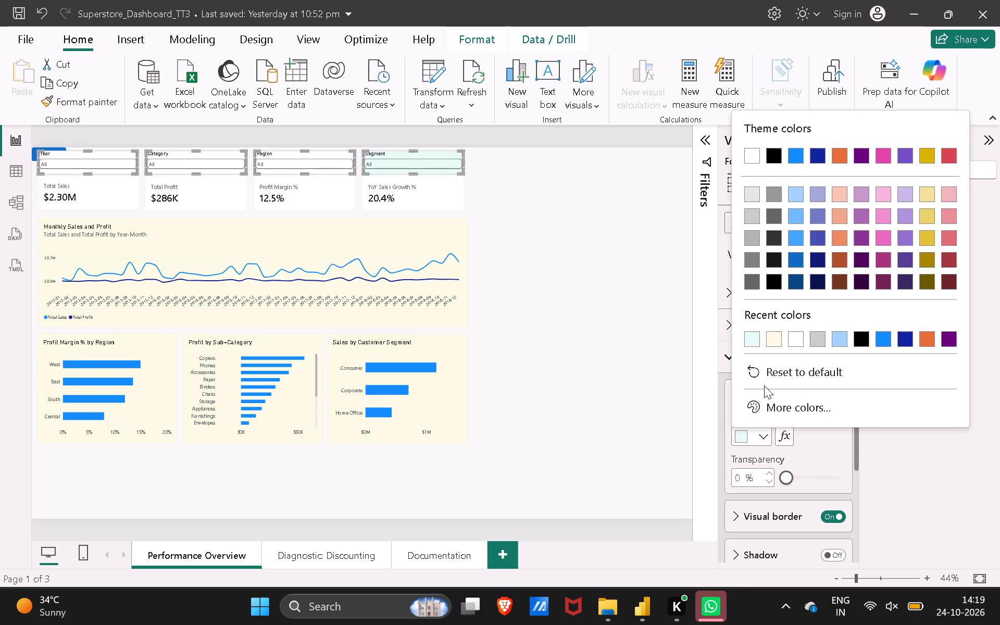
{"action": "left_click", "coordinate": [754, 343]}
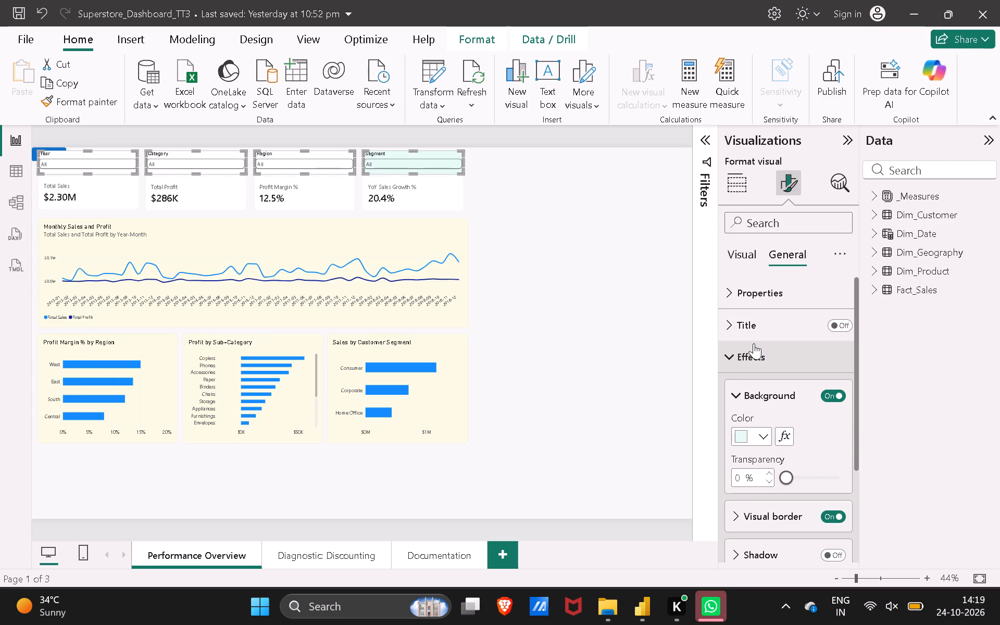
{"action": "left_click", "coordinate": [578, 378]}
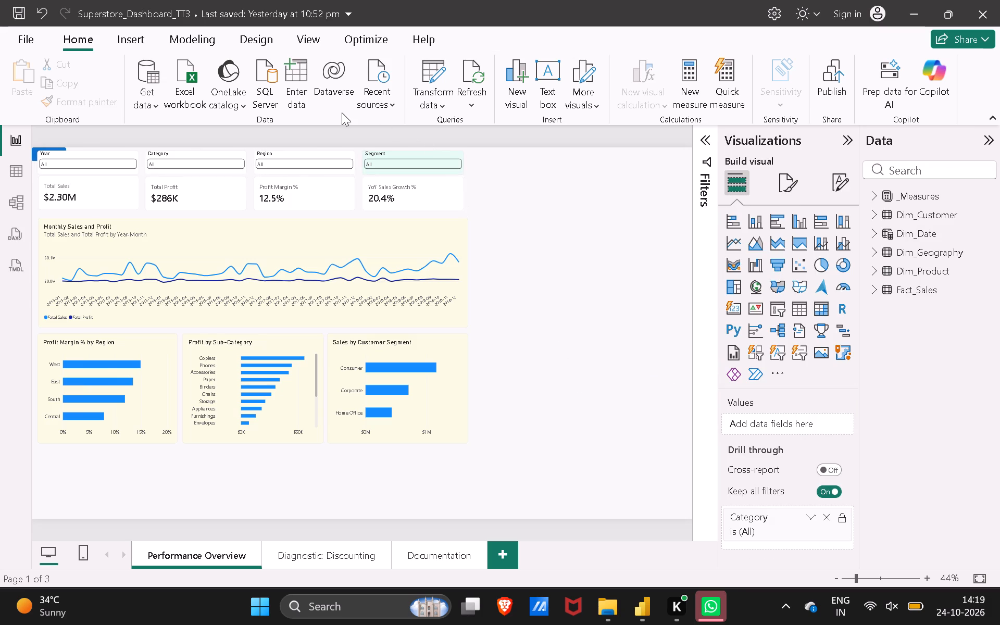
Set the Region slicer's background to the recently used pale mint.
{"action": "left_click", "coordinate": [322, 153]}
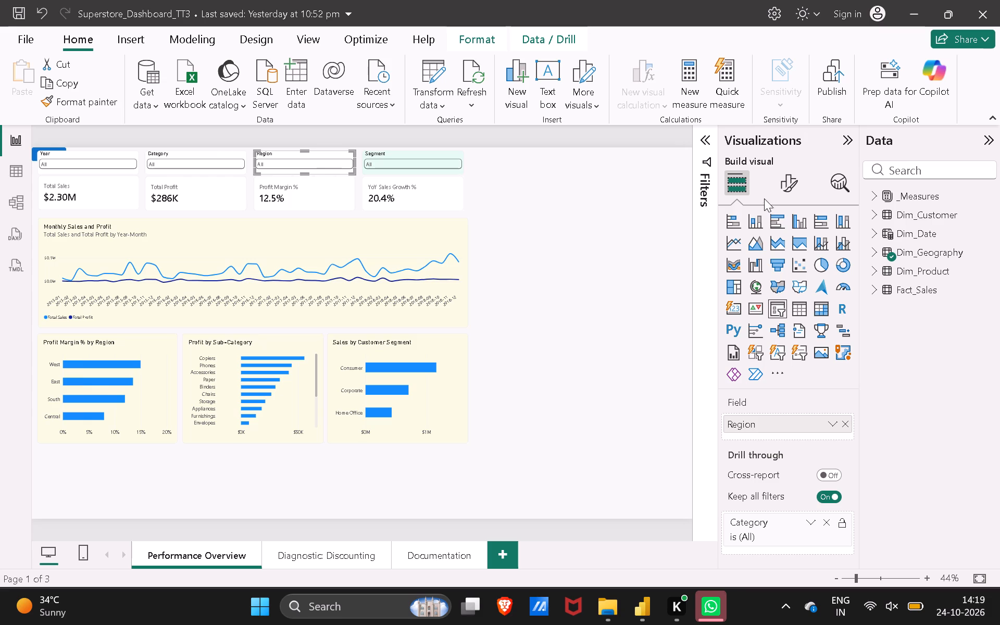
{"action": "left_click", "coordinate": [789, 187]}
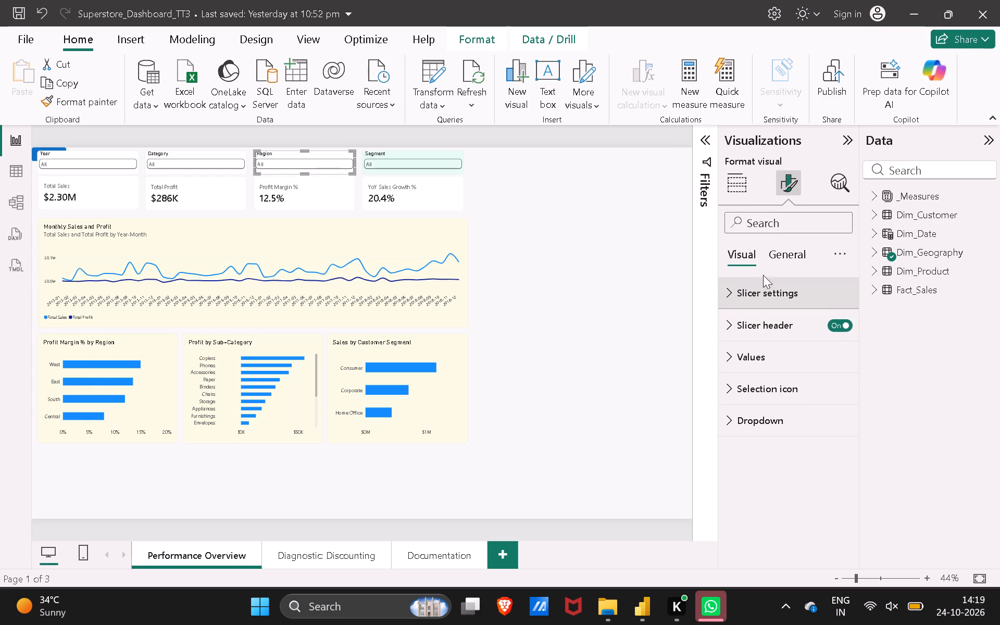
{"action": "left_click", "coordinate": [768, 248]}
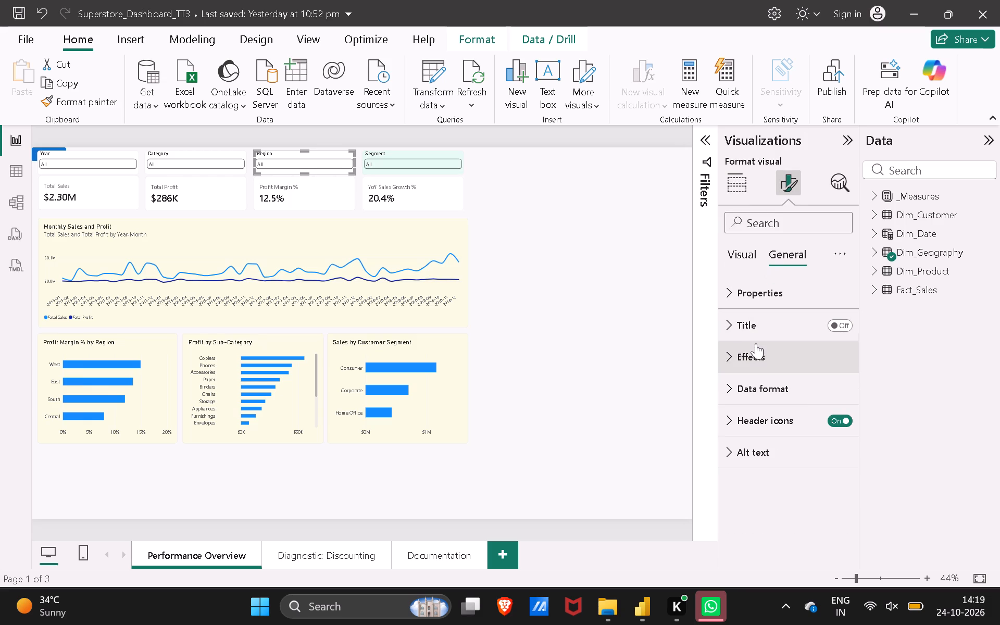
{"action": "left_click", "coordinate": [756, 347]}
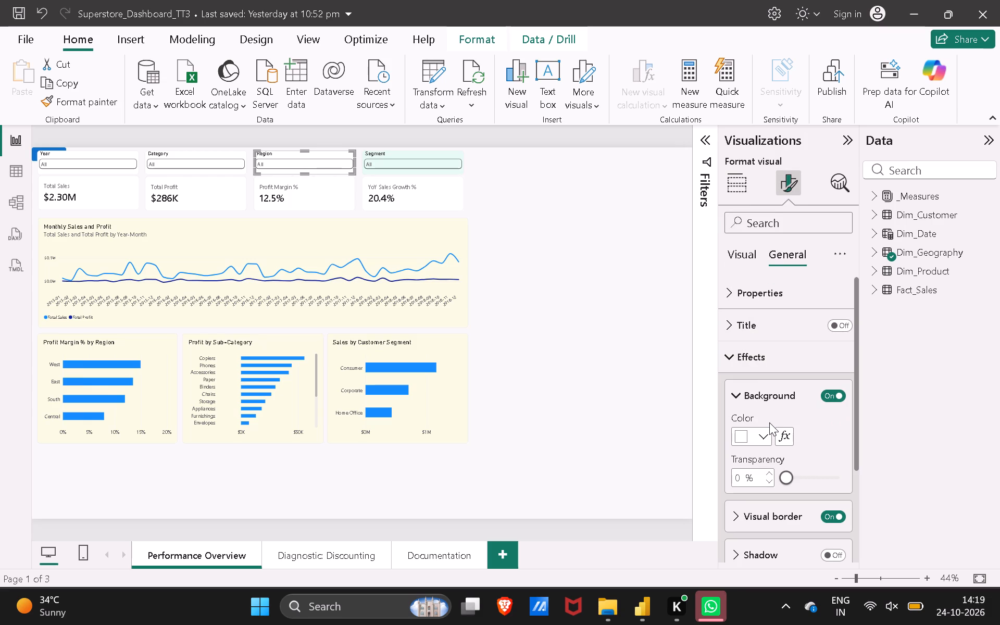
{"action": "left_click", "coordinate": [761, 437]}
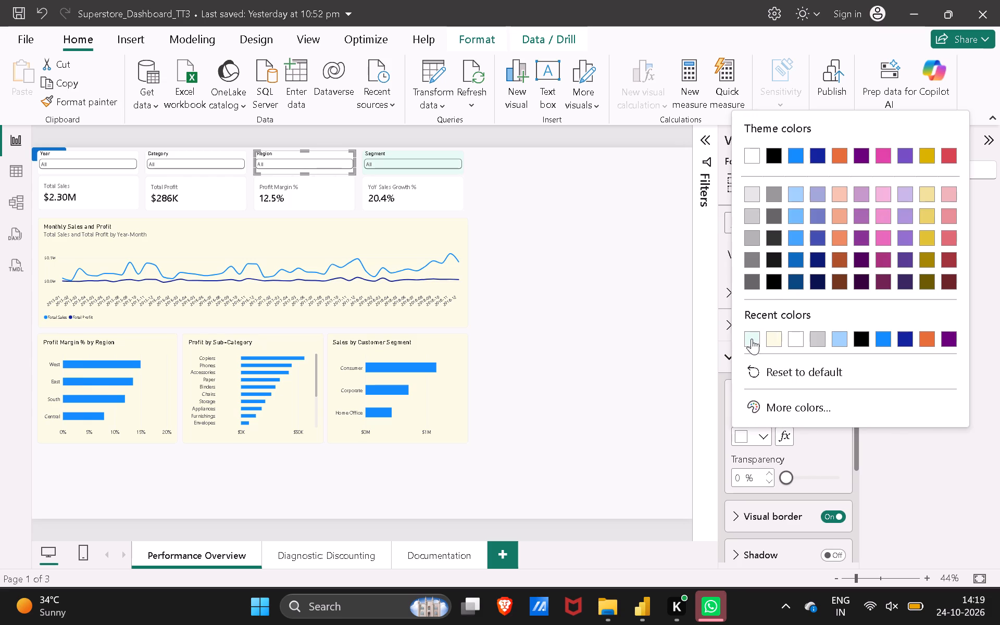
{"action": "left_click", "coordinate": [752, 338]}
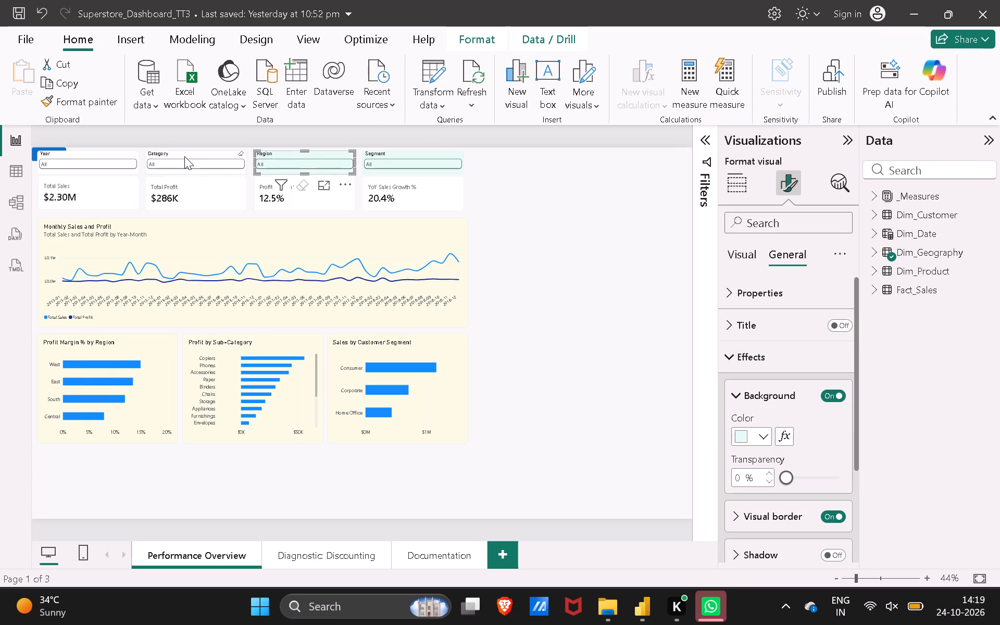
Set the Category slicer's background to the same recently used pale mint.
{"action": "left_click", "coordinate": [184, 156]}
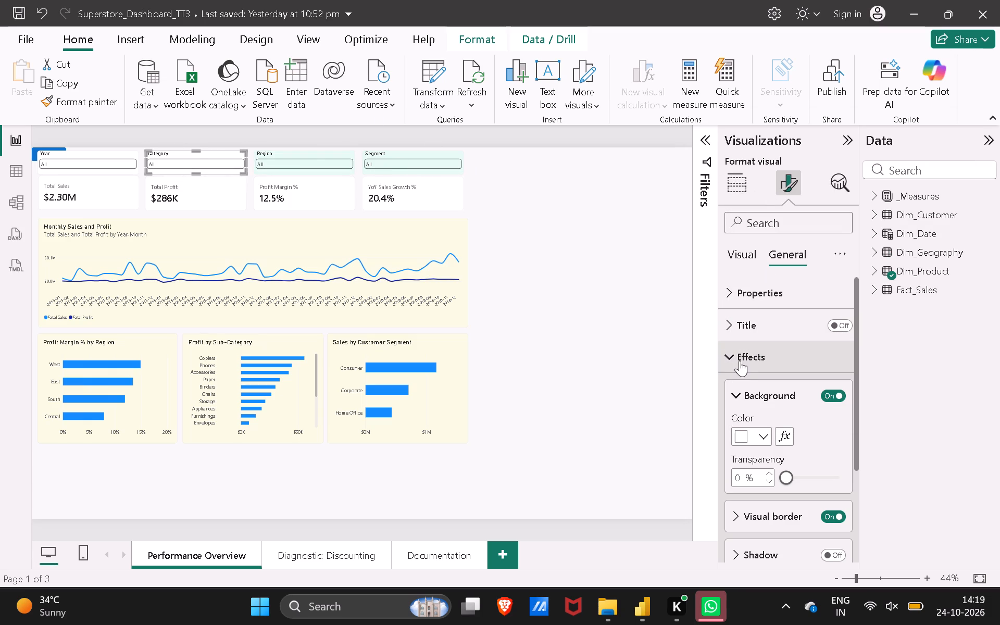
{"action": "left_click", "coordinate": [740, 360]}
{"action": "left_click", "coordinate": [752, 365]}
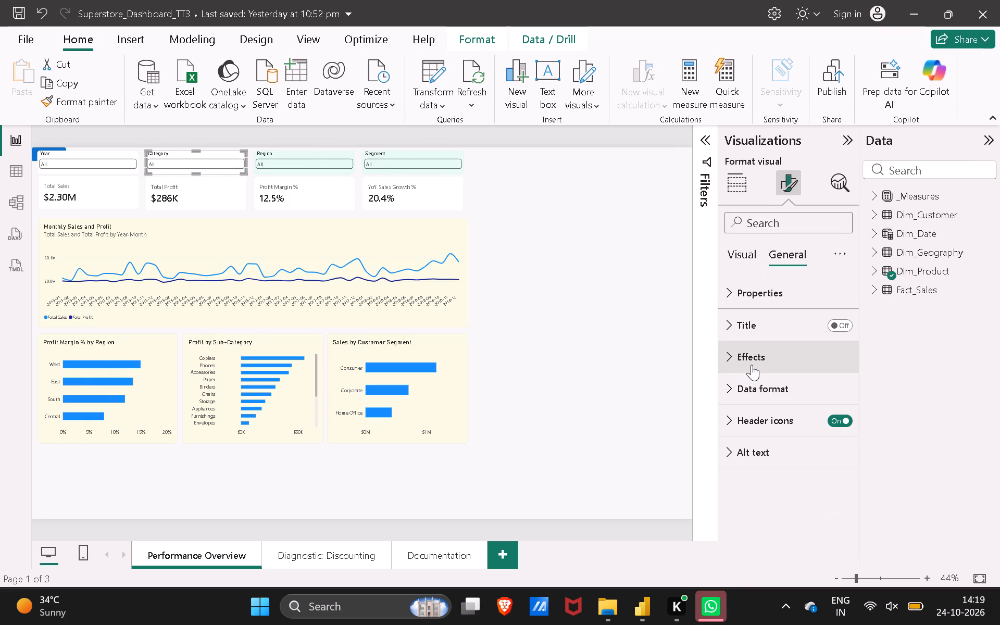
{"action": "left_click", "coordinate": [761, 441]}
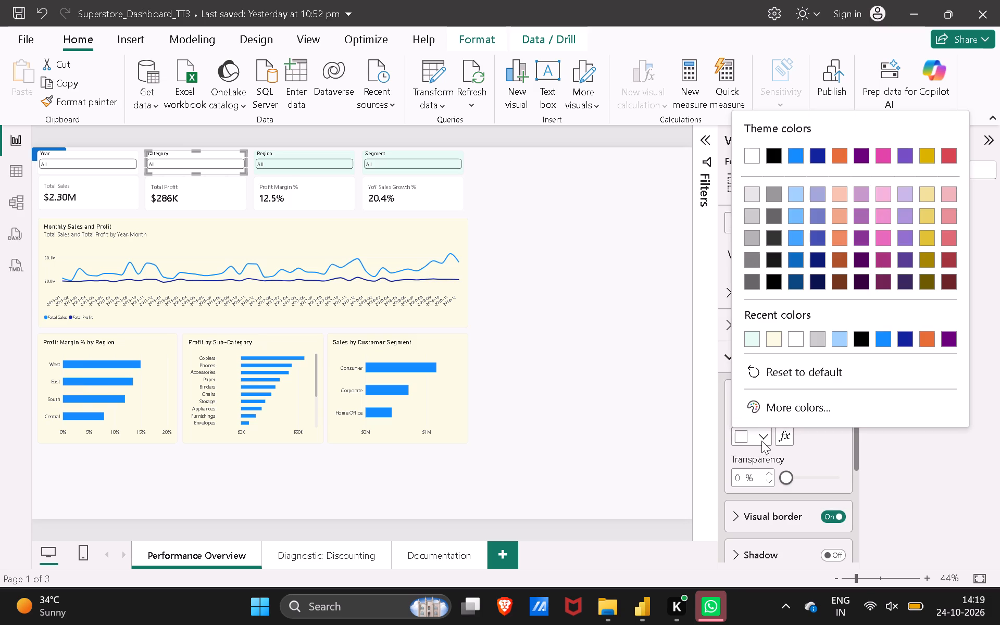
{"action": "left_click", "coordinate": [744, 346]}
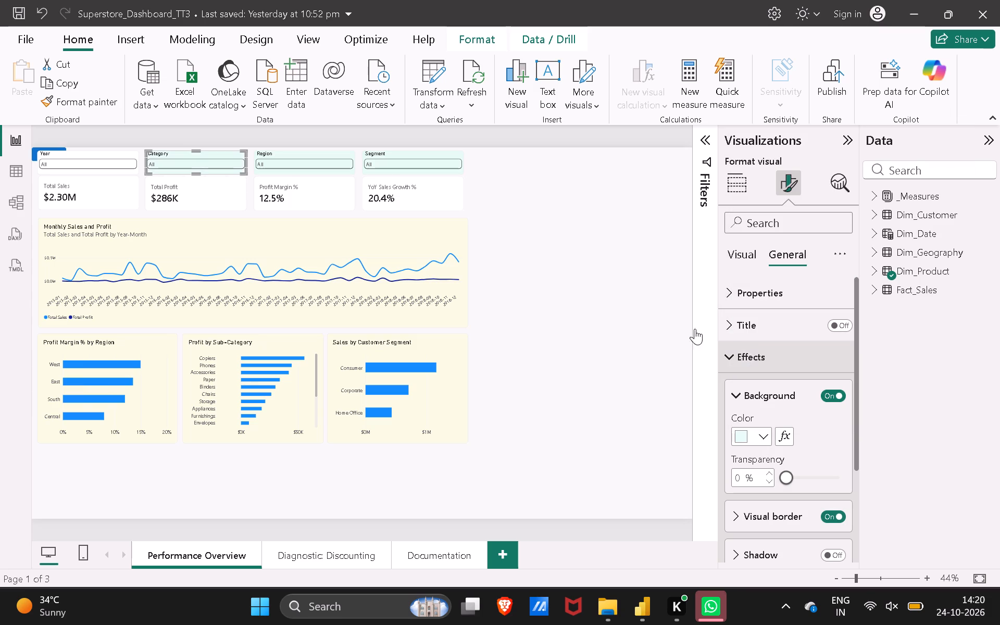
Set the Year slicer's background to the same recently used pale mint.
{"action": "left_click", "coordinate": [86, 155]}
{"action": "left_click", "coordinate": [765, 429]}
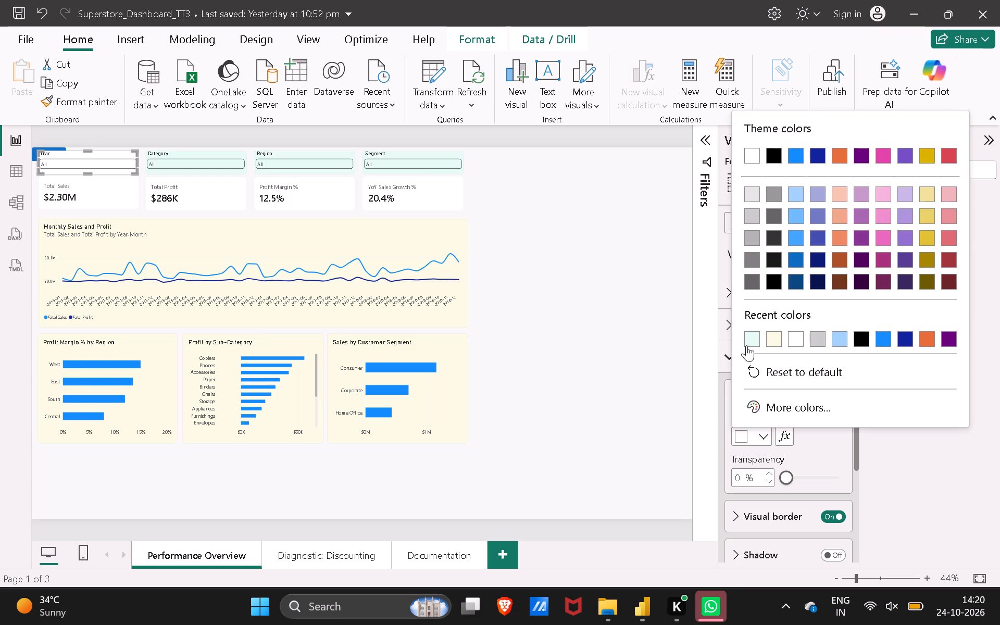
{"action": "left_click", "coordinate": [749, 344]}
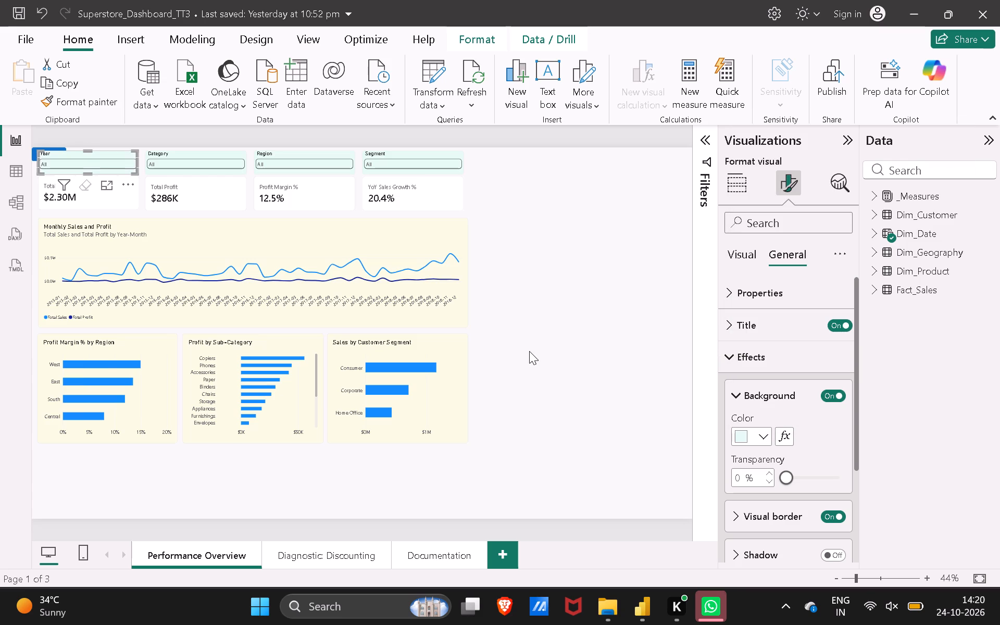
{"action": "left_click", "coordinate": [576, 354]}
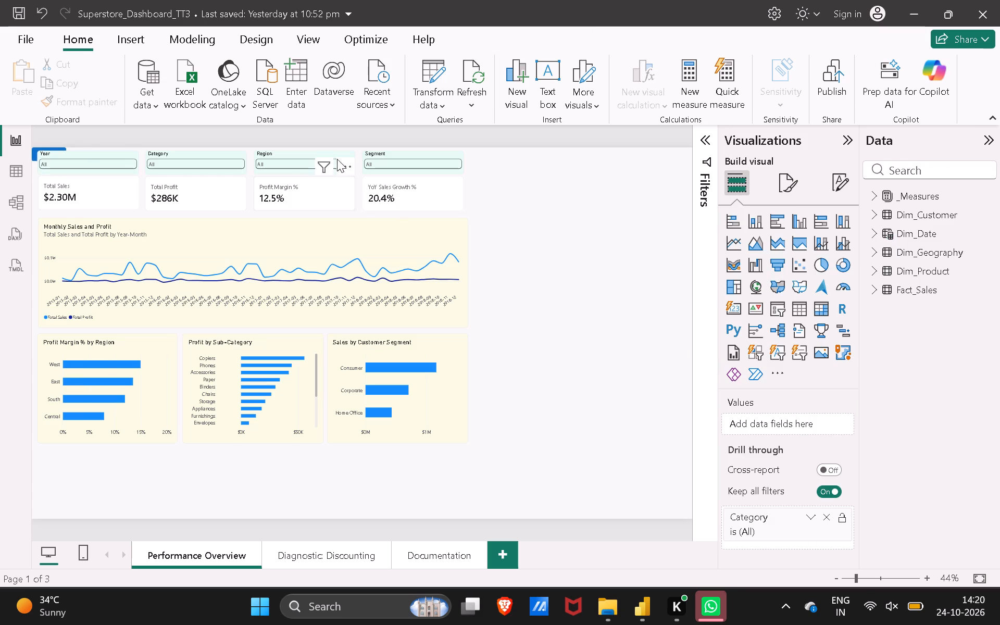
Open the Year slicer's size properties and widen it in small increments to 303.
{"action": "left_click", "coordinate": [101, 155]}
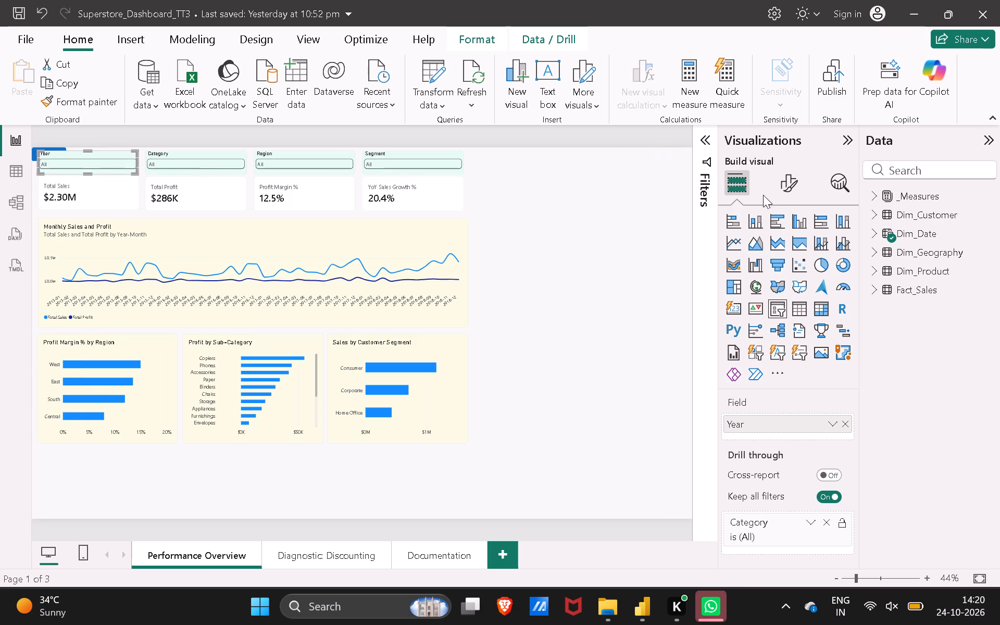
{"action": "left_click", "coordinate": [786, 189]}
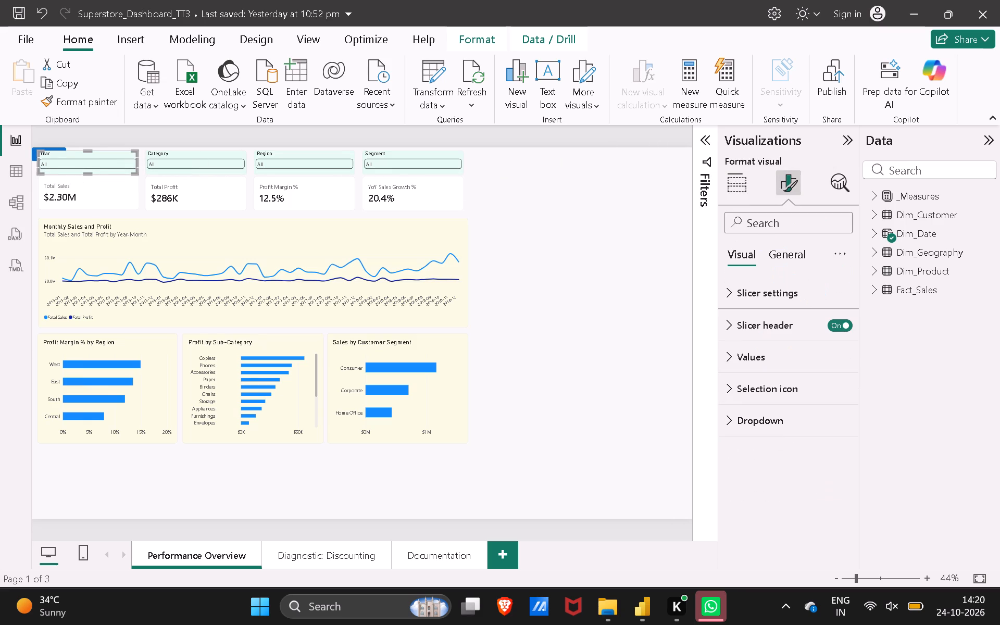
{"action": "left_click", "coordinate": [790, 250]}
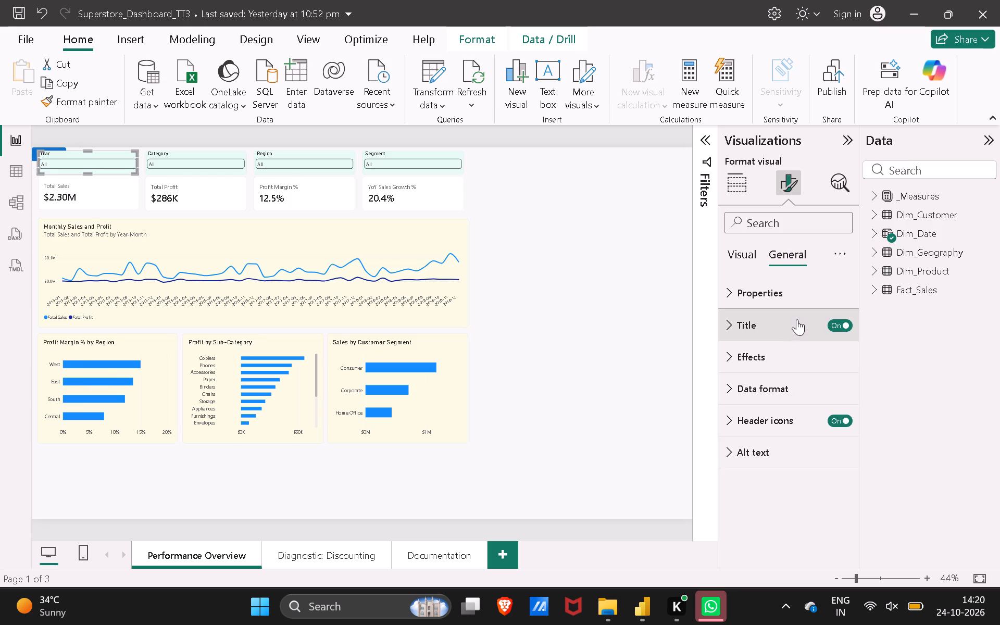
{"action": "left_click", "coordinate": [793, 301]}
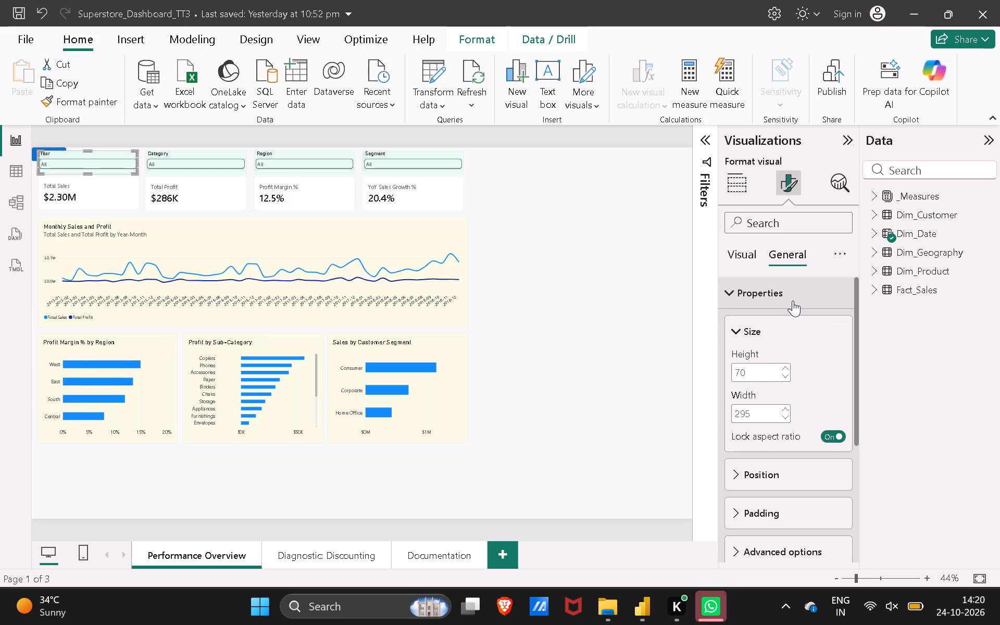
{"action": "triple_click", "coordinate": [785, 406]}
{"action": "double_click", "coordinate": [785, 406]}
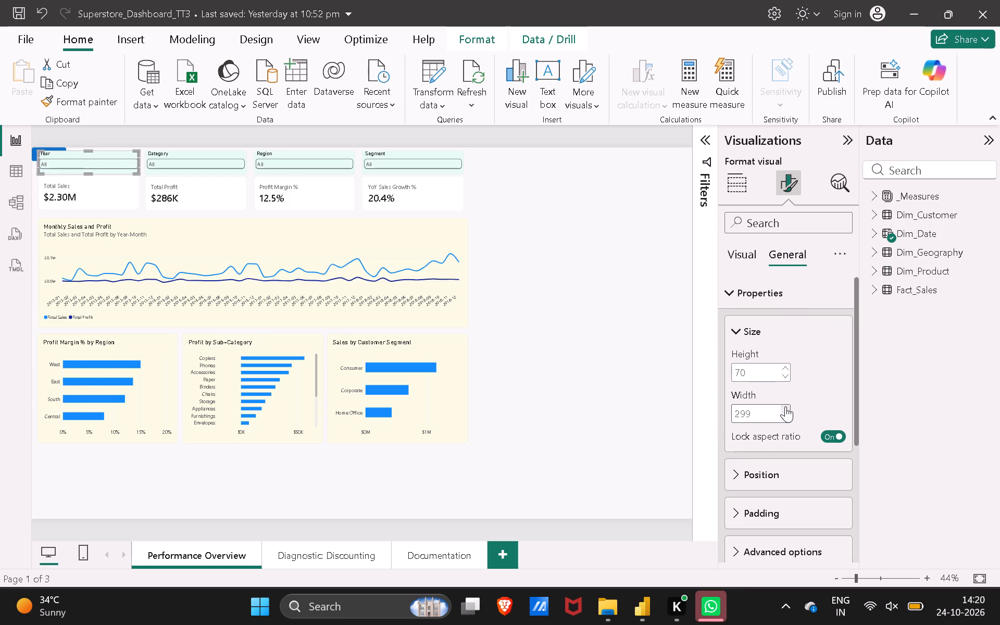
{"action": "left_click", "coordinate": [785, 406]}
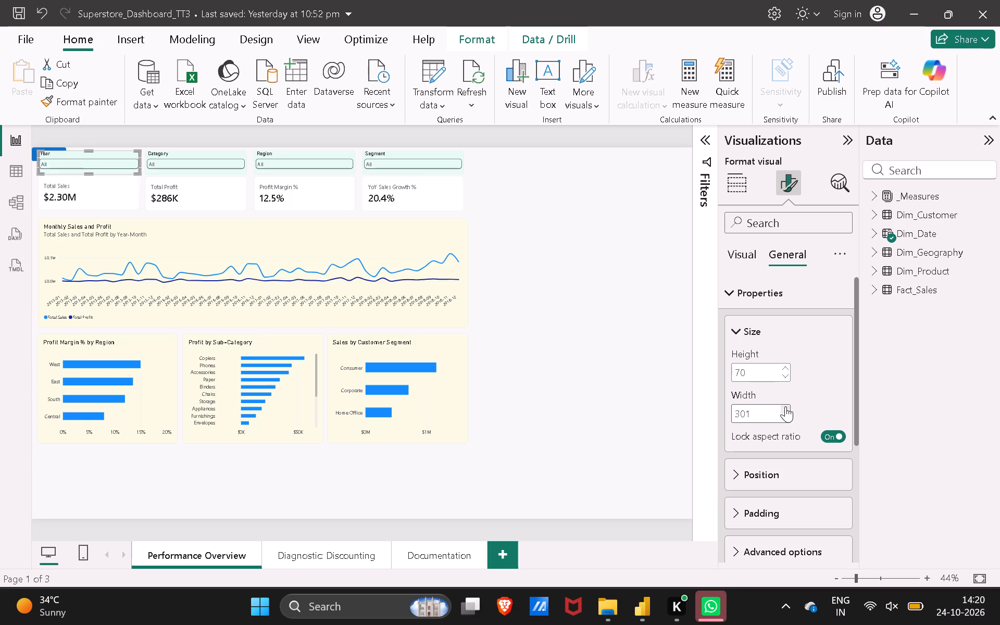
{"action": "triple_click", "coordinate": [785, 406]}
{"action": "right_click", "coordinate": [785, 406]}
{"action": "triple_click", "coordinate": [785, 406]}
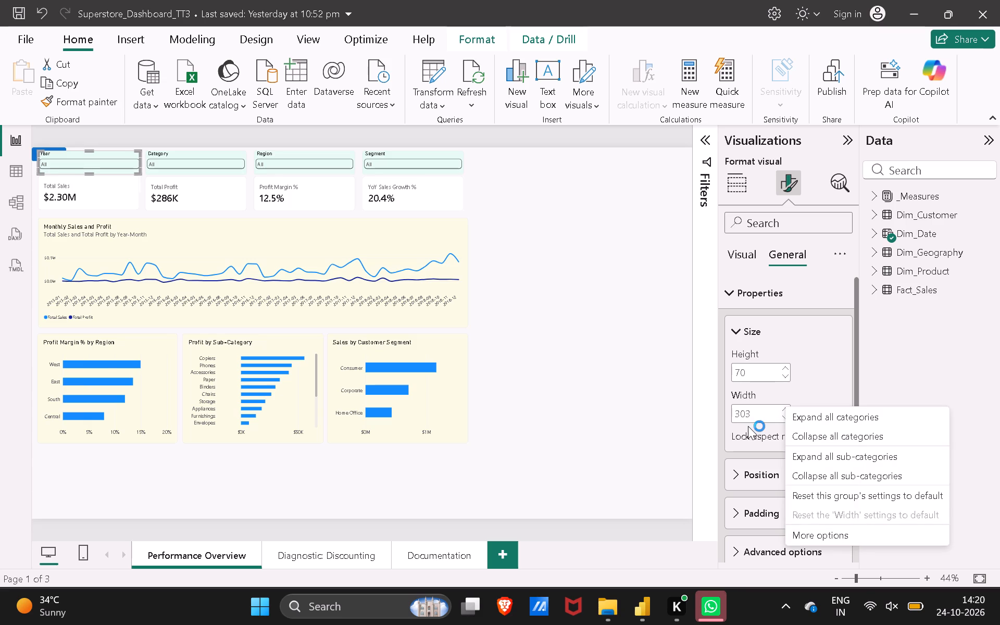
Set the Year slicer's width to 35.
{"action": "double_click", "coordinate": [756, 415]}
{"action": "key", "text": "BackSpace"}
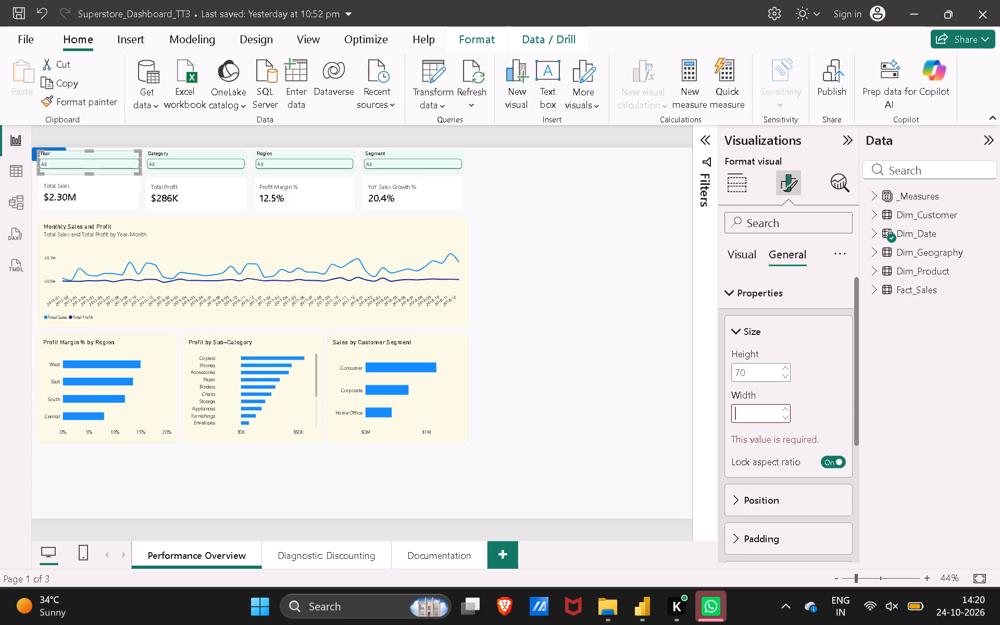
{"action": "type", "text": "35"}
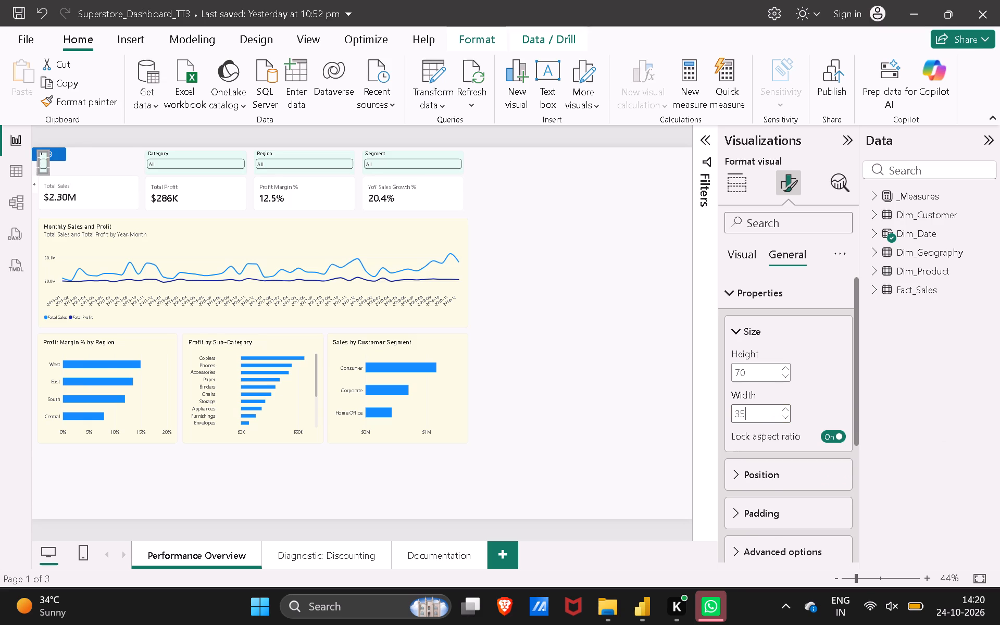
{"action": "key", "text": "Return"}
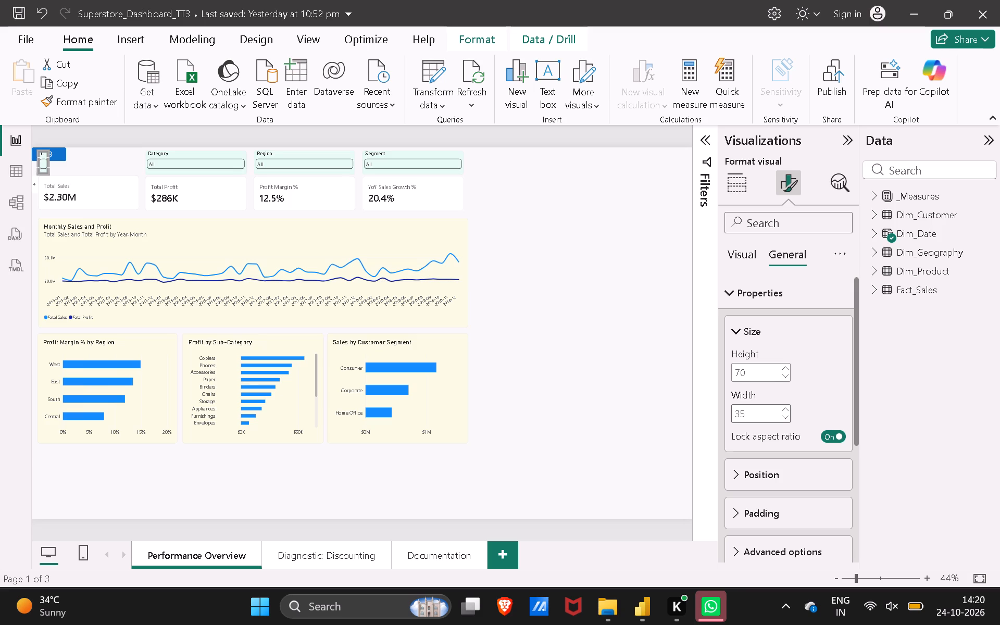
Set the Year slicer's width to 350.
{"action": "left_click", "coordinate": [754, 414]}
{"action": "double_click", "coordinate": [754, 414]}
{"action": "type", "text": "350"}
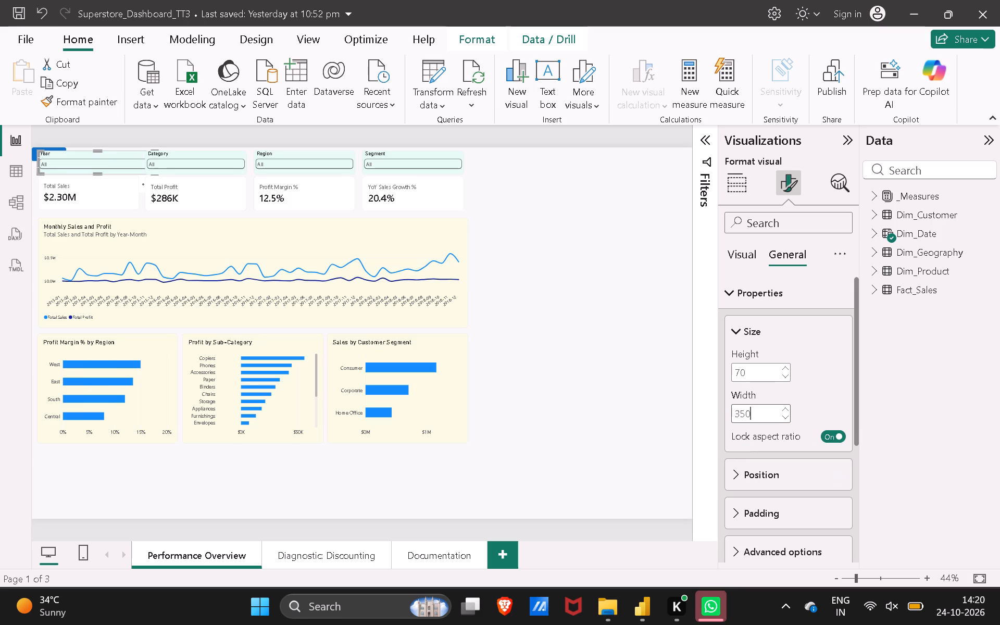
Apply the width of 350 to the Year slicer.
{"action": "key", "text": "Return"}
Nudge the Category slicer rightward along the slicer row until it sits just clear of the widened Year slicer.
{"action": "left_click", "coordinate": [191, 154]}
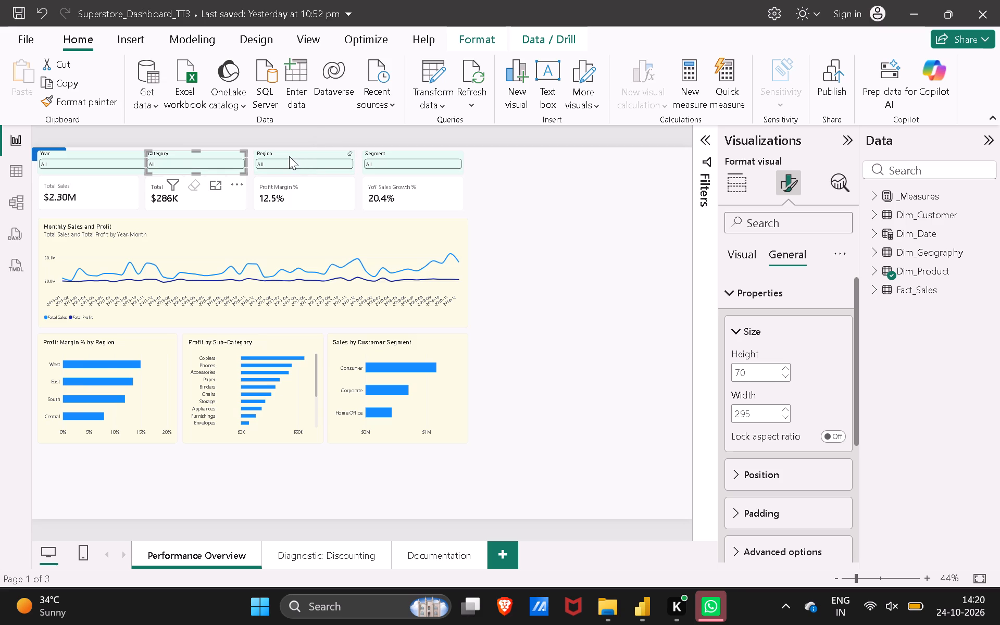
{"action": "key", "text": "Right"}
{"action": "key", "text": "Right"}
{"action": "key", "text": "Right"}
{"action": "key", "text": "Right"}
{"action": "key", "text": "Right"}
{"action": "key", "text": "Right"}
{"action": "key", "text": "Right"}
{"action": "key", "text": "Right"}
{"action": "key", "text": "Right"}
{"action": "key", "text": "Right"}
{"action": "key", "text": "Right"}
{"action": "key", "text": "Right"}
{"action": "key", "text": "Right"}
{"action": "key", "text": "Right"}
{"action": "key", "text": "Right"}
{"action": "key", "text": "Right"}
{"action": "key", "text": "Right"}
{"action": "key", "text": "Right"}
{"action": "key", "text": "Right"}
{"action": "key", "text": "Right"}
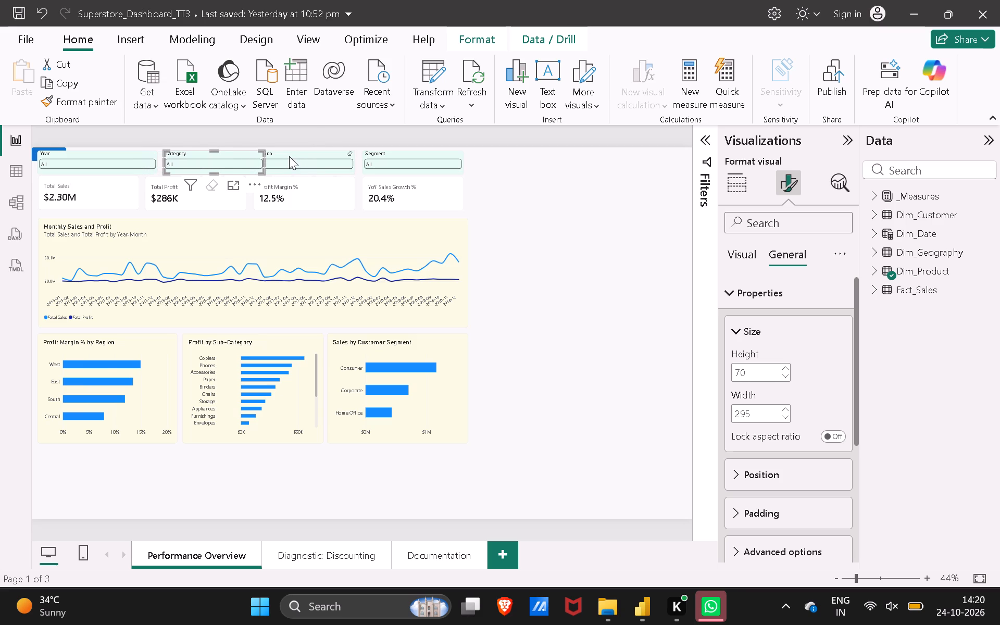
{"action": "key", "text": "Left"}
{"action": "key", "text": "Left"}
{"action": "key", "text": "Left"}
{"action": "key", "text": "Left"}
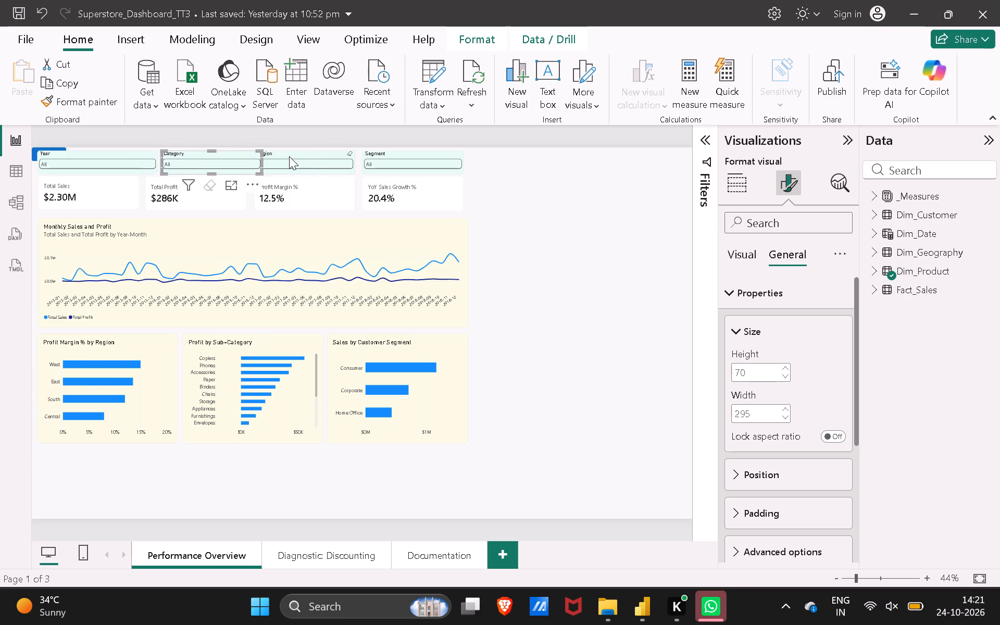
Nudge the Region slicer rightward along the slicer row, leaving room for a wider Category slicer.
{"action": "left_click", "coordinate": [289, 156]}
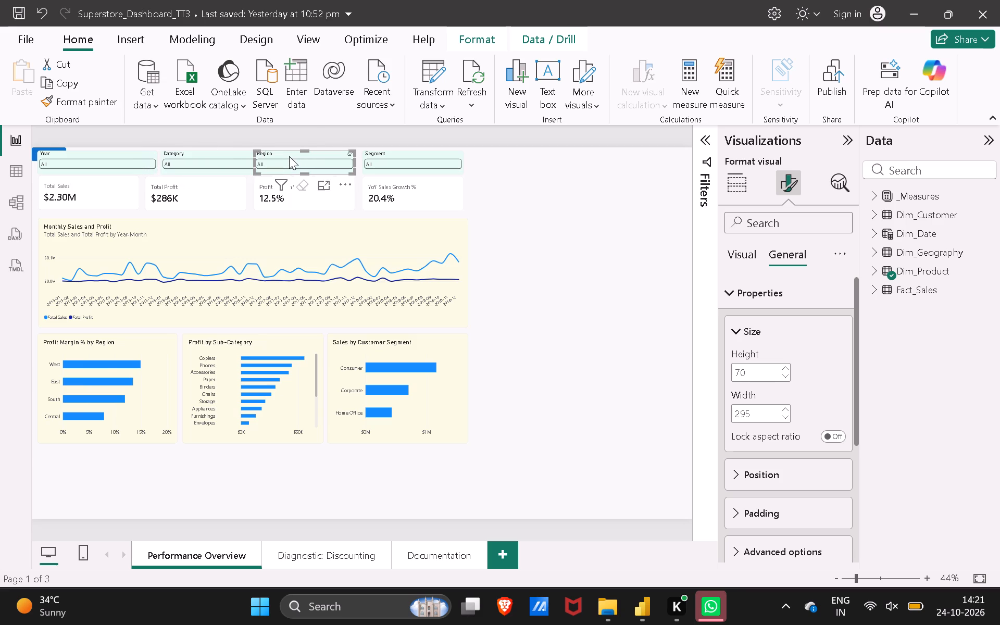
{"action": "key", "text": "Right"}
{"action": "key", "text": "Right"}
{"action": "key", "text": "Right"}
{"action": "key", "text": "Right"}
{"action": "key", "text": "Right"}
{"action": "key", "text": "Right"}
{"action": "key", "text": "Right"}
{"action": "key", "text": "Right"}
{"action": "key", "text": "Right"}
{"action": "key", "text": "Right"}
{"action": "key", "text": "Right"}
{"action": "key", "text": "Right"}
{"action": "key", "text": "Right"}
{"action": "key", "text": "Right"}
{"action": "key", "text": "Right"}
{"action": "key", "text": "Right"}
{"action": "key", "text": "Right"}
{"action": "key", "text": "Right"}
{"action": "key", "text": "Right"}
{"action": "key", "text": "Right"}
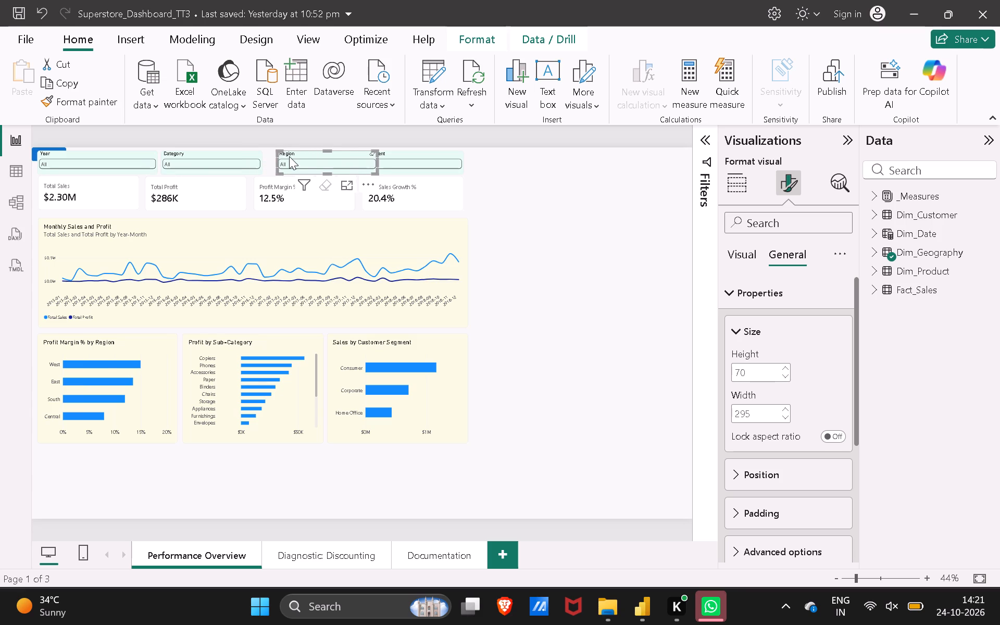
Nudge the Segment slicer rightward along the slicer row until it is clear of the Region slicer with a gap between them.
{"action": "left_click", "coordinate": [448, 153]}
{"action": "key", "text": "Right"}
{"action": "key", "text": "Right"}
{"action": "key", "text": "Right"}
{"action": "key", "text": "Right"}
{"action": "key", "text": "Right"}
{"action": "key", "text": "Right"}
{"action": "key", "text": "Right"}
{"action": "key", "text": "Right"}
{"action": "key", "text": "Right"}
{"action": "key", "text": "Right"}
{"action": "key", "text": "Right"}
{"action": "key", "text": "Right"}
{"action": "key", "text": "Right"}
{"action": "key", "text": "Right"}
{"action": "key", "text": "Right"}
{"action": "key", "text": "Right"}
{"action": "key", "text": "Right"}
{"action": "key", "text": "Right"}
{"action": "key", "text": "Right"}
{"action": "key", "text": "Right"}
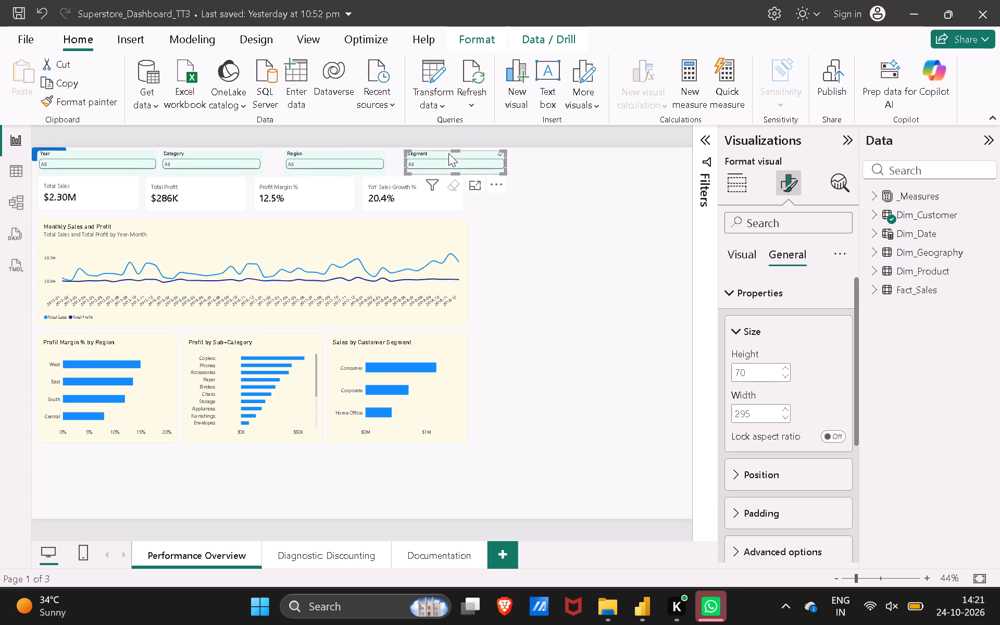
Set the Category slicer's width to 350.
{"action": "left_click", "coordinate": [203, 156]}
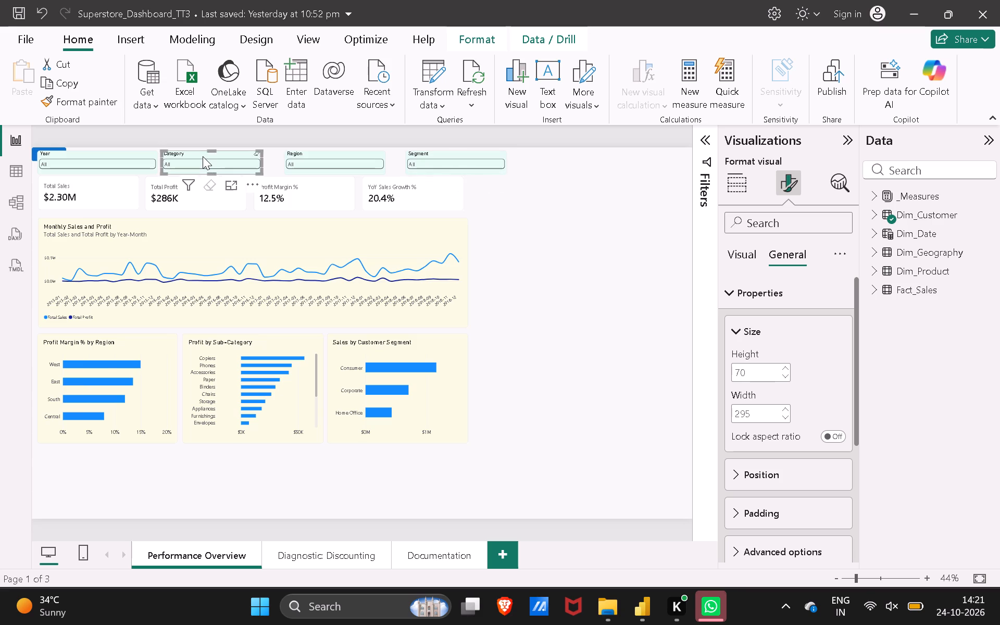
{"action": "left_click", "coordinate": [758, 410]}
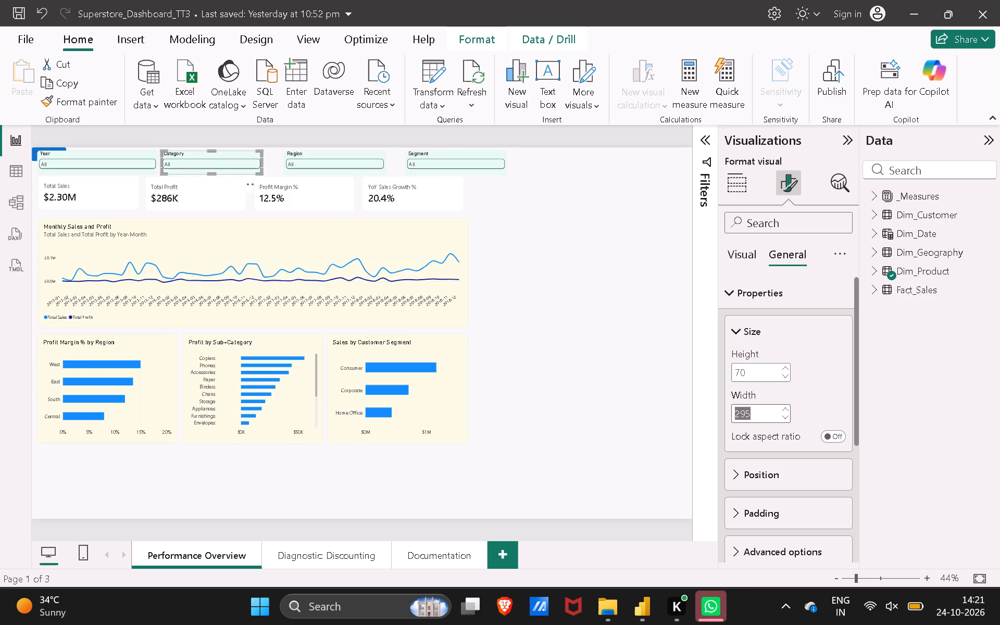
{"action": "type", "text": "350"}
{"action": "key", "text": "Return"}
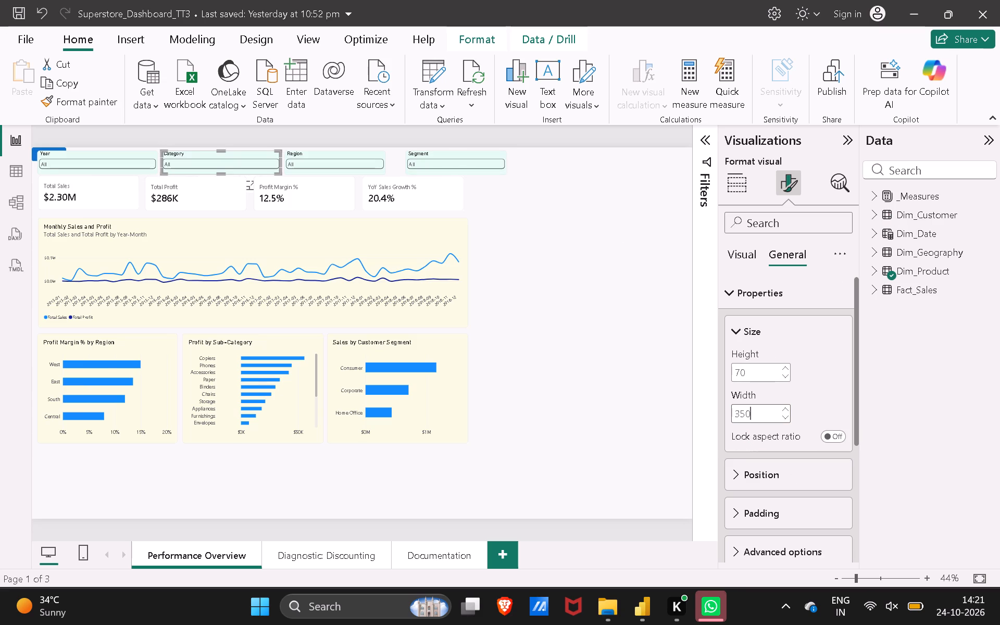
{"action": "left_click", "coordinate": [731, 444]}
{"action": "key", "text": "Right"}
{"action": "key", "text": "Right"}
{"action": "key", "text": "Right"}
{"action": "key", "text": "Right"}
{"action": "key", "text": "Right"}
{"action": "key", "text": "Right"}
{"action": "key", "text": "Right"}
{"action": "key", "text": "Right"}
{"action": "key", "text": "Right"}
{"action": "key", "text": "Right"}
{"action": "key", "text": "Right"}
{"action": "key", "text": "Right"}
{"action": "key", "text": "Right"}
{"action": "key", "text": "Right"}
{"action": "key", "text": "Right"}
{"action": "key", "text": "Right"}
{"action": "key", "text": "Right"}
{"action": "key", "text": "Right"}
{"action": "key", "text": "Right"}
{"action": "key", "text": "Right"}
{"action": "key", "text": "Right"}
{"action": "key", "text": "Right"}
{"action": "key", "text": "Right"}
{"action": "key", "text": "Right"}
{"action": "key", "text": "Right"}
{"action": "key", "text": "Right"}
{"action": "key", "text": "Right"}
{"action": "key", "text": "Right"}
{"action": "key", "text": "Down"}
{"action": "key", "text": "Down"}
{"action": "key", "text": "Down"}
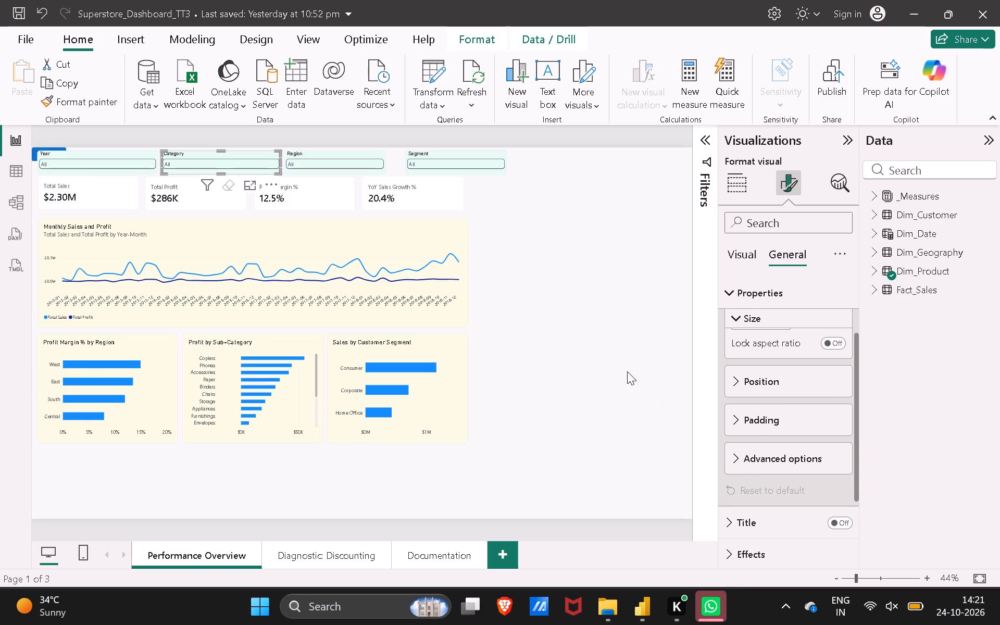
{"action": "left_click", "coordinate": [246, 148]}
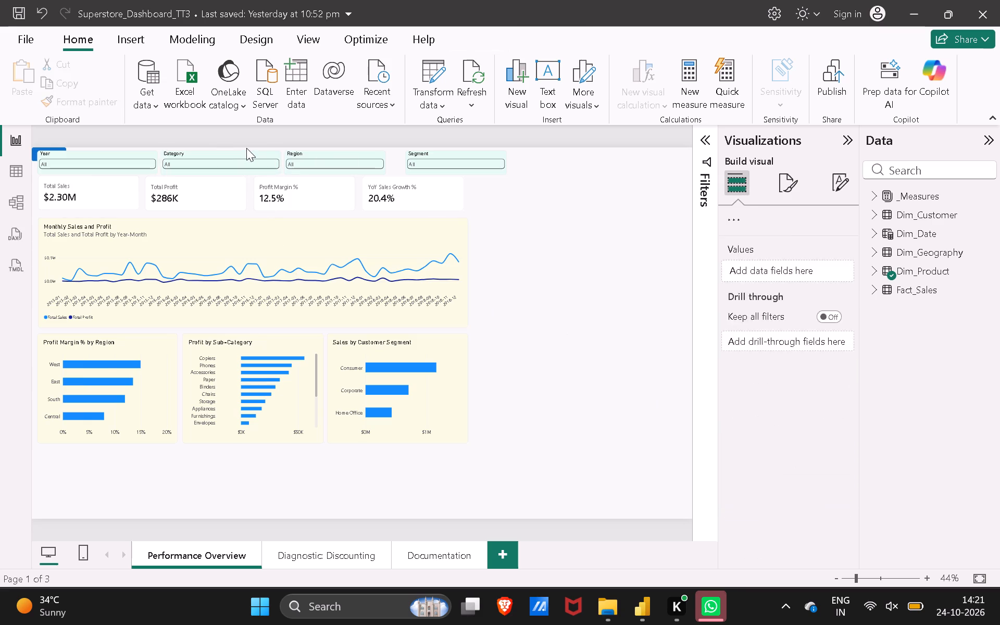
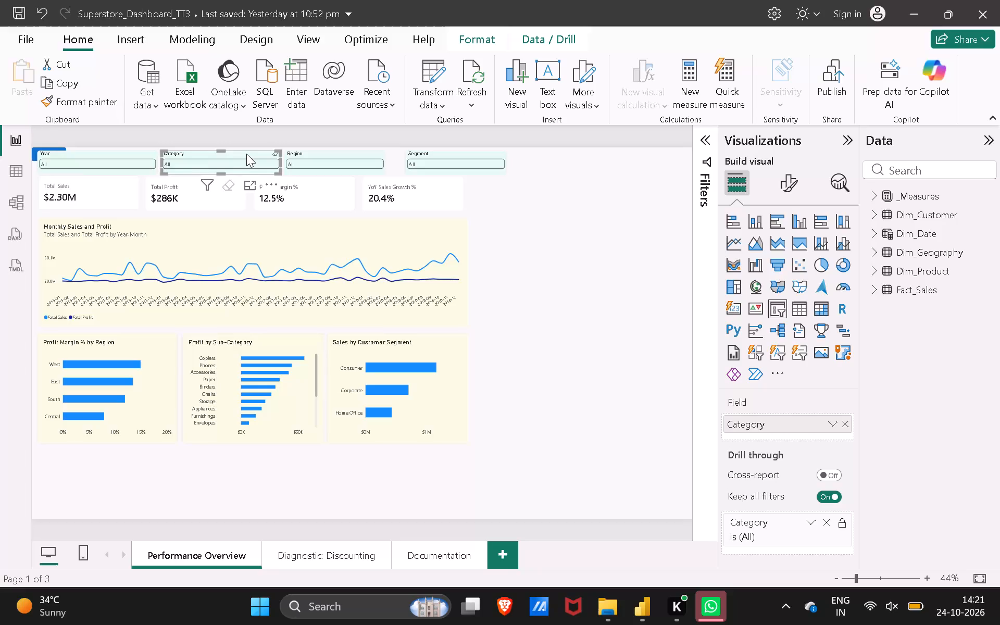
Nudge the Category slicer two small increments rightward to open a slight gap after the Year slicer.
{"action": "key", "text": "Right"}
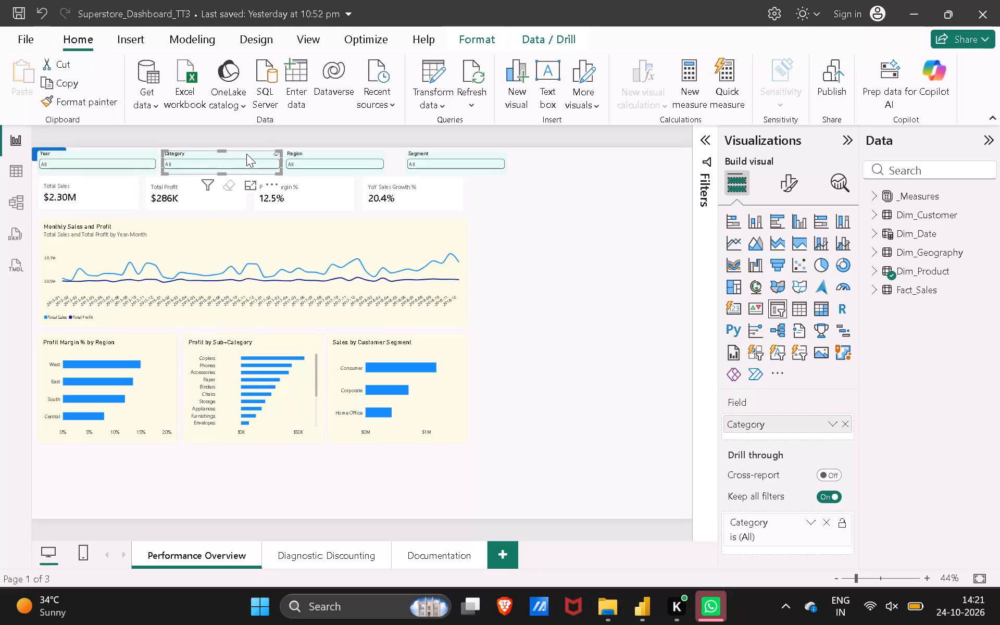
{"action": "key", "text": "Right"}
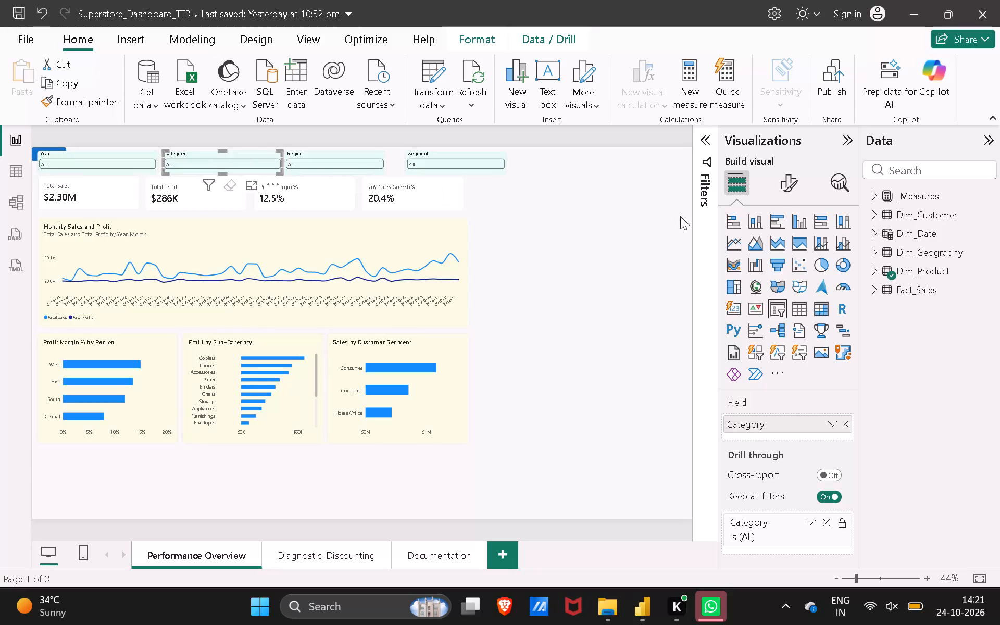
{"action": "left_click", "coordinate": [680, 216]}
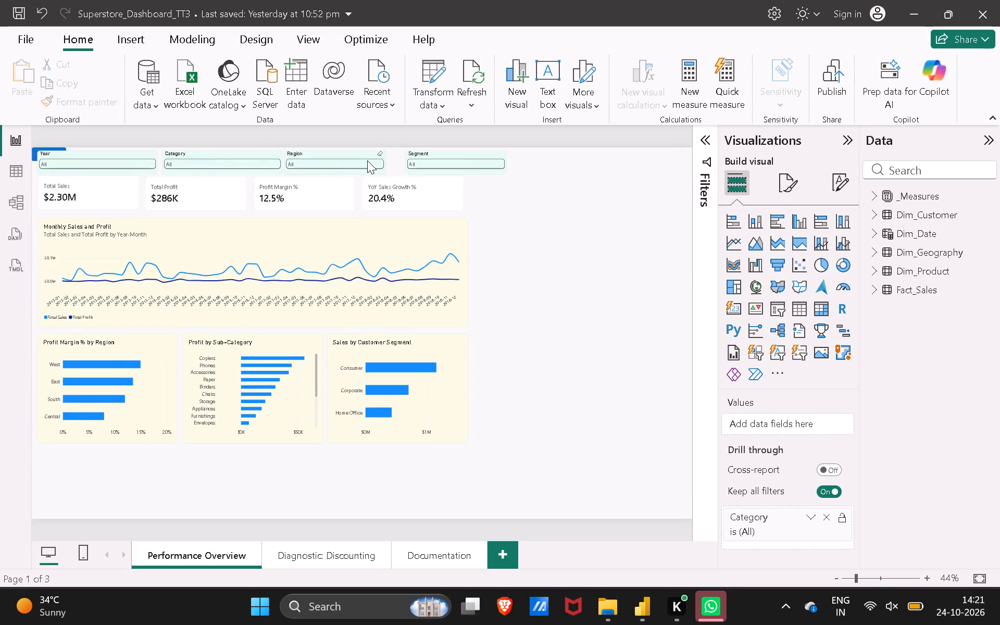
Nudge the Region slicer four small increments rightward to leave a slight gap after the Category slicer.
{"action": "left_click", "coordinate": [367, 160]}
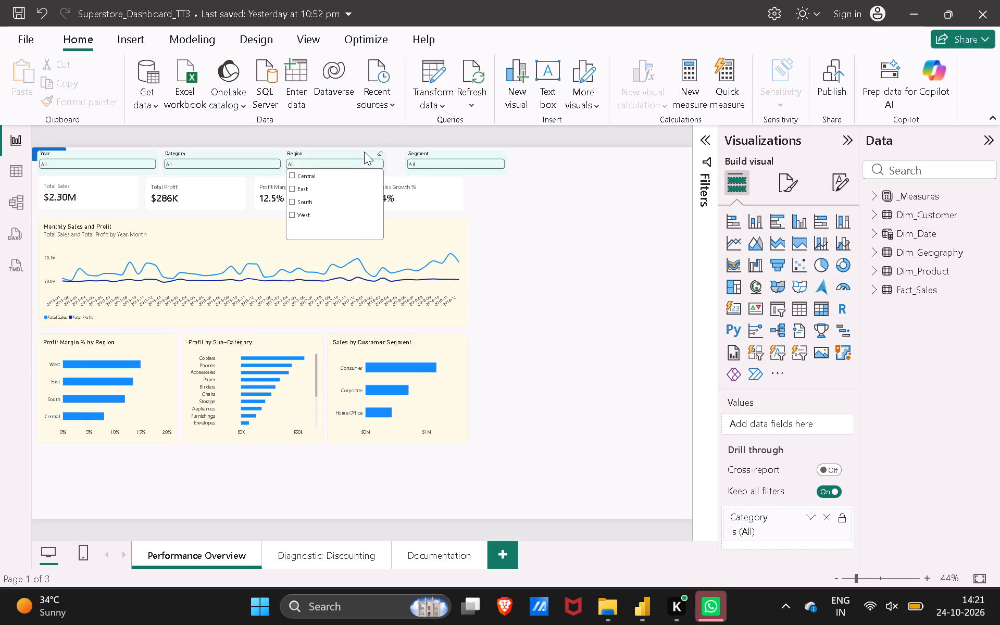
{"action": "left_click", "coordinate": [364, 152]}
{"action": "key", "text": "Right"}
{"action": "key", "text": "Right"}
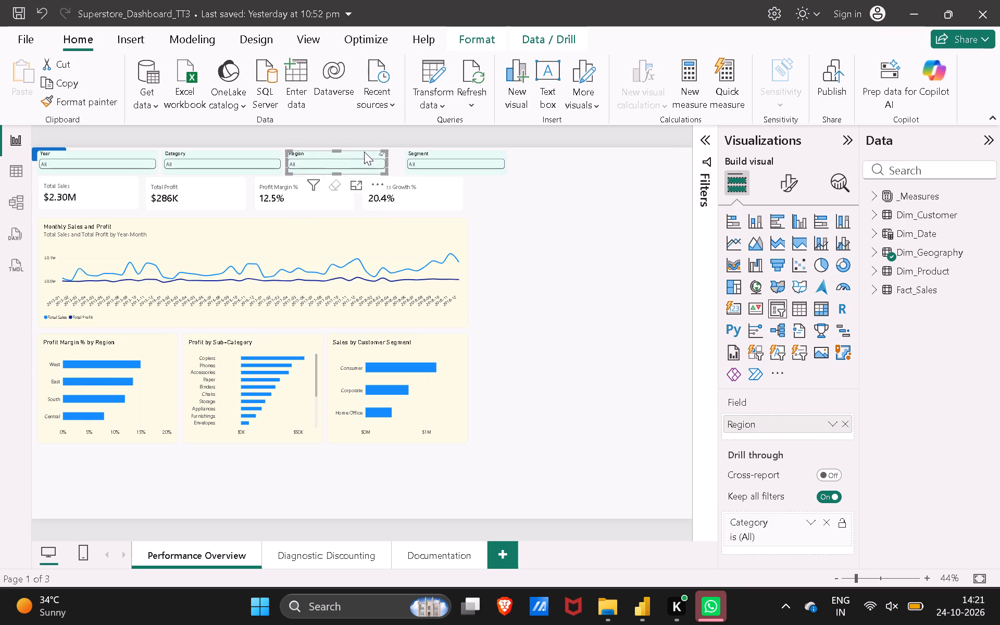
{"action": "key", "text": "Right"}
{"action": "key", "text": "Right"}
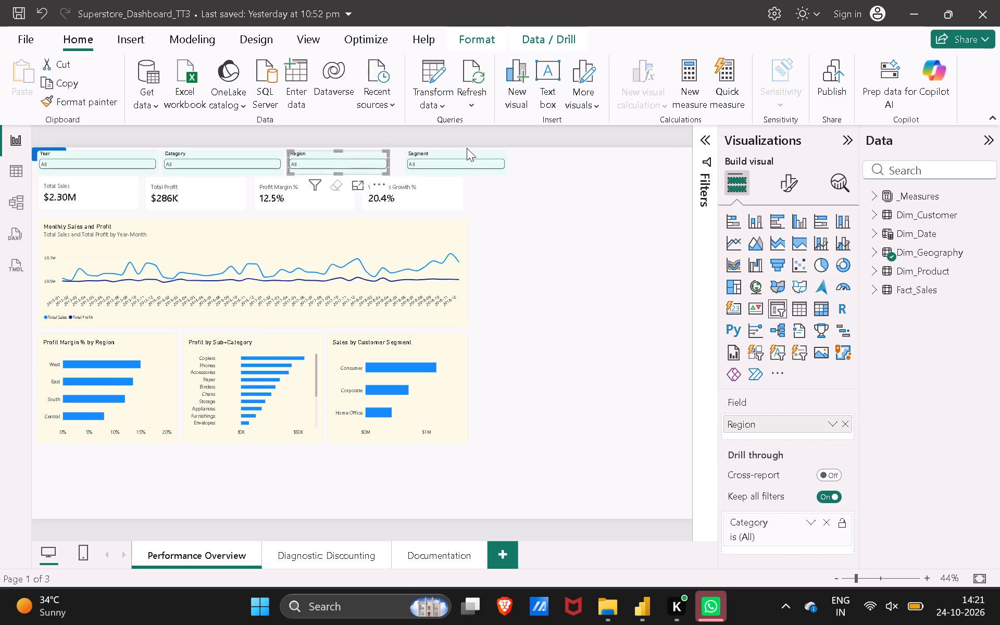
{"action": "left_click", "coordinate": [465, 149]}
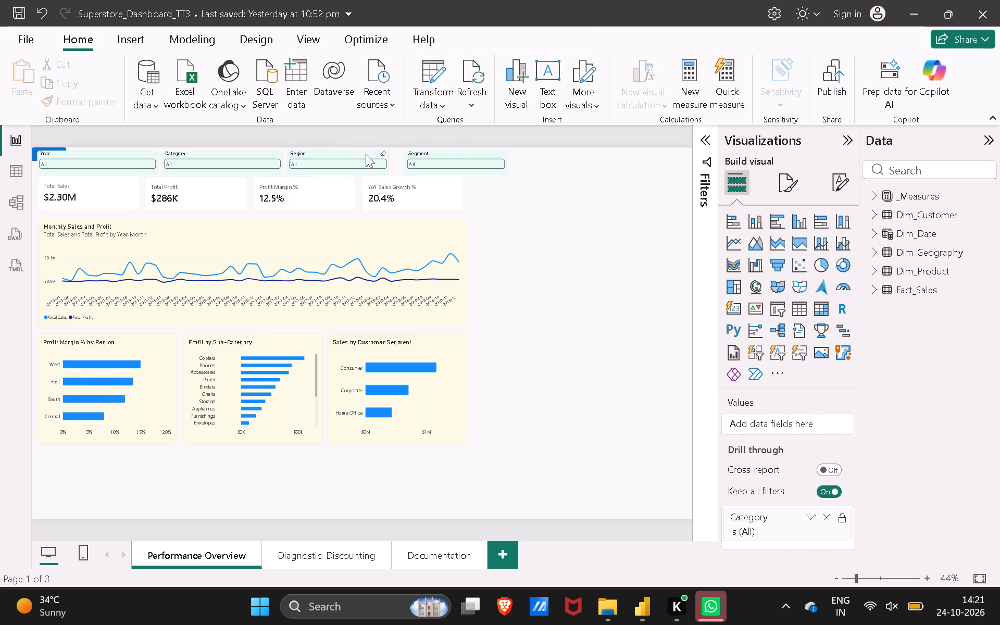
Set the Region slicer's width to 350.
{"action": "left_click", "coordinate": [366, 154]}
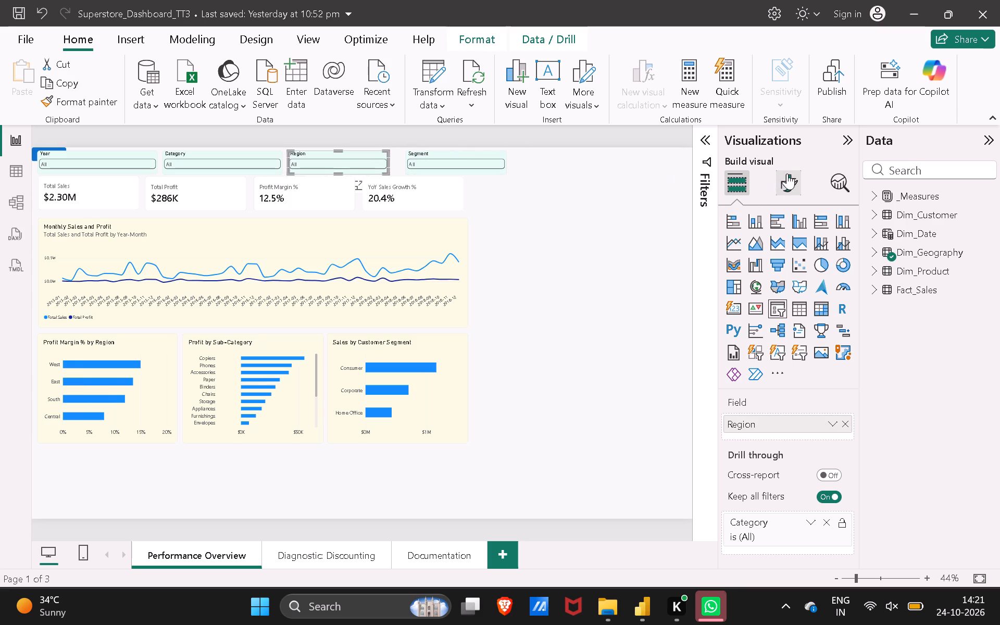
{"action": "left_click", "coordinate": [787, 173]}
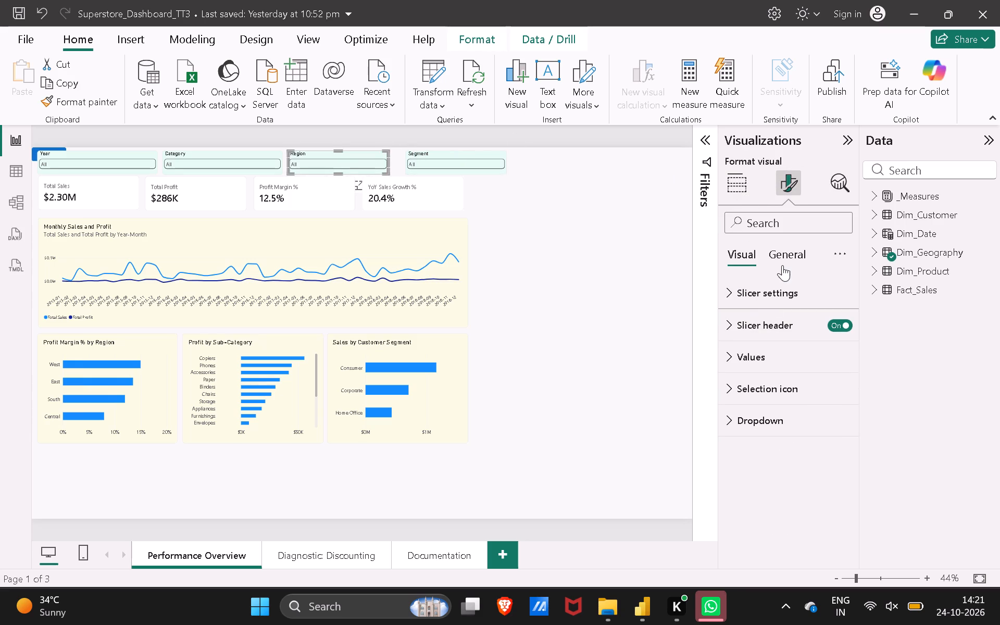
{"action": "left_click", "coordinate": [783, 257]}
{"action": "left_click", "coordinate": [768, 291]}
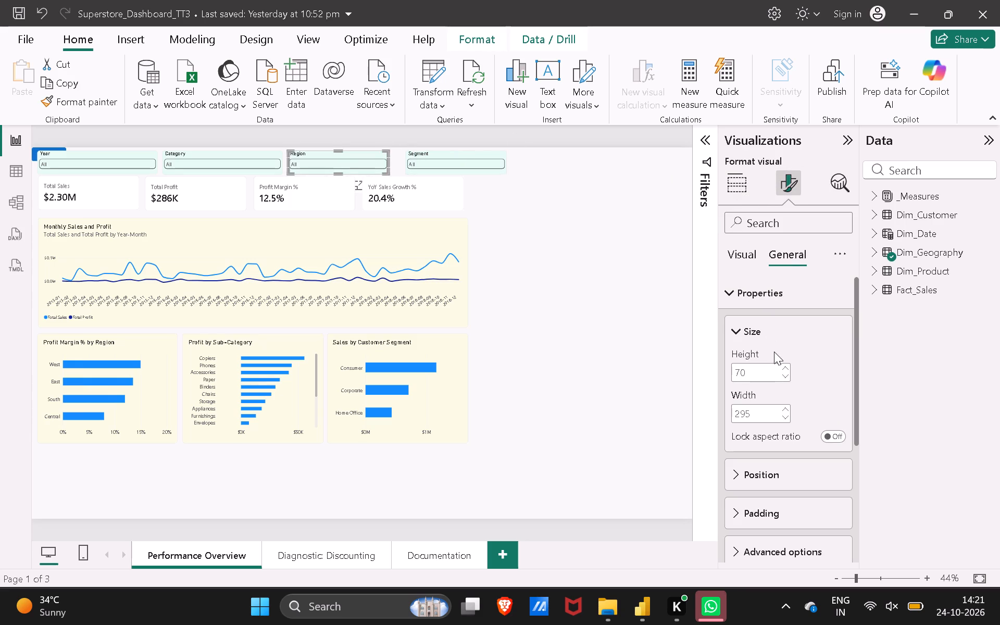
{"action": "double_click", "coordinate": [765, 419]}
{"action": "type", "text": "350"}
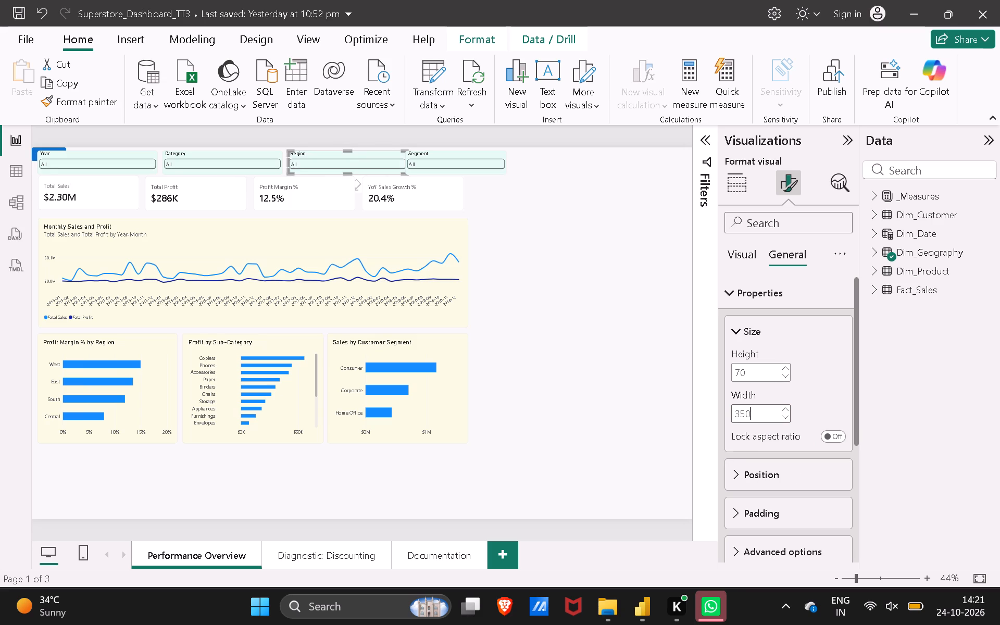
{"action": "key", "text": "Return"}
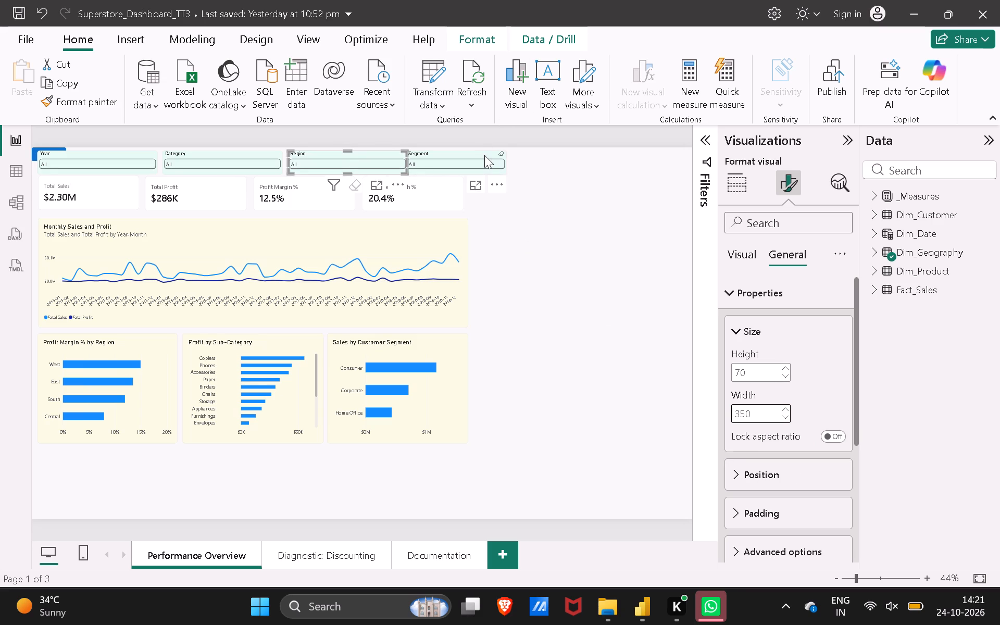
Set the Segment slicer's width to 350.
{"action": "left_click", "coordinate": [484, 155]}
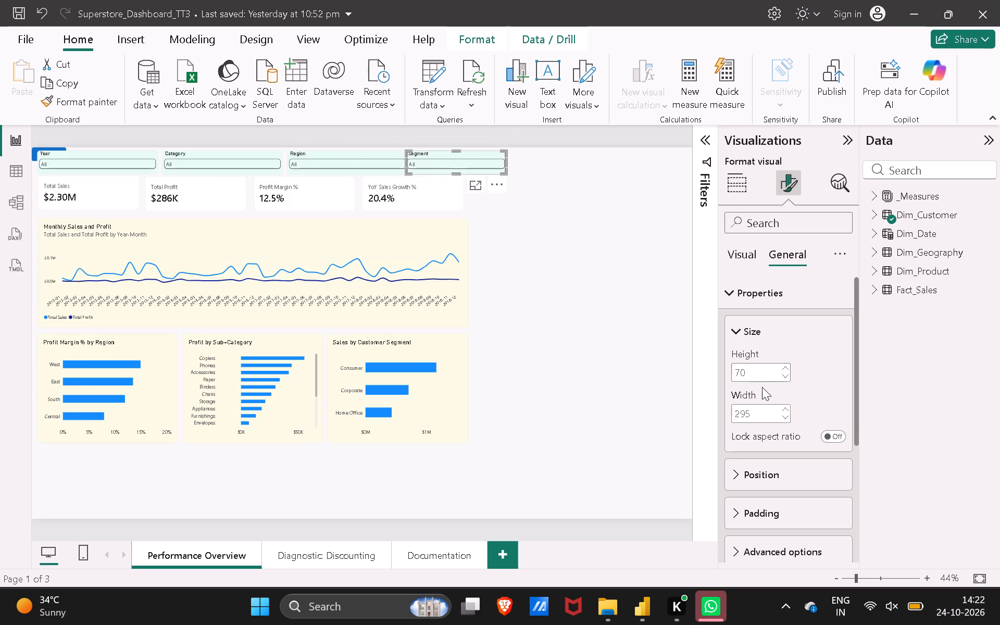
{"action": "double_click", "coordinate": [760, 409]}
{"action": "type", "text": "350"}
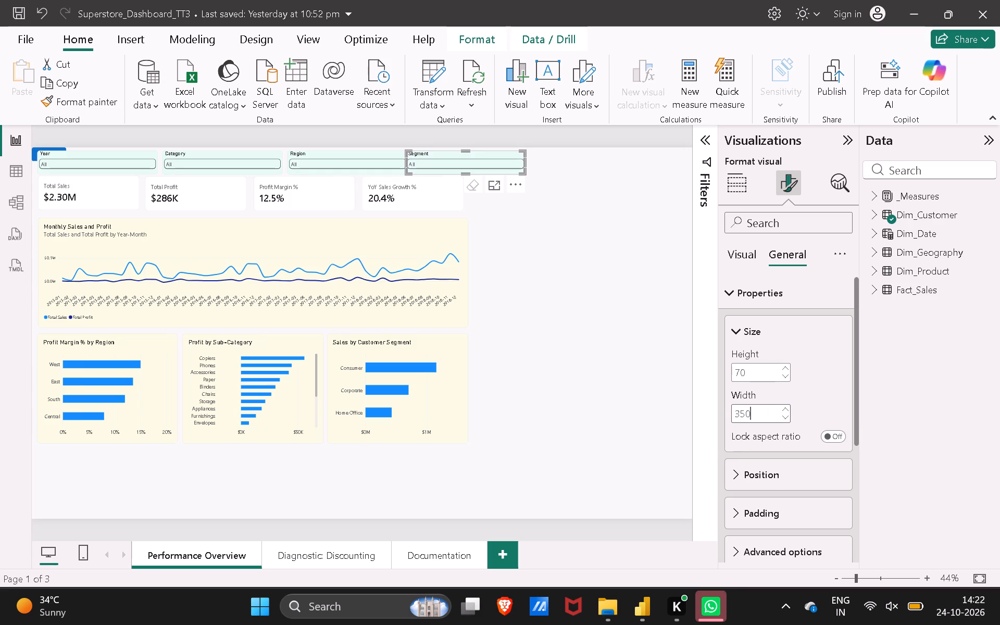
{"action": "key", "text": "Return"}
Nudge the Segment slicer rightward along the slicer row until it sits just clear of the widened Region slicer.
{"action": "key", "text": "Right"}
{"action": "key", "text": "Right"}
{"action": "key", "text": "Right"}
{"action": "key", "text": "Right"}
{"action": "key", "text": "Right"}
{"action": "key", "text": "Right"}
{"action": "key", "text": "Right"}
{"action": "key", "text": "Right"}
{"action": "key", "text": "Right"}
{"action": "key", "text": "Right"}
{"action": "key", "text": "Right"}
{"action": "key", "text": "Right"}
{"action": "key", "text": "Right"}
{"action": "key", "text": "Right"}
{"action": "key", "text": "Right"}
{"action": "key", "text": "Right"}
{"action": "key", "text": "Right"}
{"action": "key", "text": "Right"}
{"action": "left_click", "coordinate": [508, 158]}
{"action": "key", "text": "Right"}
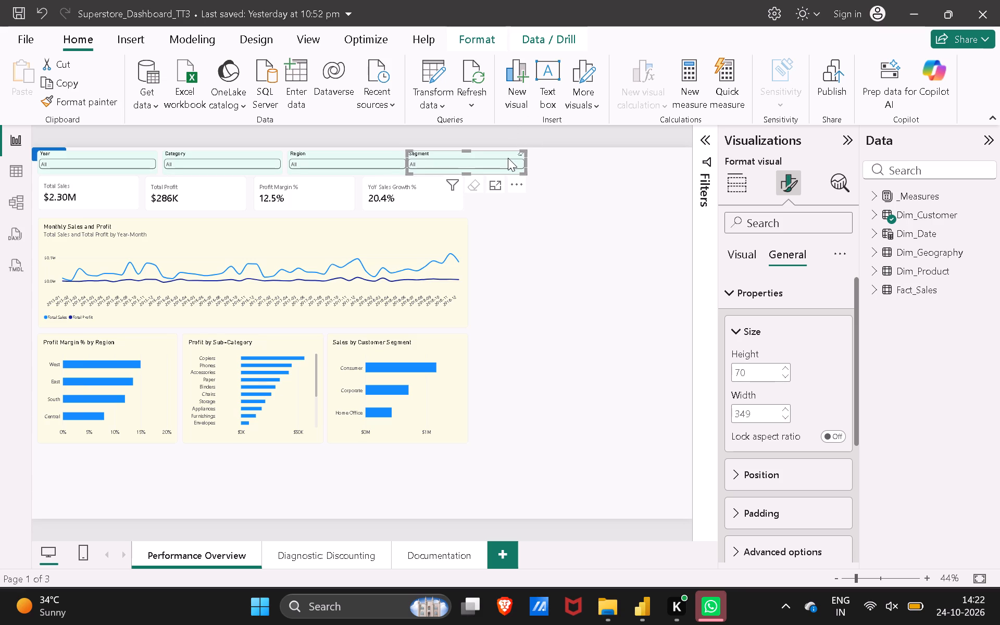
{"action": "key", "text": "Right"}
{"action": "key", "text": "Right"}
{"action": "key", "text": "Right"}
{"action": "key", "text": "Right"}
{"action": "key", "text": "Right"}
{"action": "key", "text": "Right"}
{"action": "key", "text": "Right"}
{"action": "key", "text": "Right"}
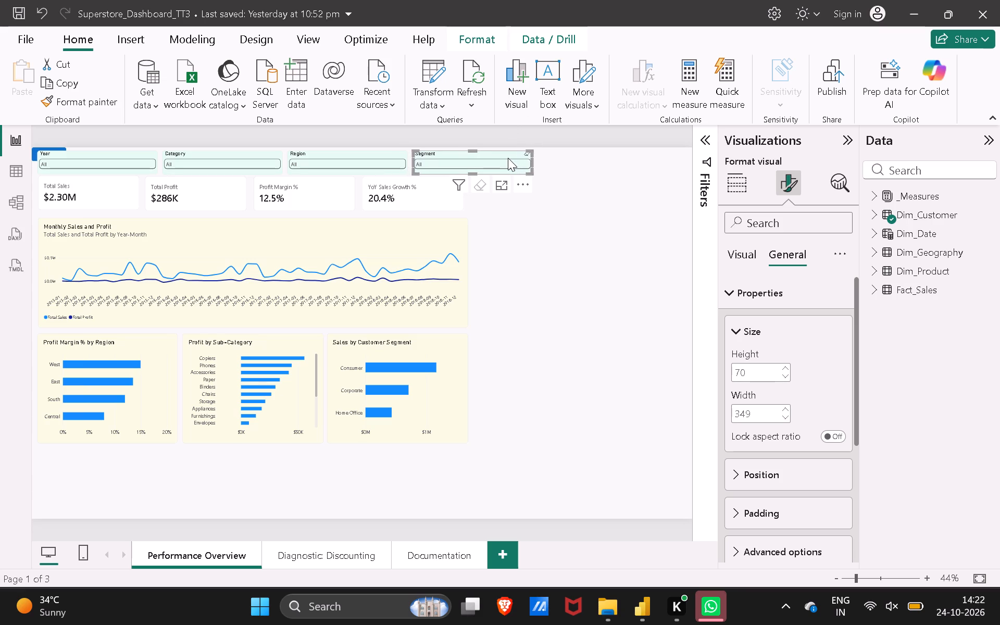
{"action": "left_click", "coordinate": [507, 281]}
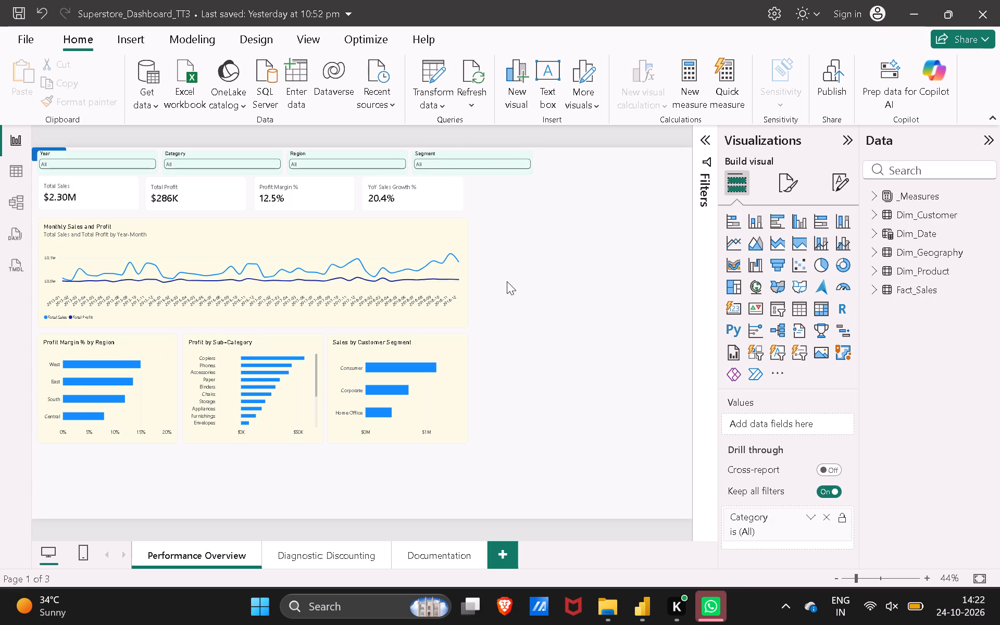
Move the YoY Sales Growth %, Profit Margin % and Total Profit cards to line up beneath the Segment, Region and Category slicers respectively.
{"action": "left_click", "coordinate": [119, 180]}
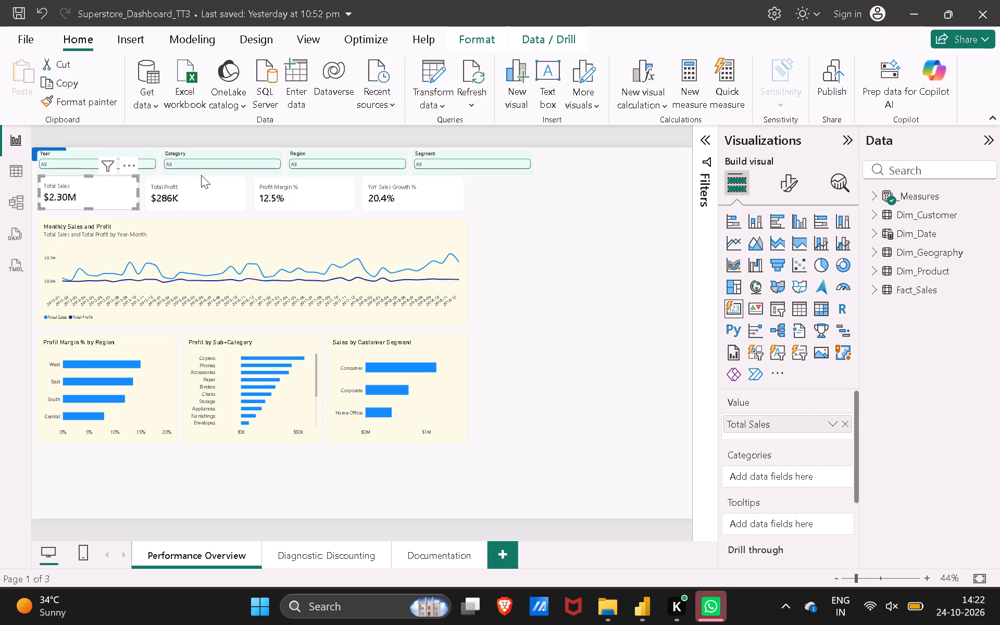
{"action": "left_click", "coordinate": [197, 180]}
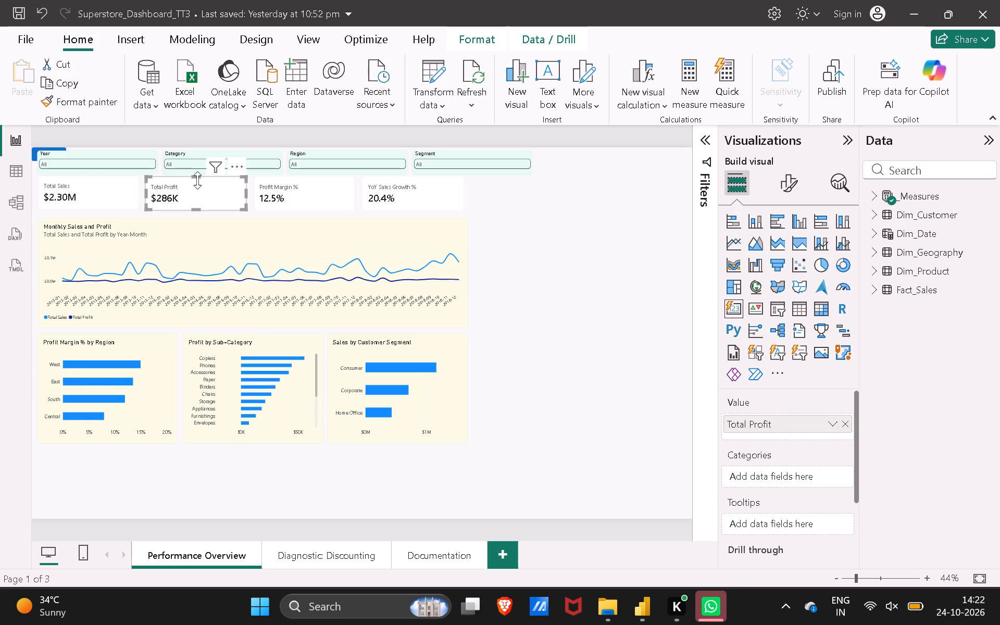
{"action": "left_click_drag", "start_coordinate": [197, 180], "coordinate": [216, 183]}
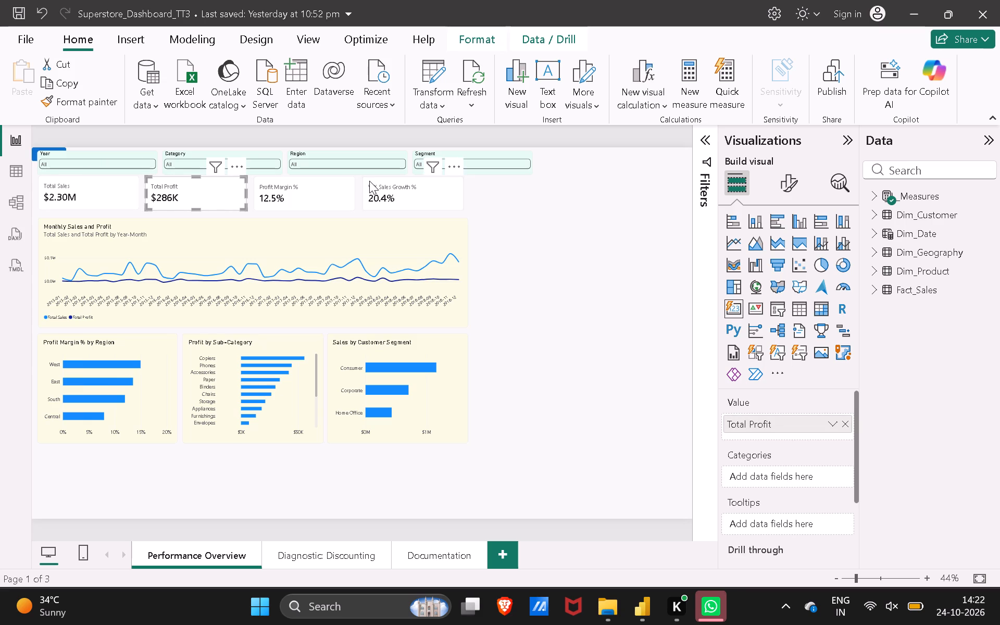
{"action": "left_click_drag", "start_coordinate": [369, 181], "coordinate": [418, 180]}
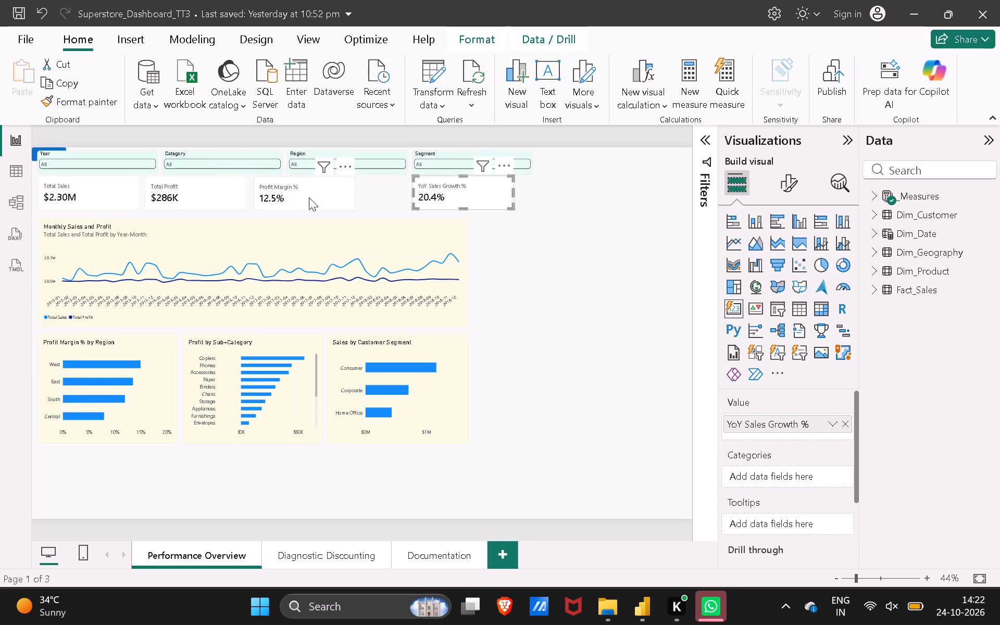
{"action": "double_click", "coordinate": [309, 197]}
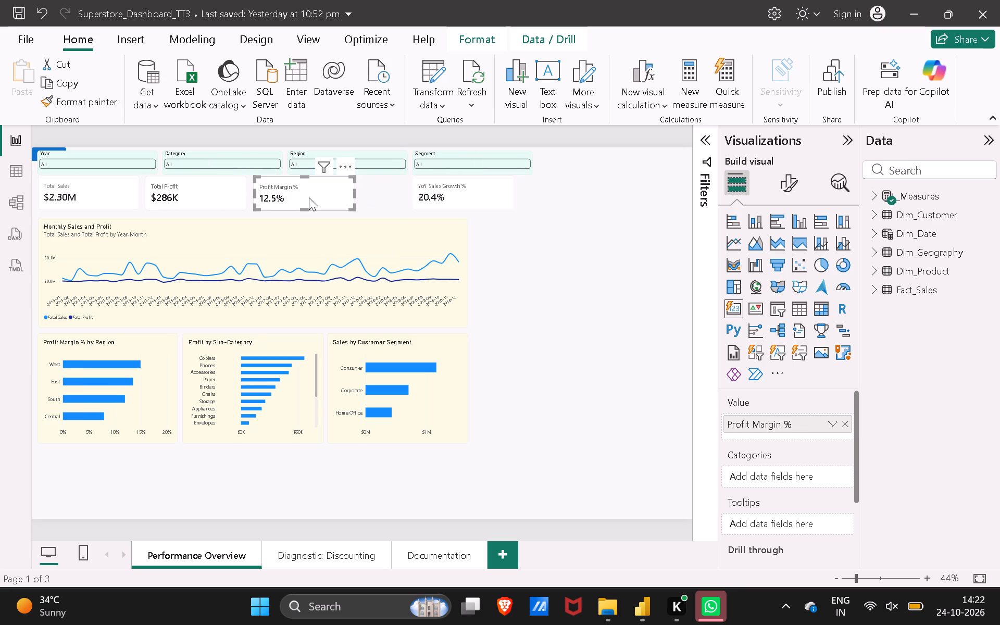
{"action": "left_click_drag", "start_coordinate": [309, 197], "coordinate": [345, 197]}
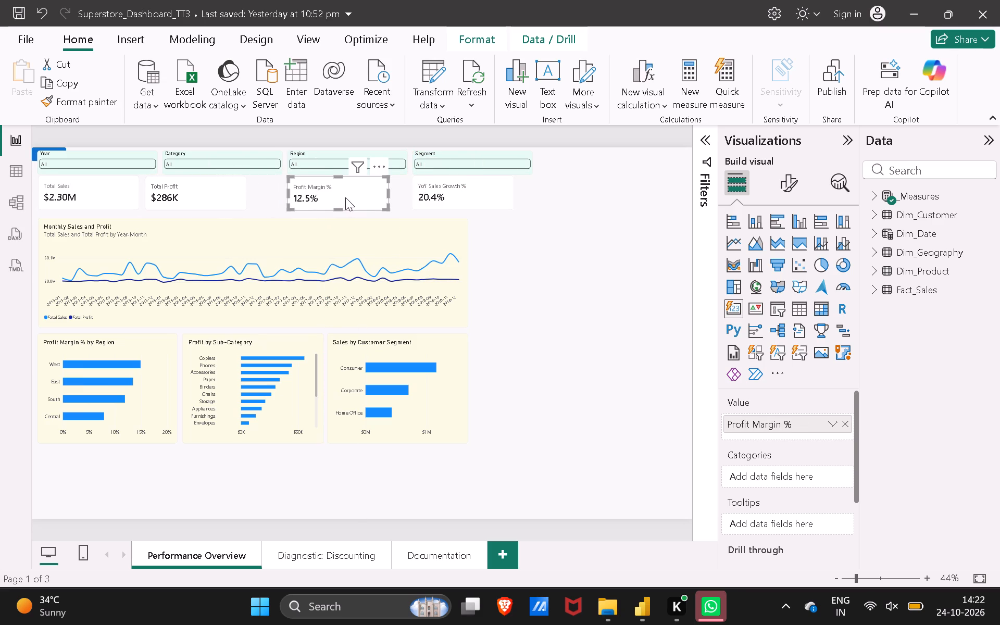
{"action": "left_click", "coordinate": [196, 189]}
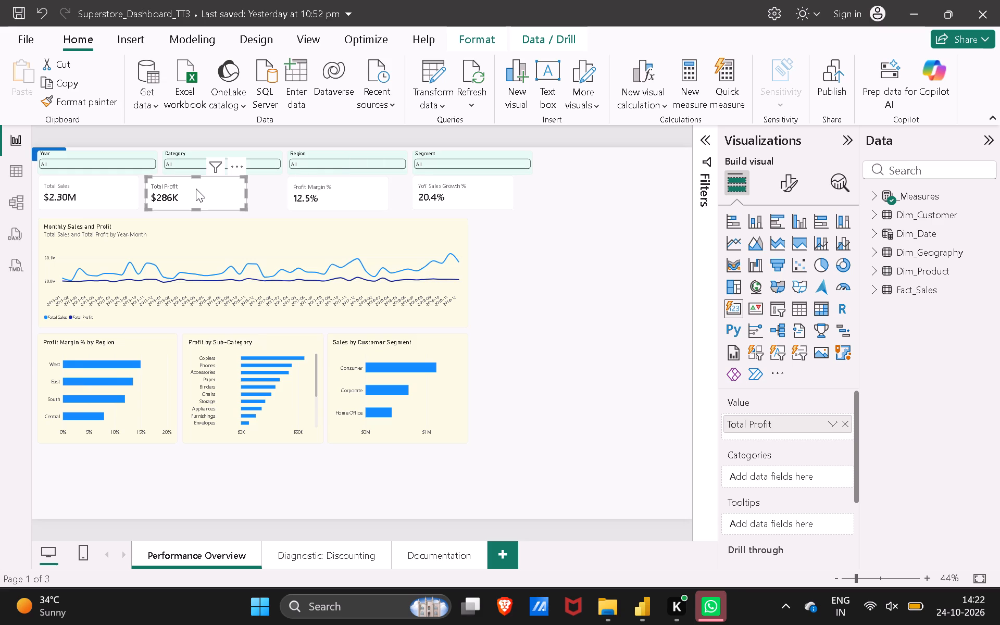
{"action": "left_click_drag", "start_coordinate": [196, 189], "coordinate": [213, 189]}
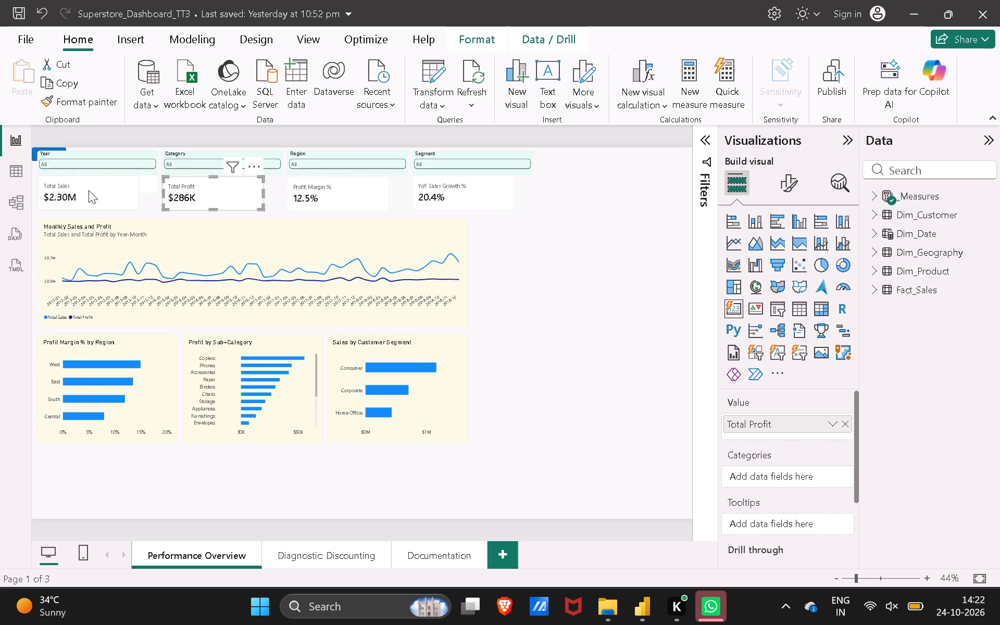
Set the width of the Total Sales, Total Profit, Profit Margin % and YoY Sales Growth % cards together to 350.
{"action": "left_click", "coordinate": [89, 190]}
{"action": "left_click", "coordinate": [89, 190]}
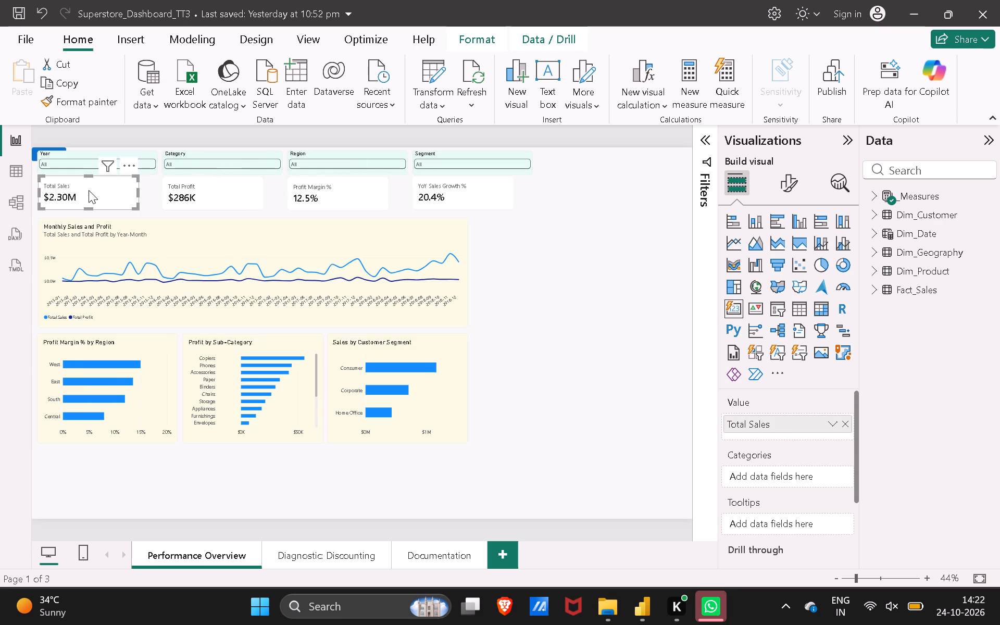
{"action": "left_click", "coordinate": [217, 193], "text": "ctrl"}
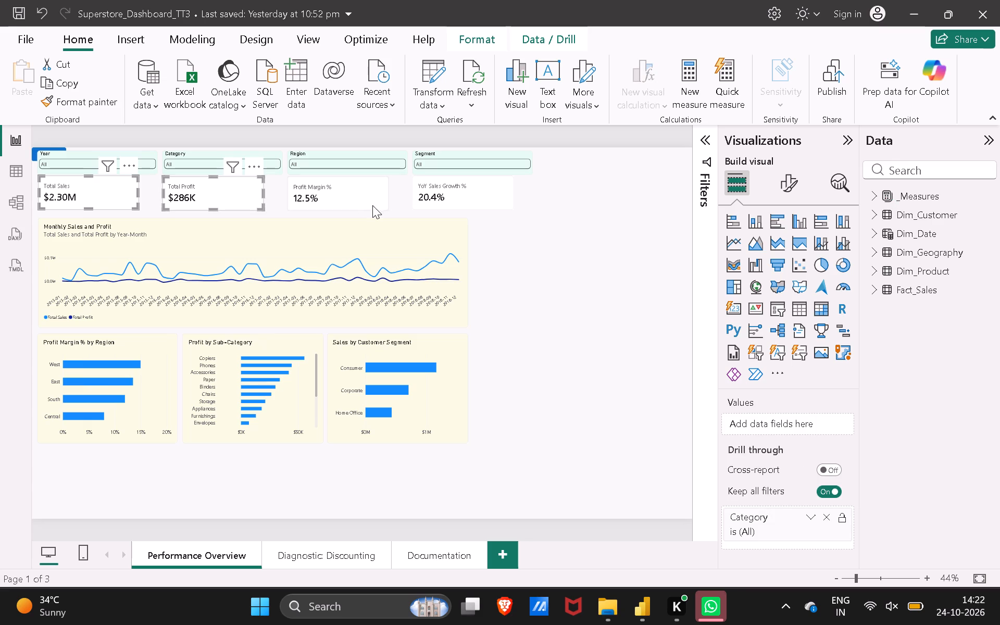
{"action": "left_click", "coordinate": [368, 192], "text": "ctrl"}
{"action": "left_click", "coordinate": [485, 187], "text": "ctrl"}
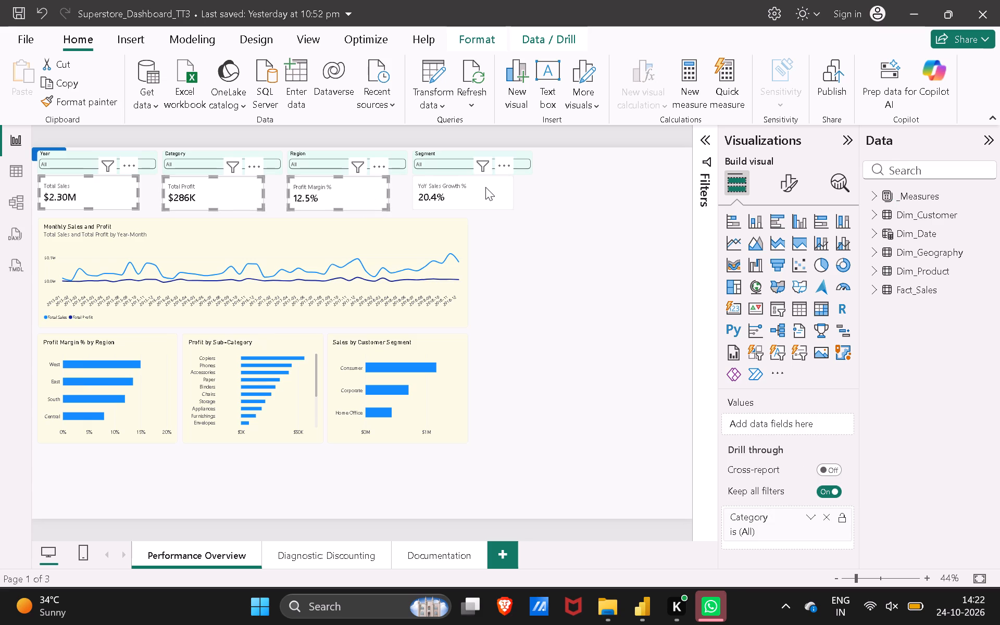
{"action": "left_click", "coordinate": [801, 183]}
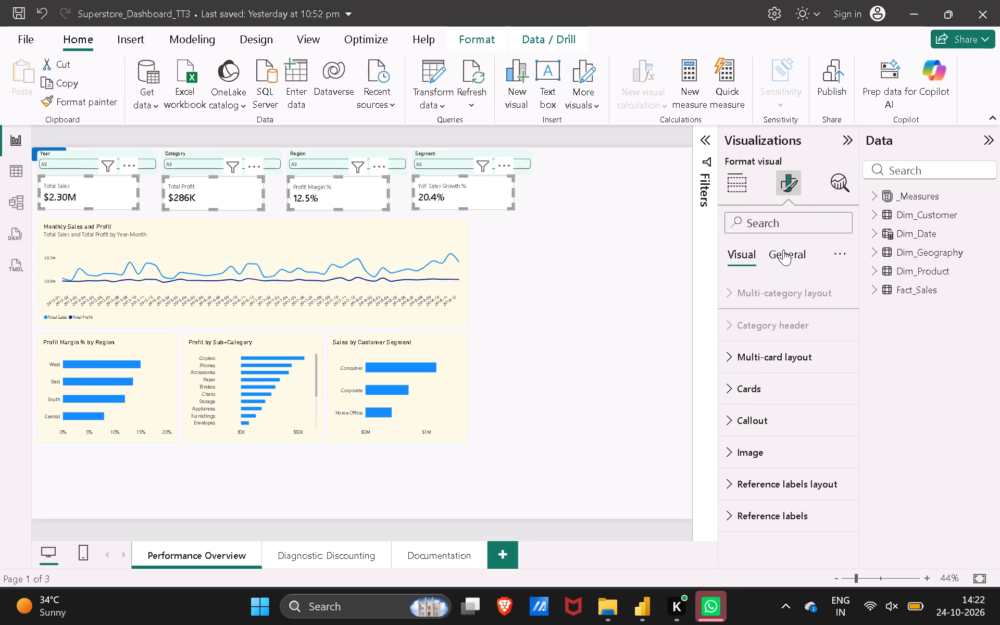
{"action": "left_click", "coordinate": [783, 249]}
{"action": "left_click", "coordinate": [778, 295]}
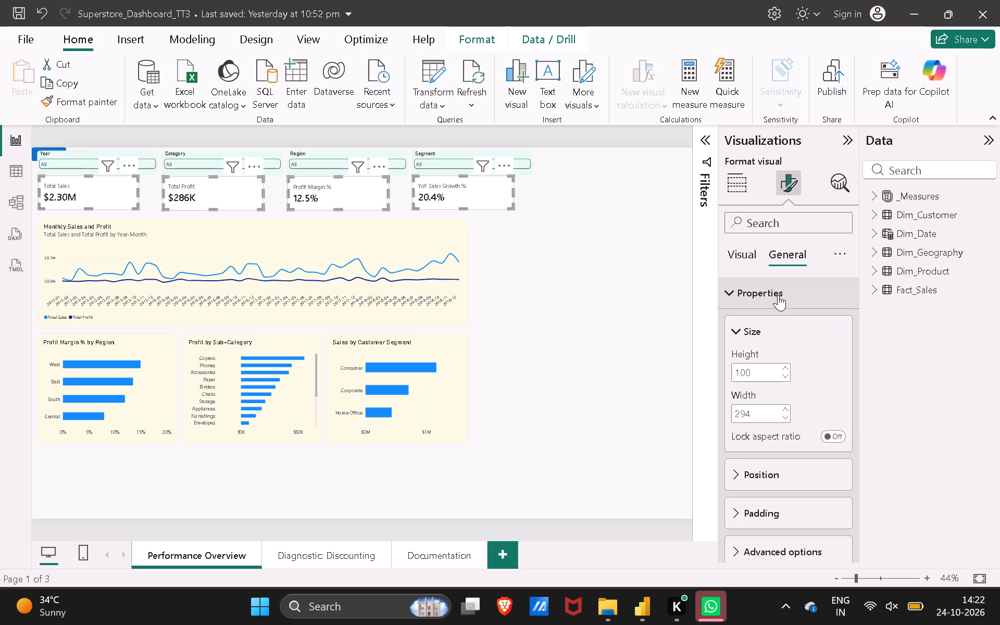
{"action": "double_click", "coordinate": [757, 413]}
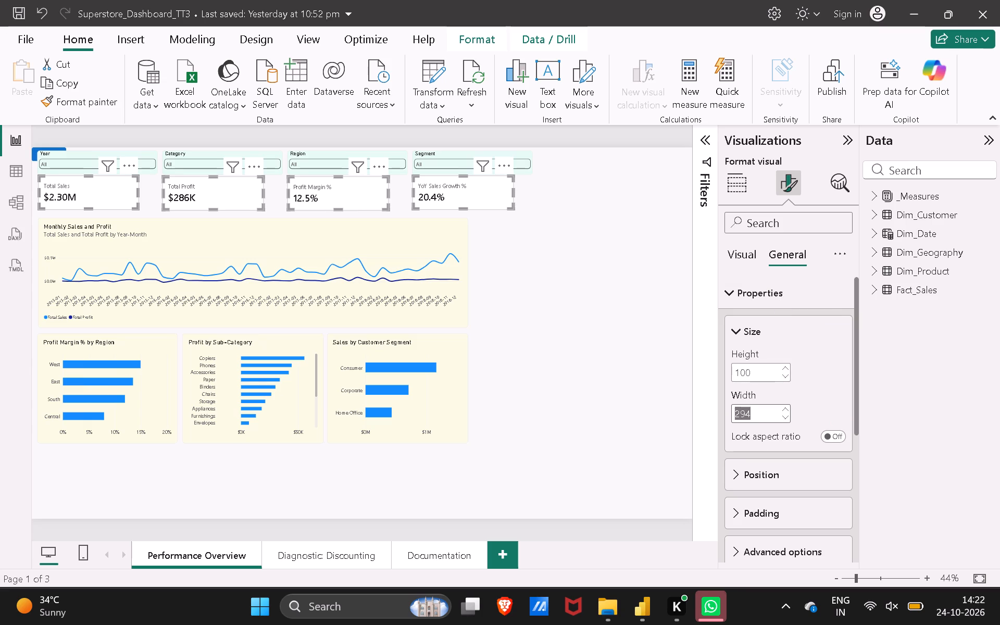
{"action": "type", "text": "350"}
{"action": "key", "text": "Return"}
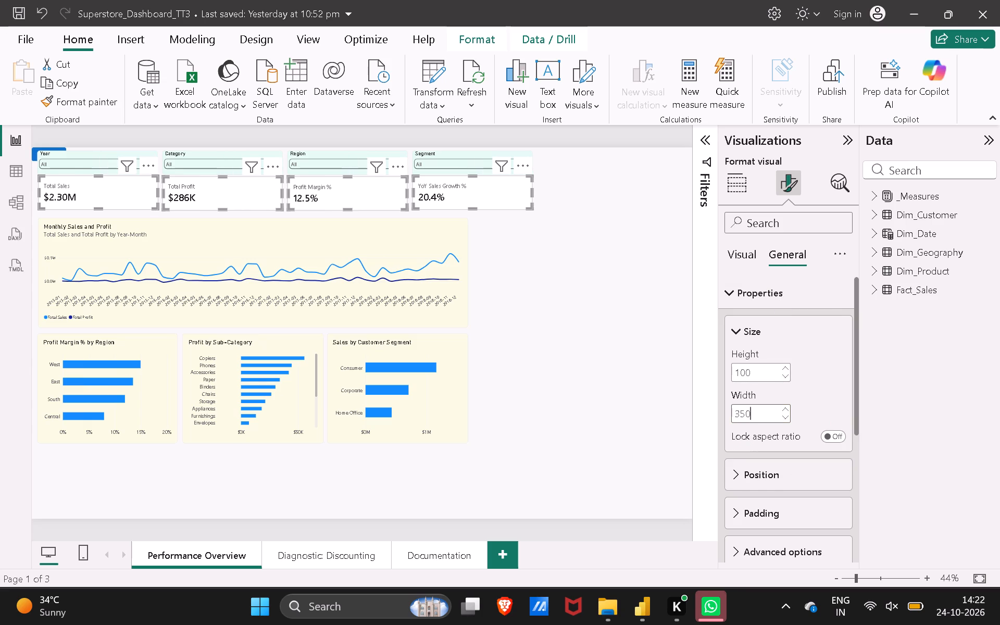
{"action": "left_click", "coordinate": [624, 397]}
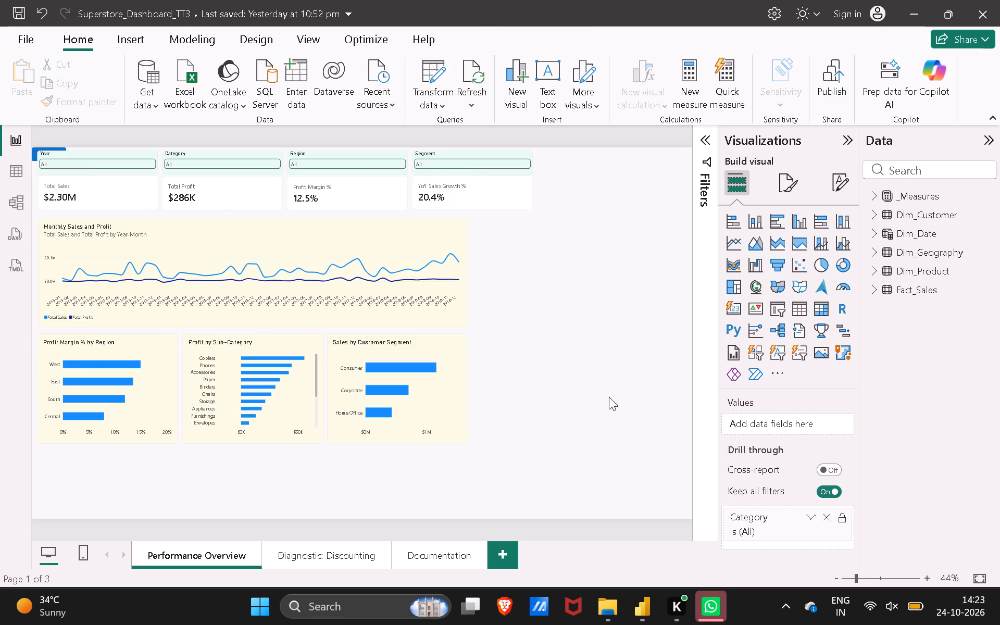
Move the three lower bar charts together rightward and down, leaving a clear gap beneath the Monthly Sales and Profit chart.
{"action": "left_click", "coordinate": [423, 345]}
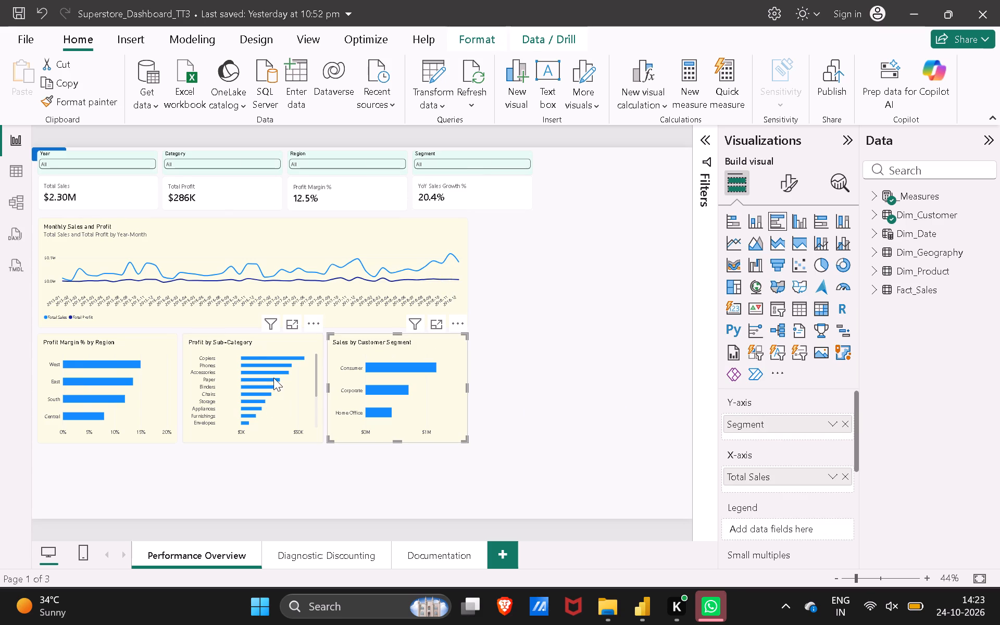
{"action": "left_click", "coordinate": [248, 337]}
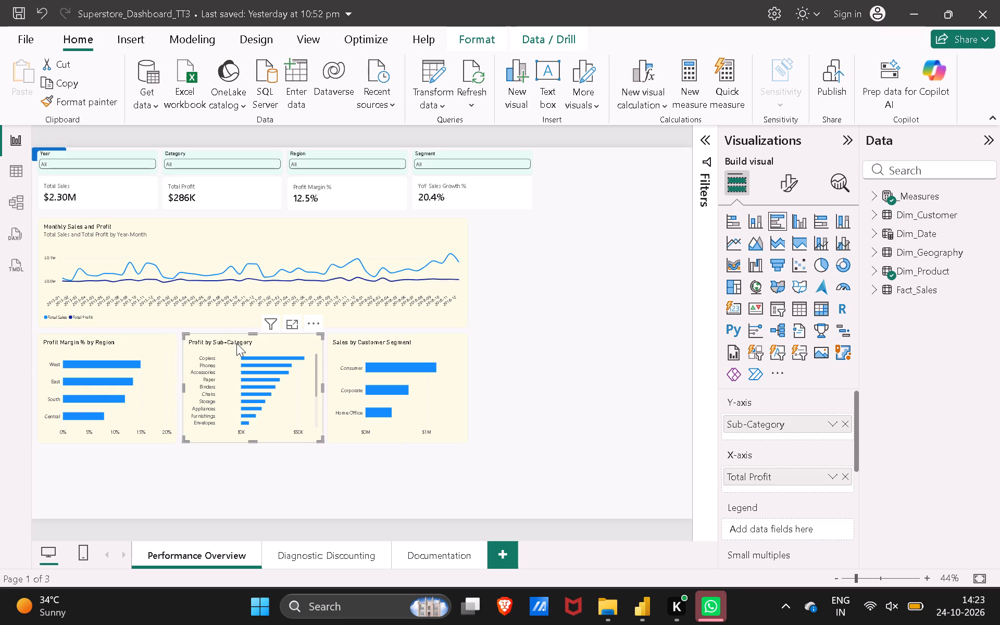
{"action": "left_click", "coordinate": [146, 521]}
{"action": "left_click", "coordinate": [159, 426], "text": "ctrl"}
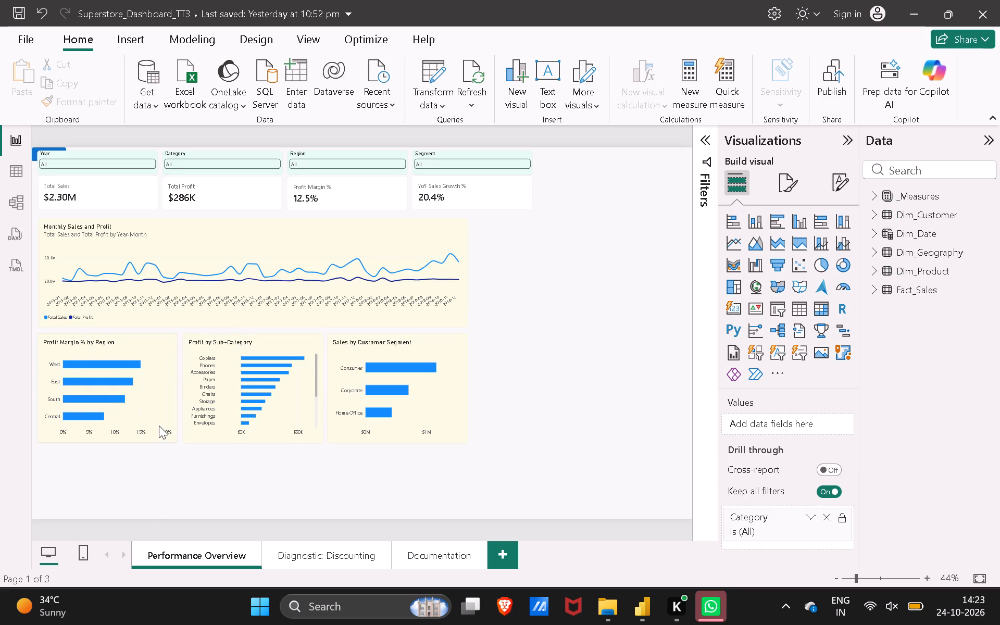
{"action": "left_click", "coordinate": [219, 423], "text": "ctrl"}
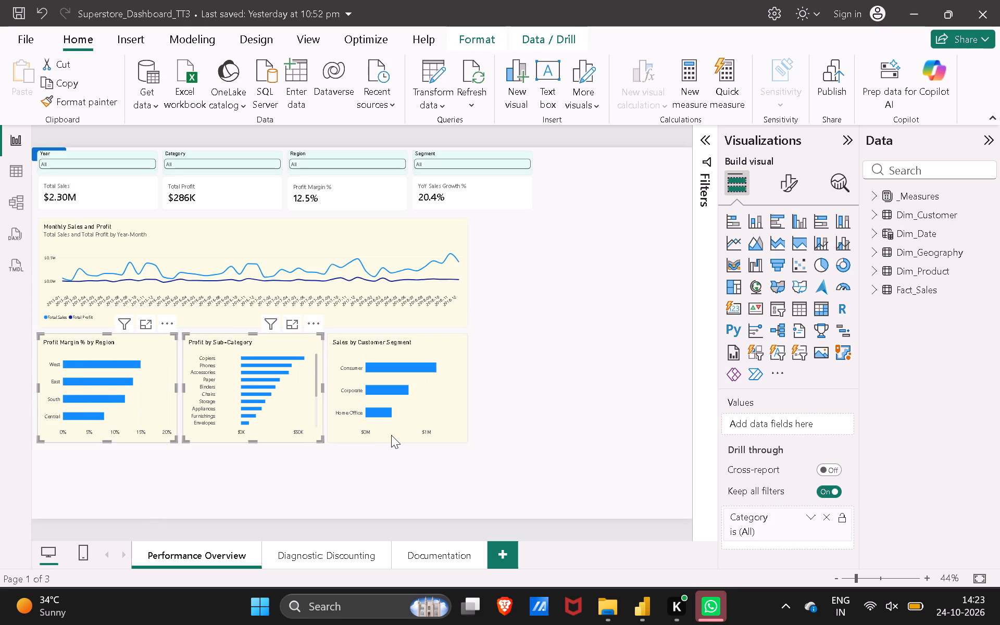
{"action": "left_click", "coordinate": [403, 430], "text": "ctrl"}
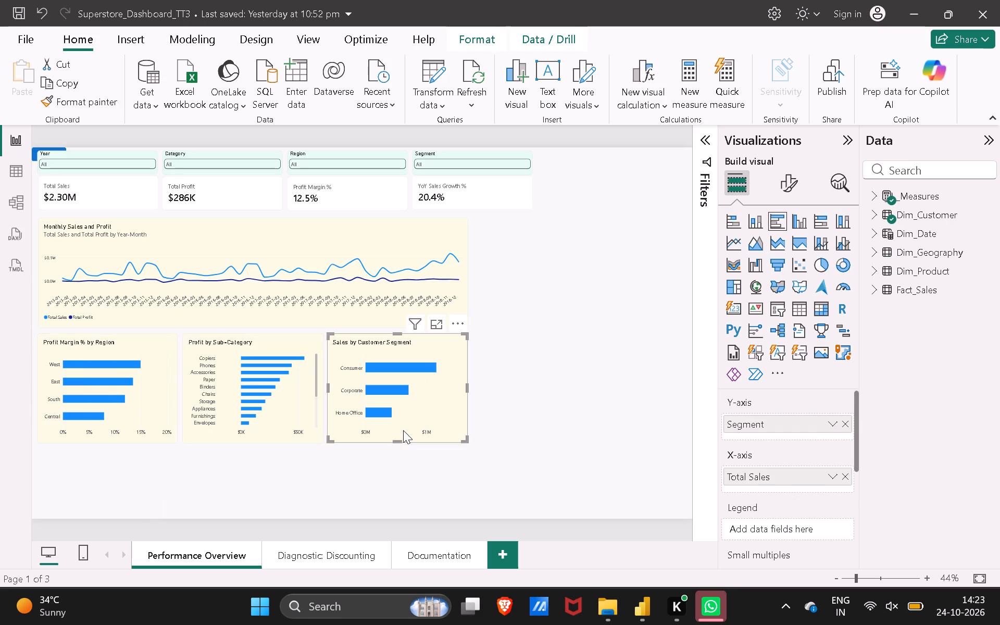
{"action": "left_click", "coordinate": [307, 434], "text": "ctrl"}
{"action": "left_click", "coordinate": [149, 409], "text": "ctrl"}
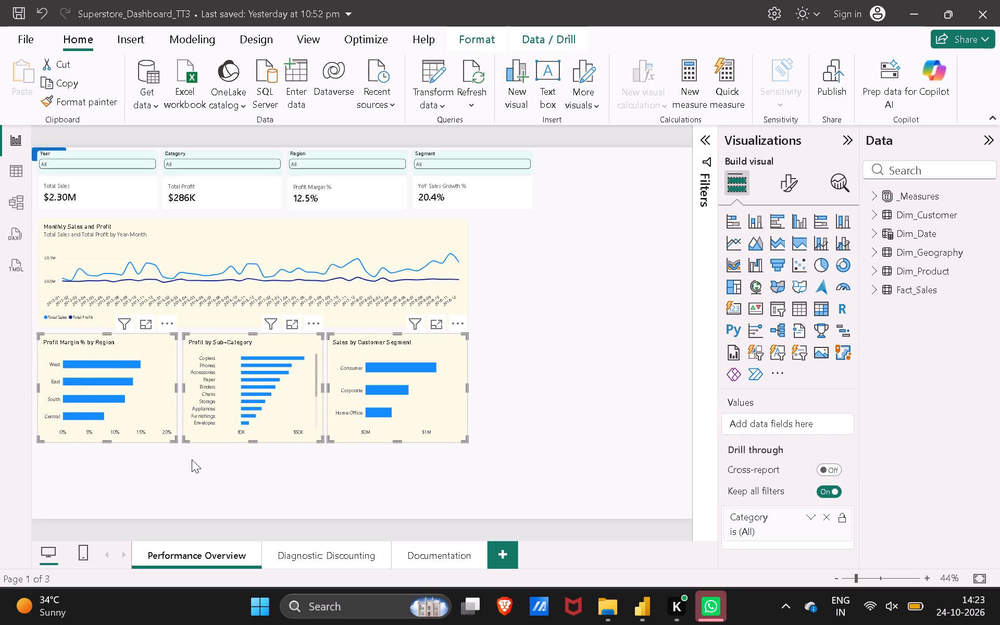
{"action": "key", "text": "Right"}
{"action": "key", "text": "Right"}
{"action": "key", "text": "Right"}
{"action": "key", "text": "Right"}
{"action": "key", "text": "Right"}
{"action": "key", "text": "Right"}
{"action": "key", "text": "Right"}
{"action": "key", "text": "Right"}
{"action": "key", "text": "Right"}
{"action": "key", "text": "Right"}
{"action": "key", "text": "Right"}
{"action": "key", "text": "Right"}
{"action": "key", "text": "Right"}
{"action": "key", "text": "Right"}
{"action": "key", "text": "Right"}
{"action": "key", "text": "Right"}
{"action": "key", "text": "Right"}
{"action": "key", "text": "Right"}
{"action": "key", "text": "Right"}
{"action": "key", "text": "Right"}
{"action": "key", "text": "Right"}
{"action": "key", "text": "Right"}
{"action": "key", "text": "Right"}
{"action": "key", "text": "Right"}
{"action": "key", "text": "Right"}
{"action": "key", "text": "Right"}
{"action": "key", "text": "Right"}
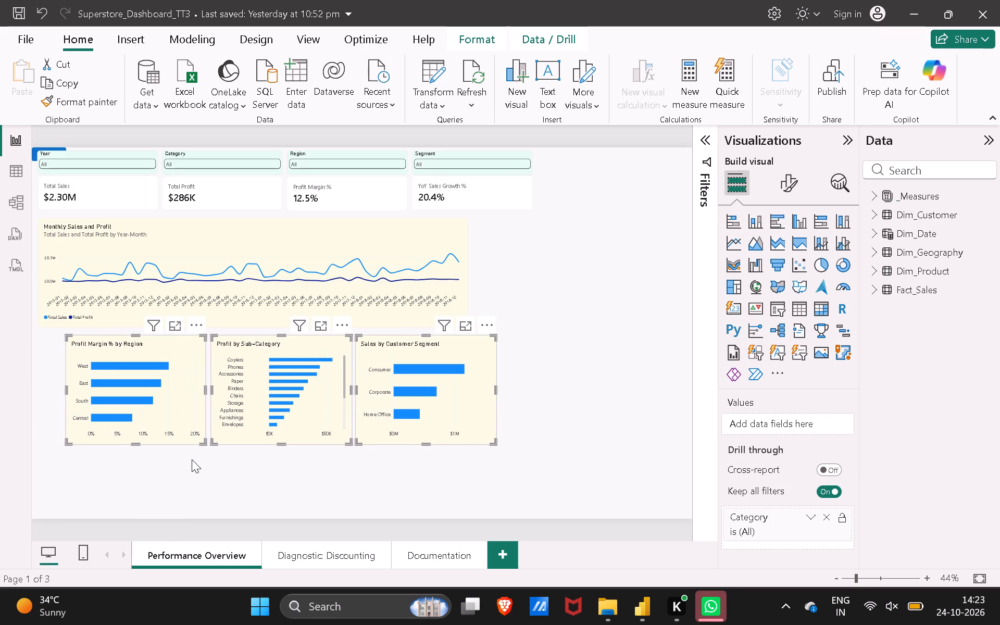
{"action": "key", "text": "Down"}
{"action": "key", "text": "Down"}
{"action": "key", "text": "Down"}
{"action": "key", "text": "Down"}
{"action": "key", "text": "Down"}
{"action": "key", "text": "Down"}
{"action": "key", "text": "Down"}
{"action": "key", "text": "Down"}
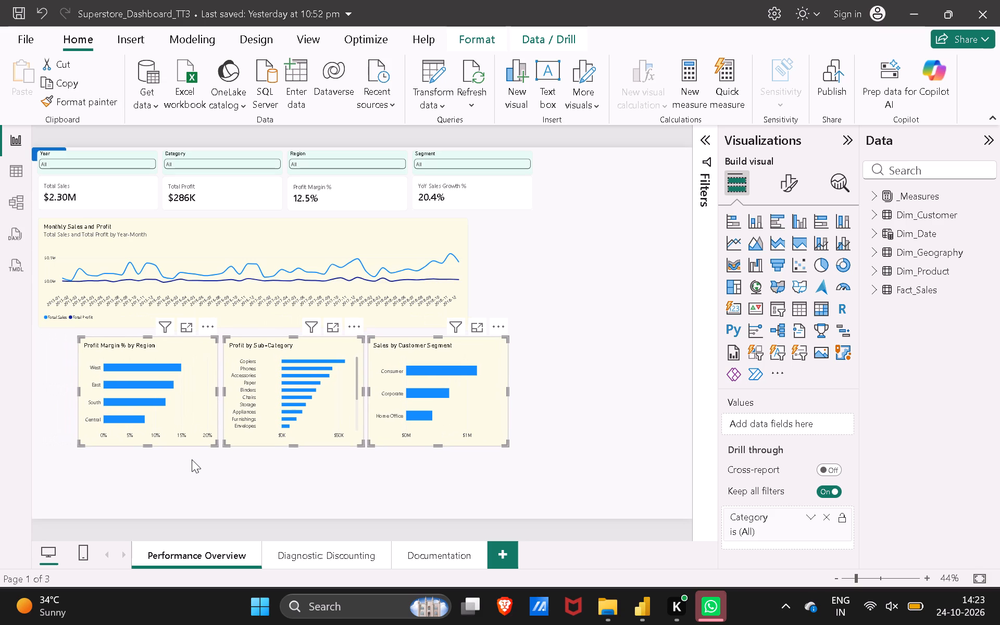
{"action": "key", "text": "Down"}
{"action": "key", "text": "Down"}
{"action": "key", "text": "Down"}
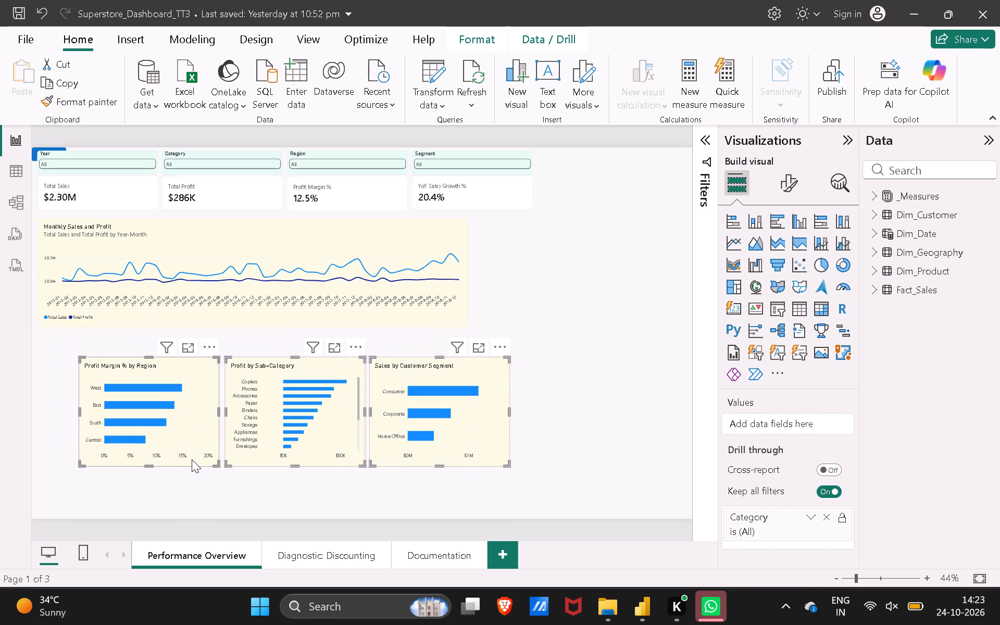
{"action": "key", "text": "Down"}
{"action": "key", "text": "Down"}
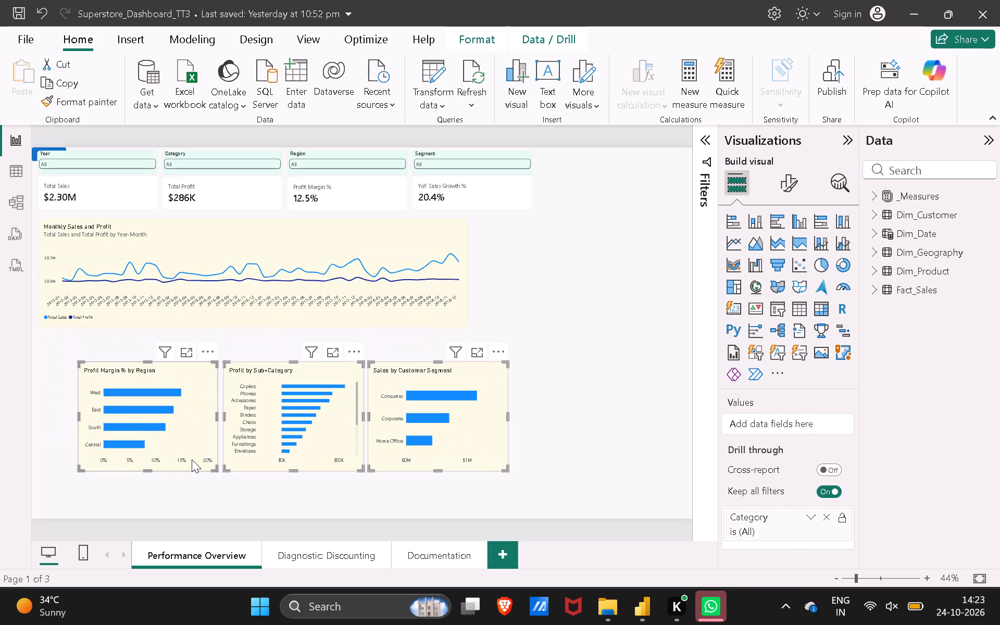
{"action": "key", "text": "Down"}
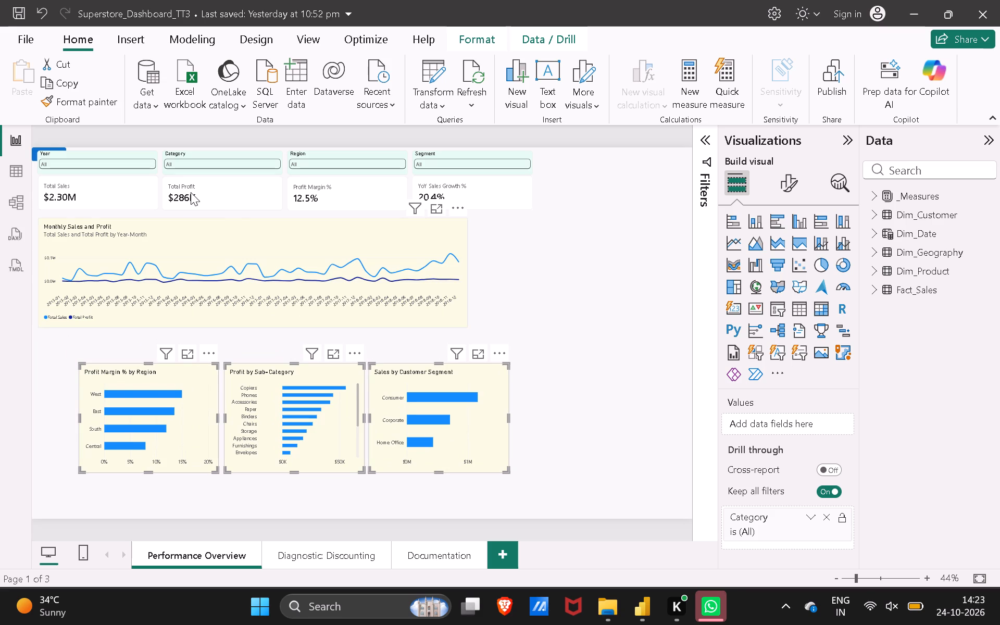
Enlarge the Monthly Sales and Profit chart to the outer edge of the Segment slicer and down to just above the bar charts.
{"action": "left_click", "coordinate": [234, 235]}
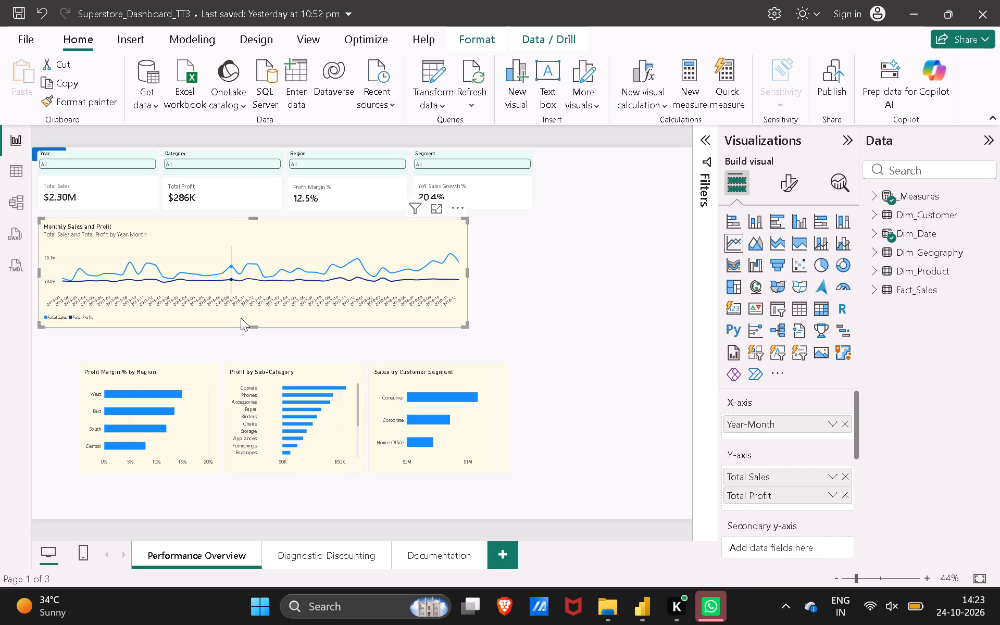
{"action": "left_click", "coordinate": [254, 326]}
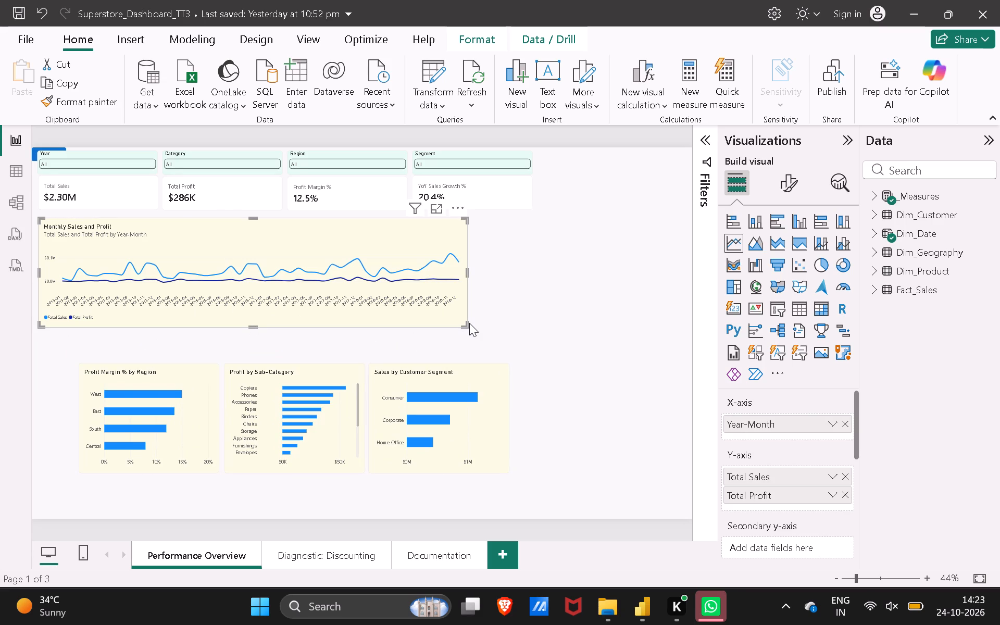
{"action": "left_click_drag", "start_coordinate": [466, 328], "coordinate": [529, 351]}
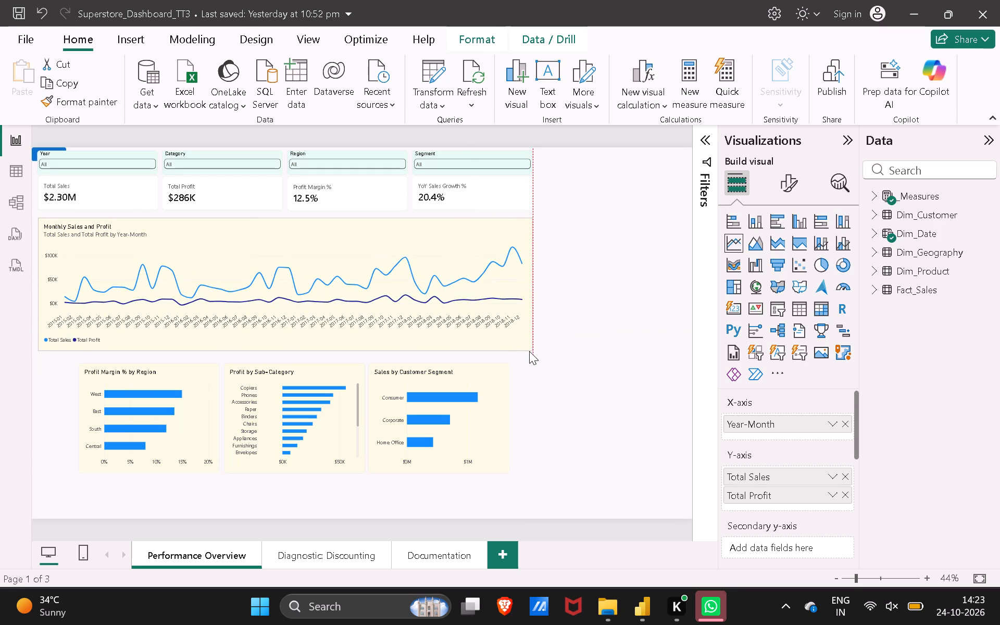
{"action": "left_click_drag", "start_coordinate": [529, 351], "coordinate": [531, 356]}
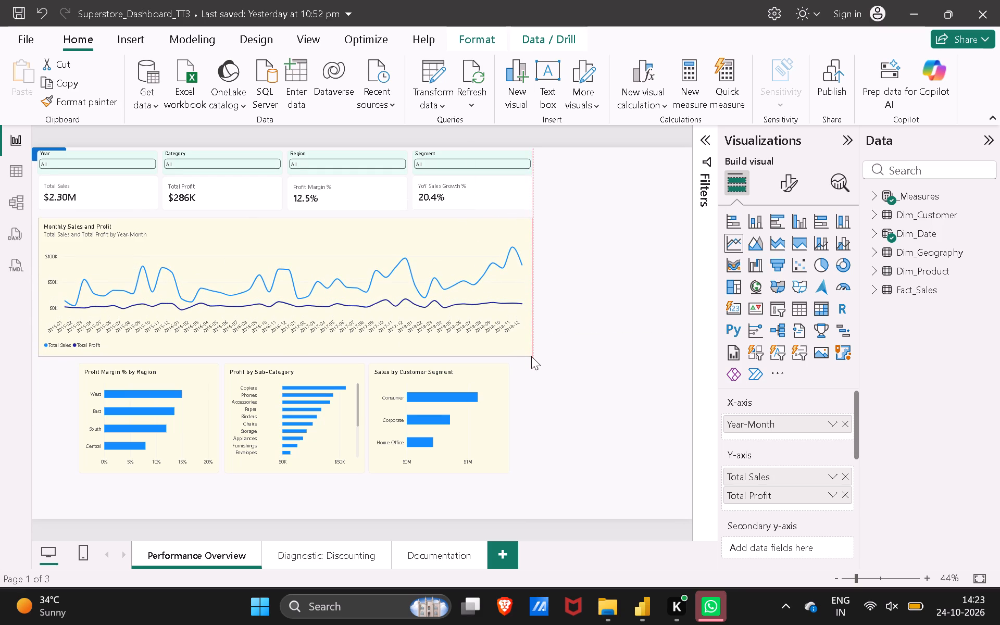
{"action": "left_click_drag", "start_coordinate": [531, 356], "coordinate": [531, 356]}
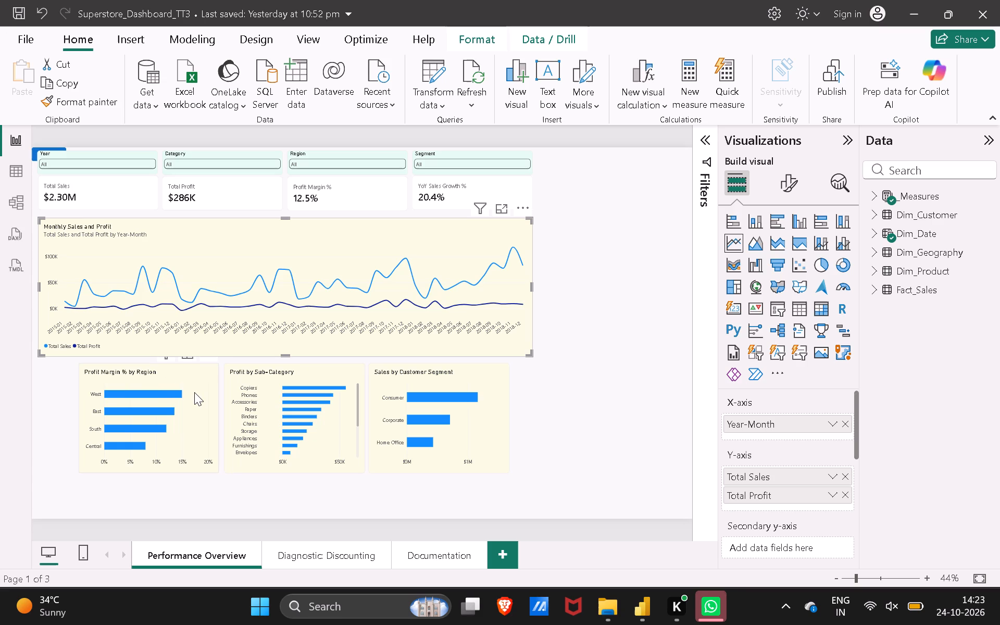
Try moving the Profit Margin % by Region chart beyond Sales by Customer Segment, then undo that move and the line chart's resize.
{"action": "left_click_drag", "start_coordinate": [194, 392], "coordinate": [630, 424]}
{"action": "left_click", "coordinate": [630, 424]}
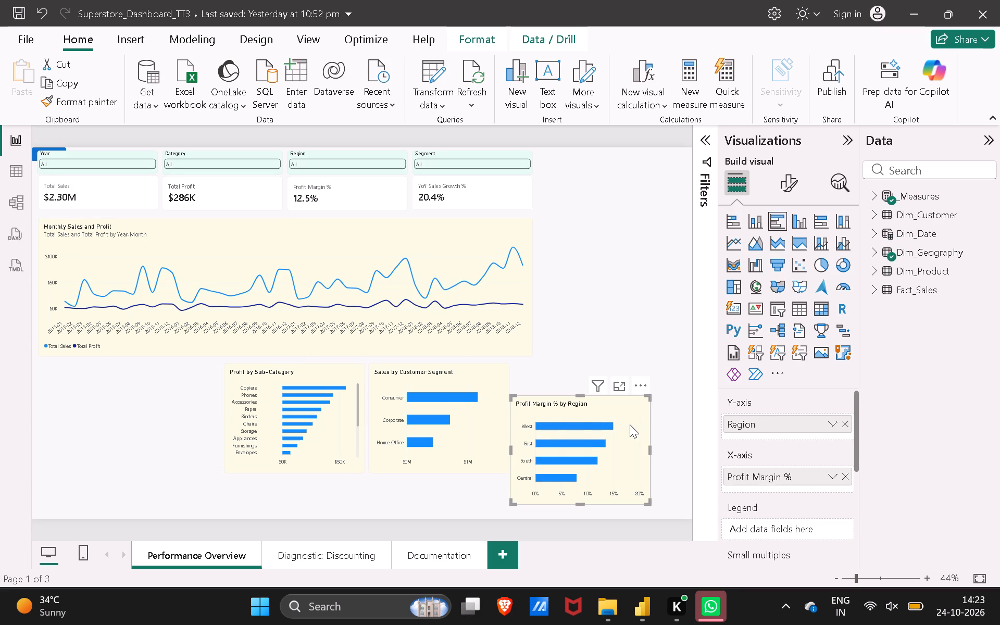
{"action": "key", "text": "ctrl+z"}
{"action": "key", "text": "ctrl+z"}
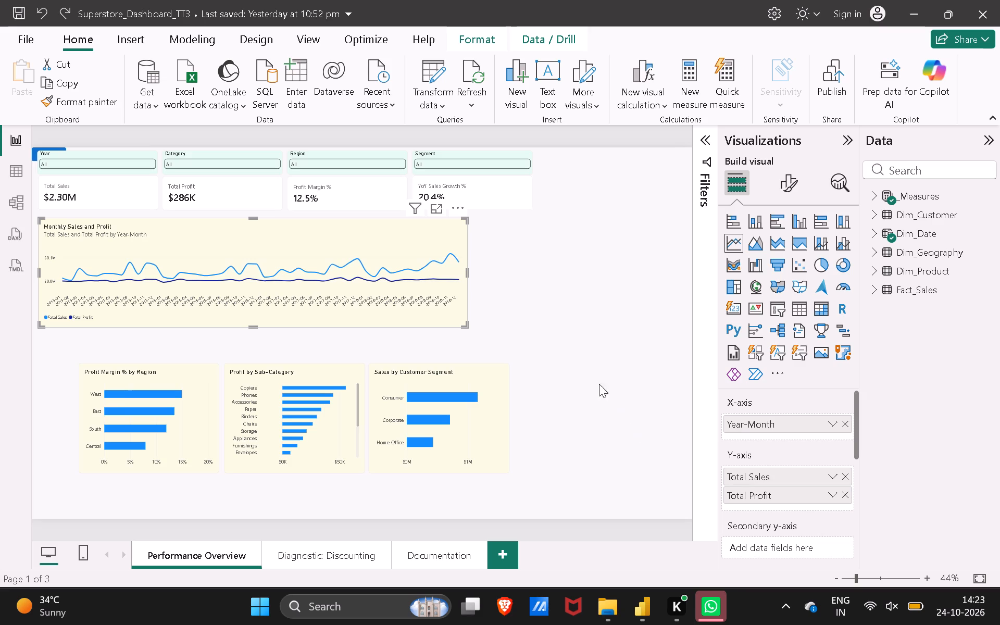
Enlarge the Monthly Sales and Profit chart to span the full slicer row, keeping a modest gap above the bar charts.
{"action": "left_click_drag", "start_coordinate": [465, 325], "coordinate": [466, 325]}
{"action": "left_click_drag", "start_coordinate": [466, 325], "coordinate": [531, 344]}
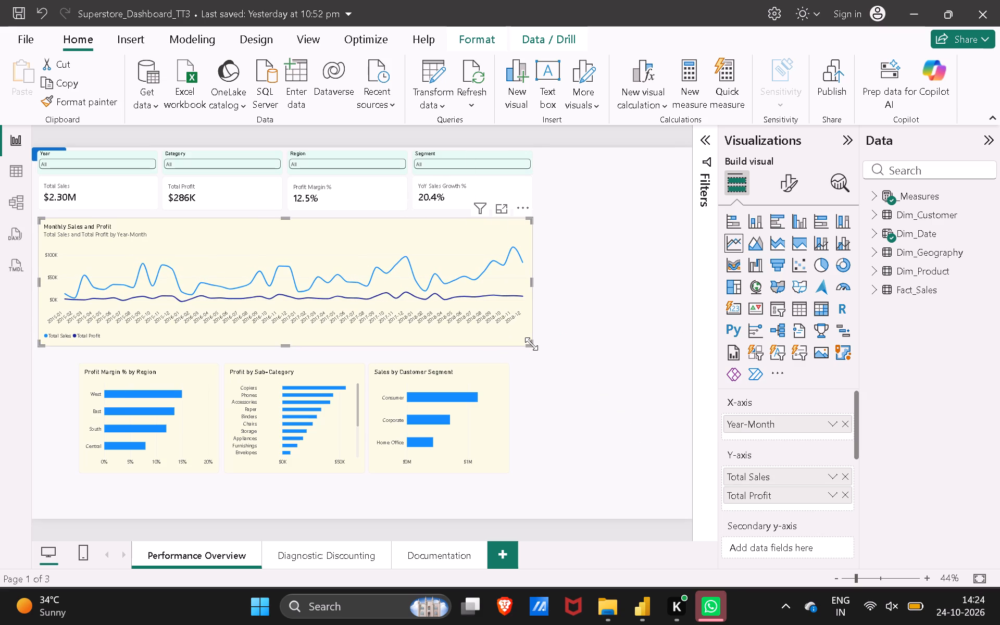
{"action": "left_click", "coordinate": [553, 481]}
{"action": "left_click", "coordinate": [553, 481]}
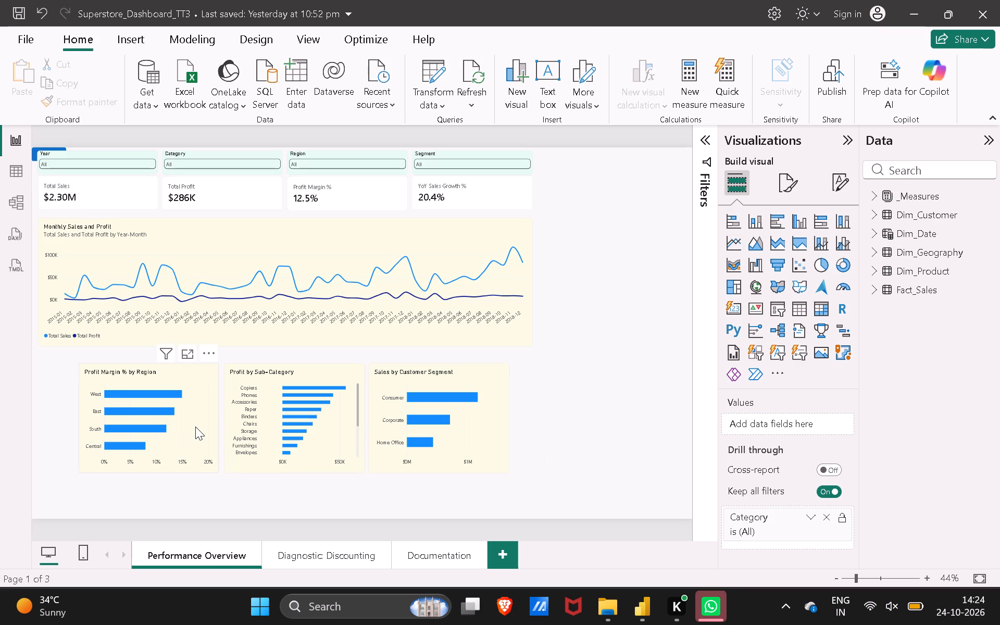
Move the Profit Margin % by Region chart flush with the Monthly Sales and Profit chart's left edge, a small gap beneath it.
{"action": "left_click_drag", "start_coordinate": [195, 427], "coordinate": [160, 412]}
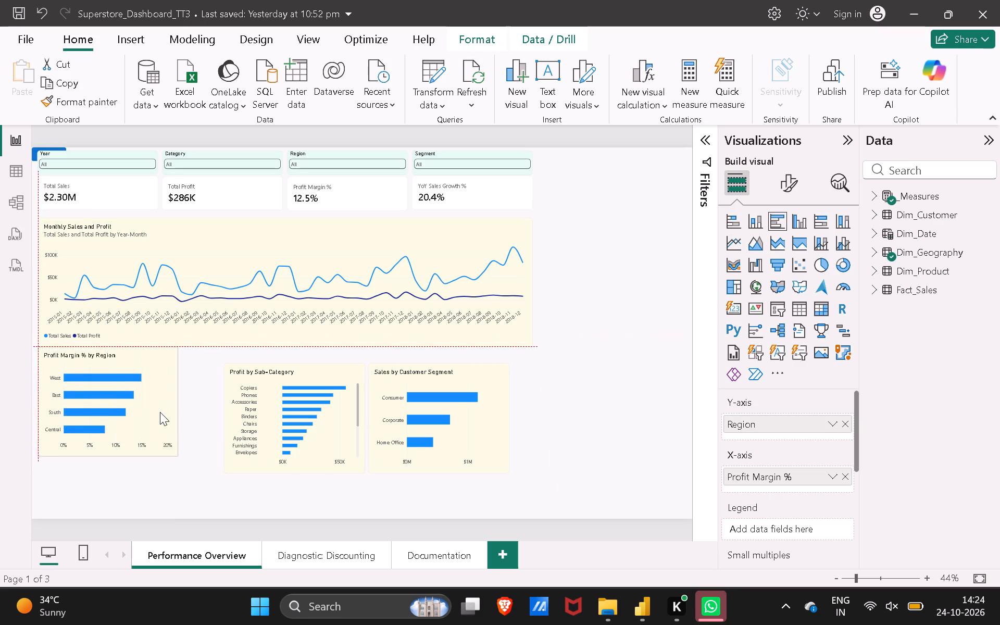
{"action": "left_click_drag", "start_coordinate": [160, 412], "coordinate": [158, 424]}
{"action": "key", "text": "Up"}
{"action": "key", "text": "Up"}
{"action": "key", "text": "Up"}
{"action": "key", "text": "Up"}
{"action": "key", "text": "Up"}
{"action": "key", "text": "Up"}
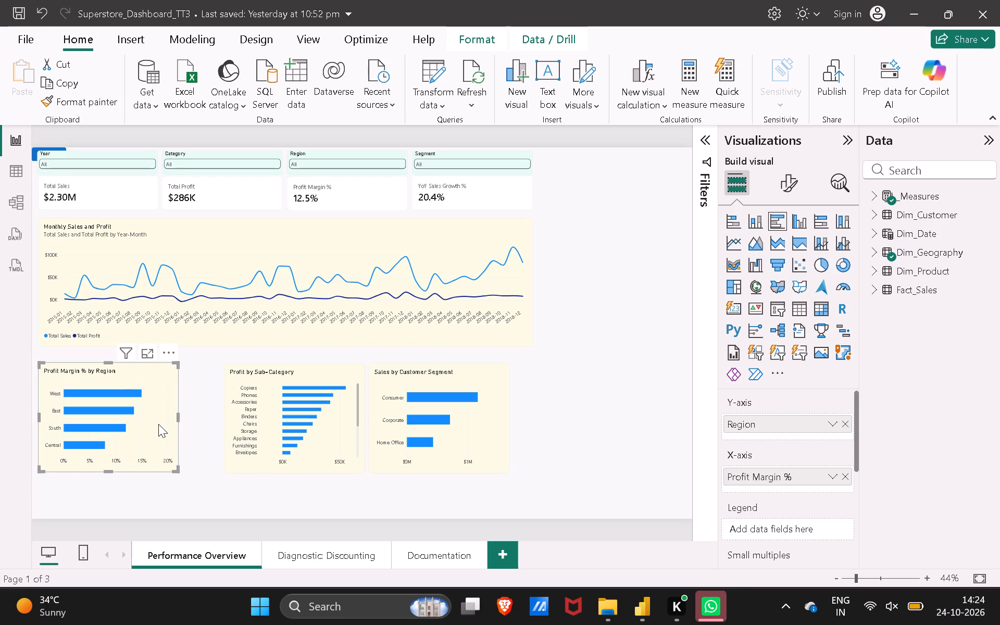
{"action": "key", "text": "Up"}
{"action": "key", "text": "Up"}
{"action": "key", "text": "Up"}
{"action": "key", "text": "Up"}
{"action": "key", "text": "Up"}
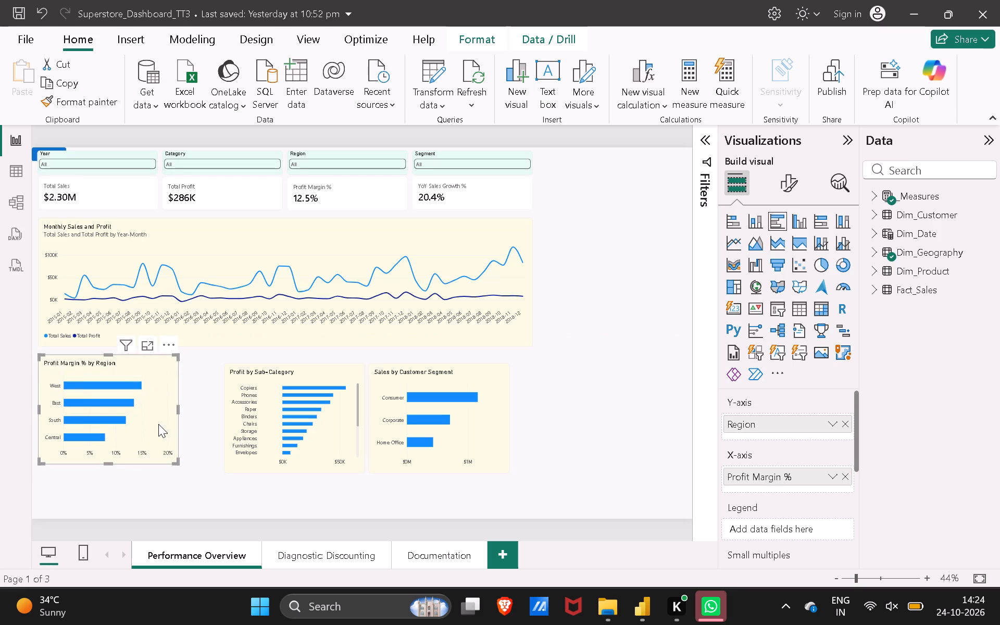
{"action": "left_click", "coordinate": [568, 378]}
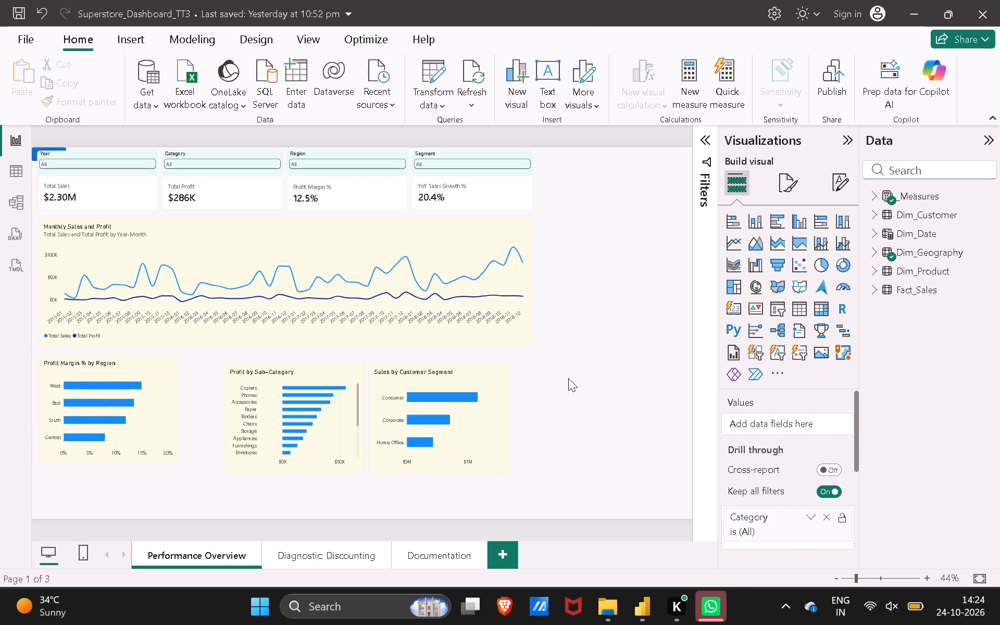
Set the width of the Profit Margin % by Region chart to 450.
{"action": "left_click", "coordinate": [165, 397]}
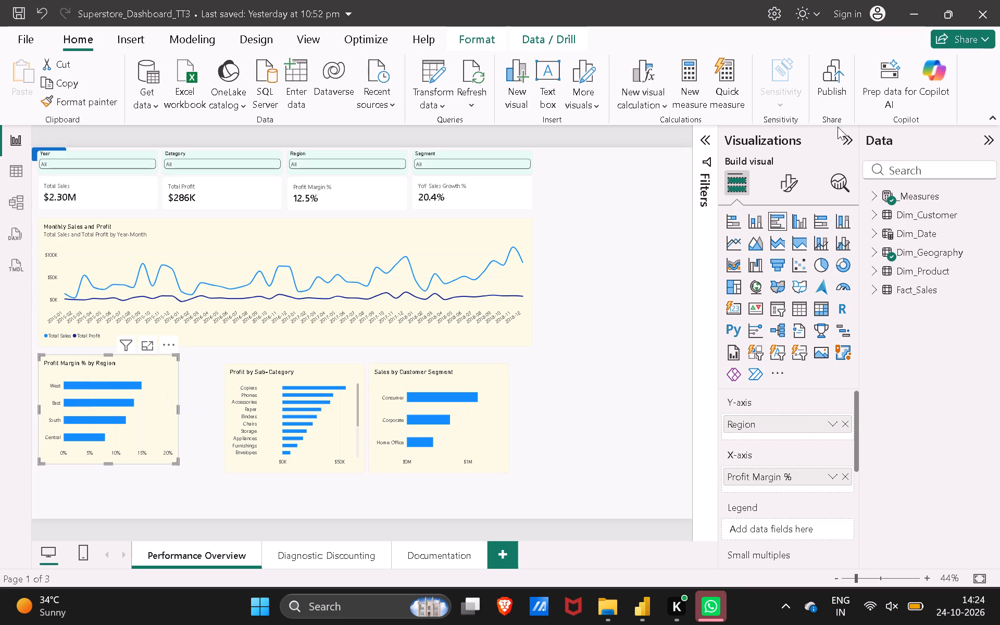
{"action": "left_click", "coordinate": [787, 182]}
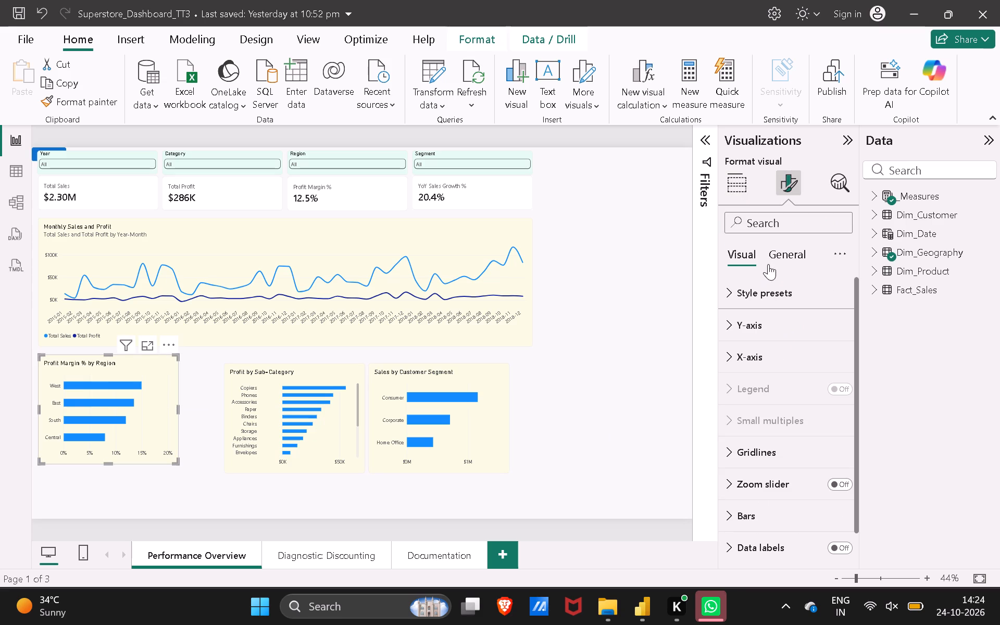
{"action": "left_click", "coordinate": [764, 296]}
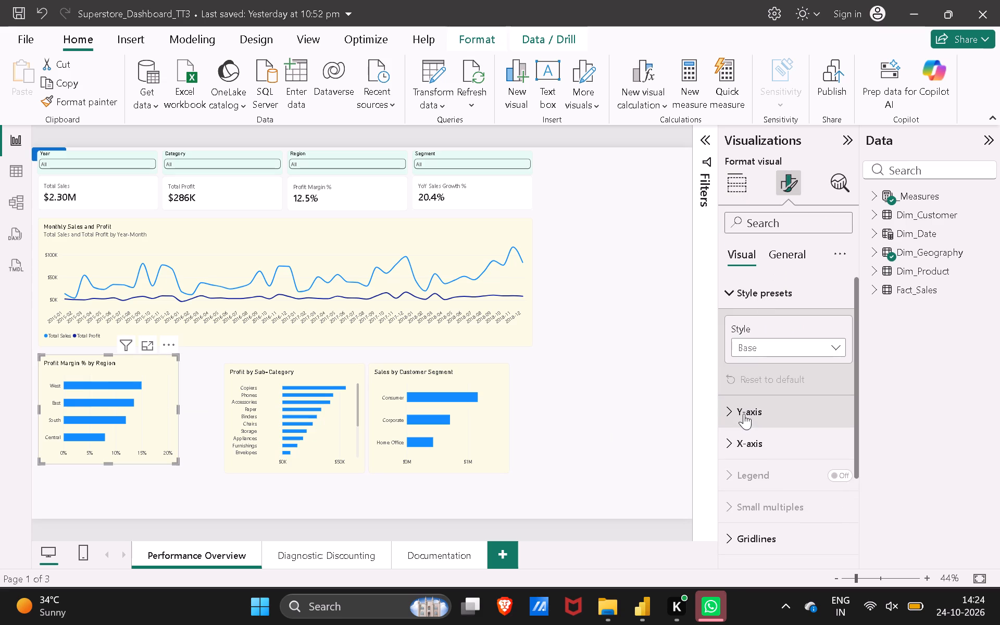
{"action": "left_click", "coordinate": [784, 255]}
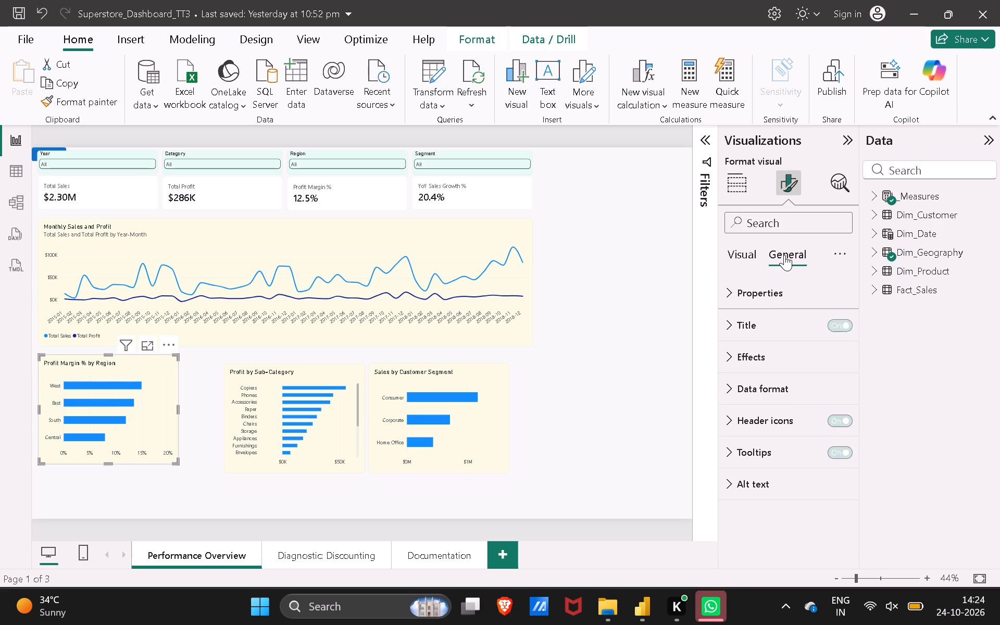
{"action": "left_click", "coordinate": [770, 294]}
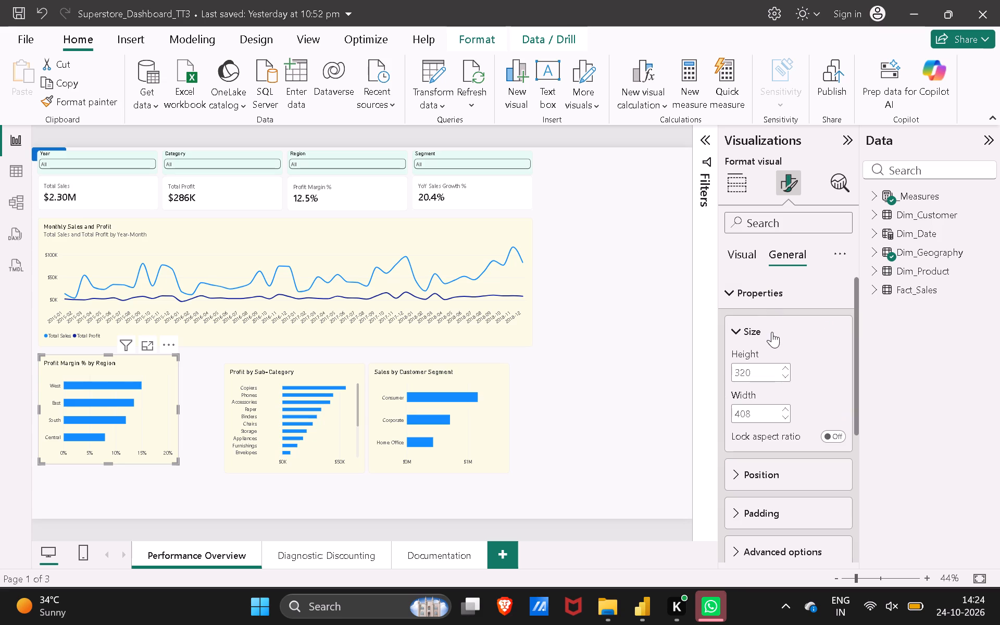
{"action": "left_click", "coordinate": [760, 411]}
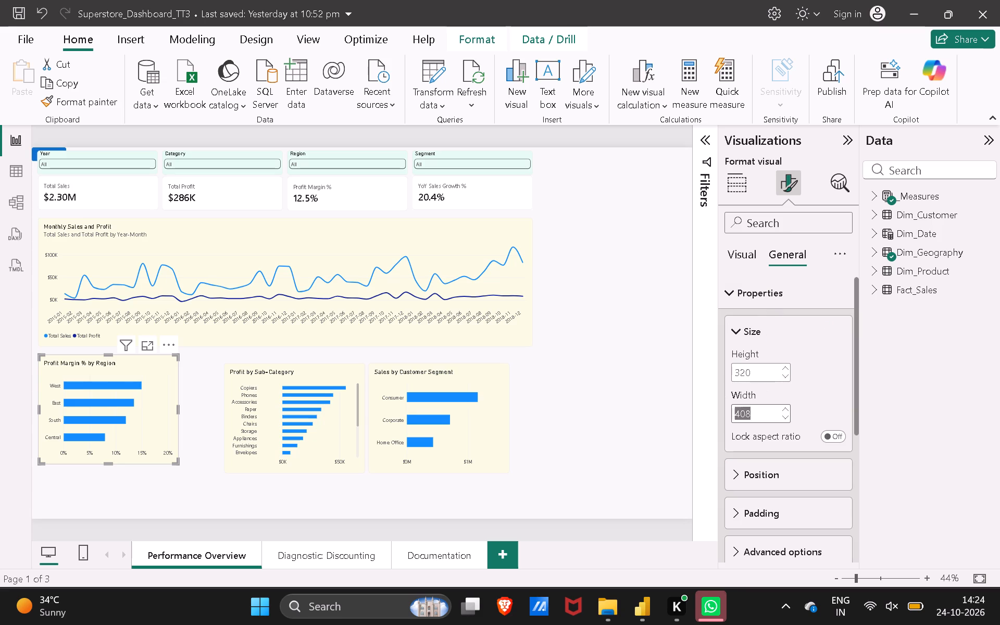
{"action": "left_click", "coordinate": [760, 411]}
{"action": "key", "text": "BackSpace"}
{"action": "key", "text": "BackSpace"}
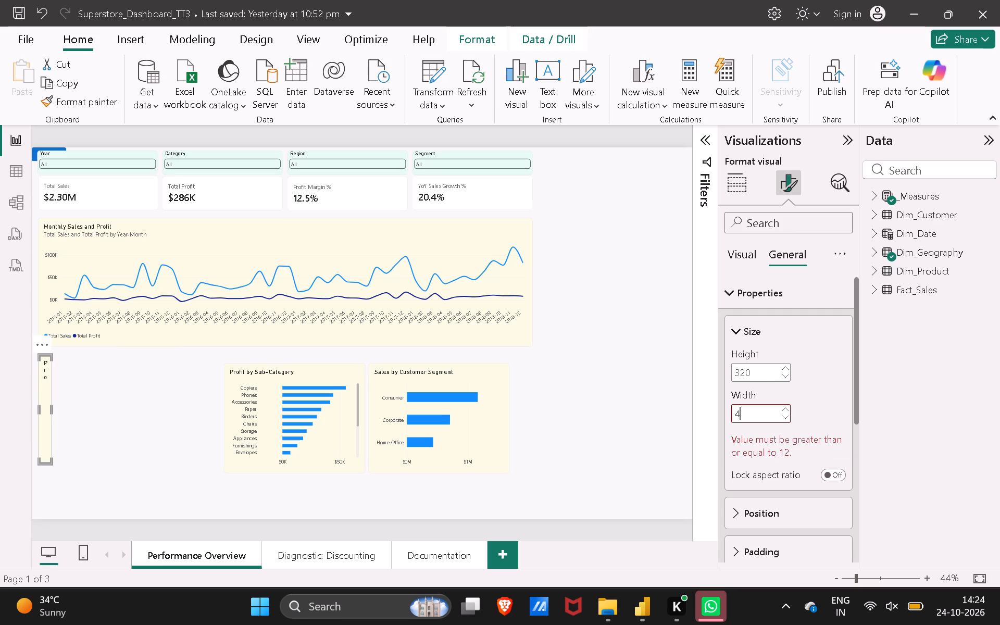
{"action": "type", "text": "50"}
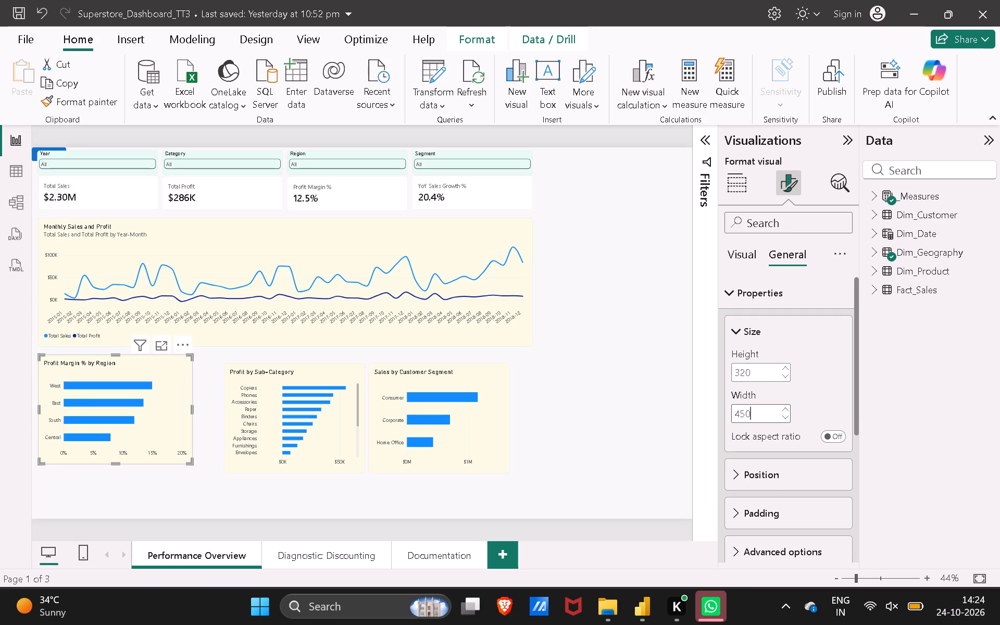
{"action": "key", "text": "Return"}
{"action": "key", "text": "Return"}
Set the width of the Profit by Sub-Category chart to 450.
{"action": "left_click", "coordinate": [288, 396]}
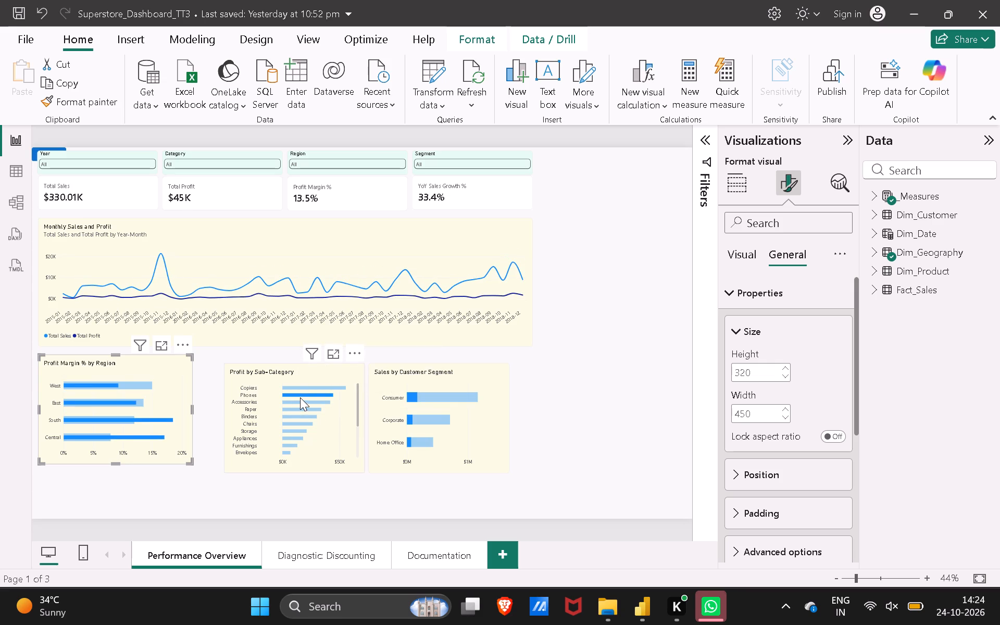
{"action": "left_click", "coordinate": [300, 397]}
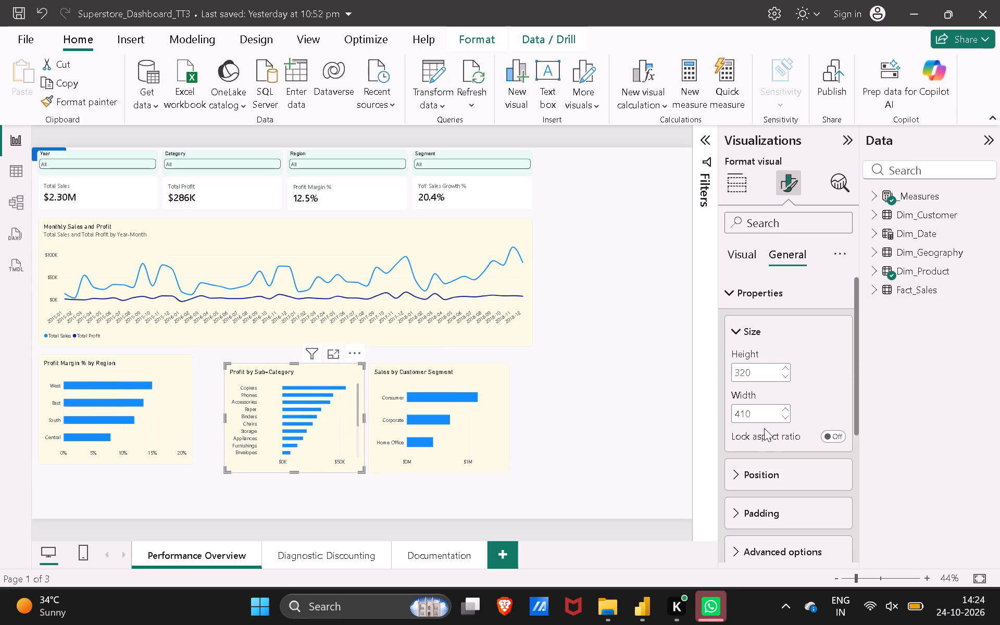
{"action": "double_click", "coordinate": [762, 416]}
{"action": "type", "text": "450"}
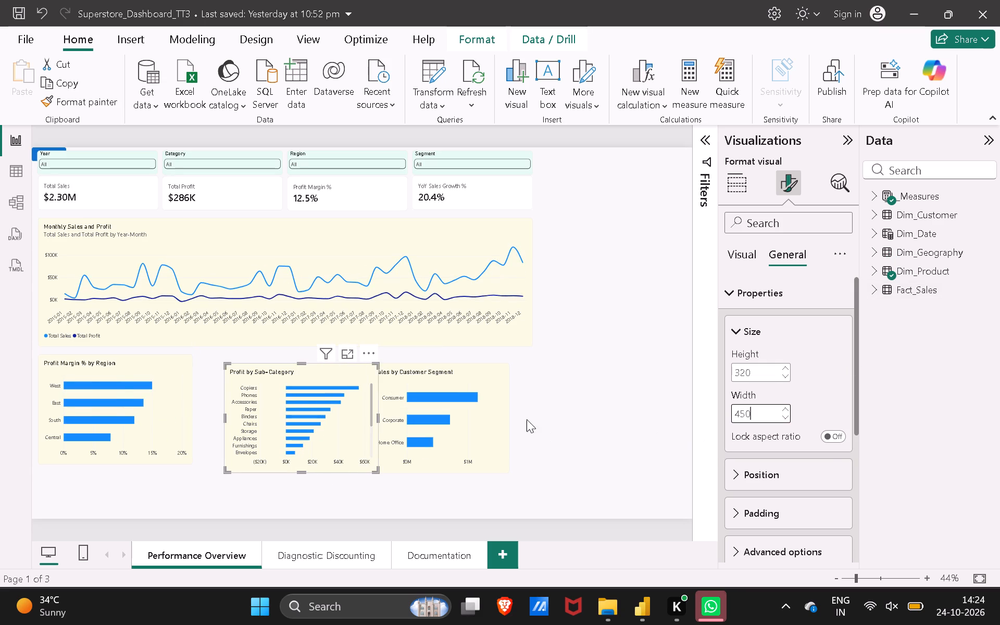
{"action": "left_click", "coordinate": [567, 430]}
Set the width of the Sales by Customer Segment chart to 450.
{"action": "left_click", "coordinate": [502, 429]}
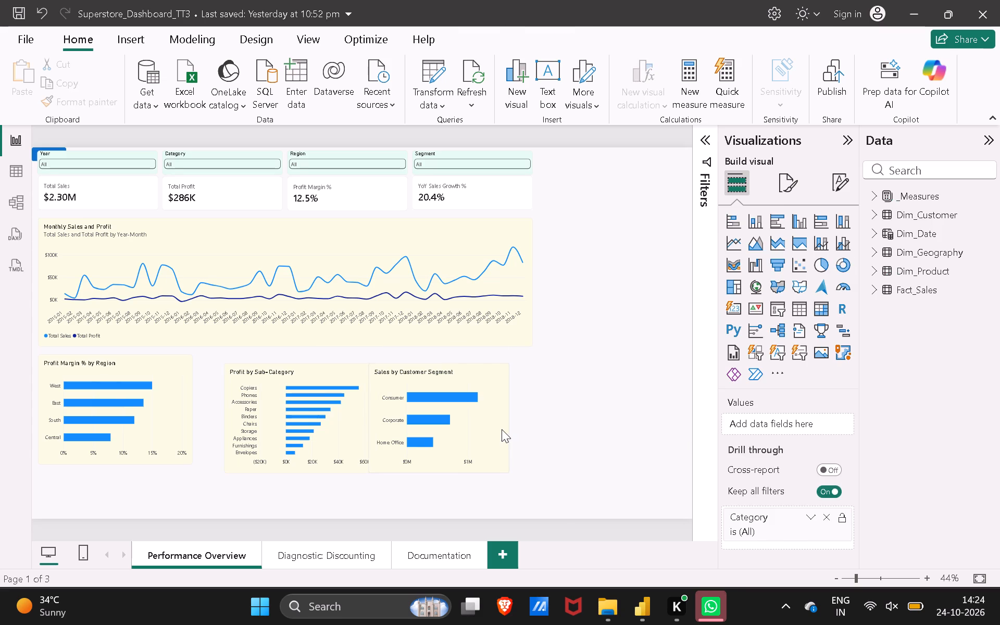
{"action": "left_click", "coordinate": [786, 172]}
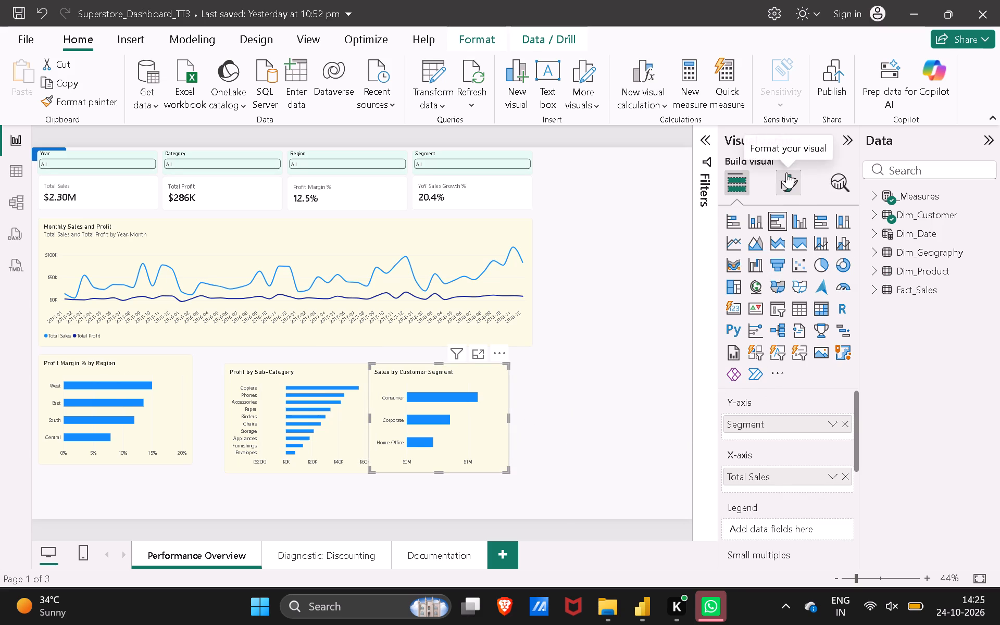
{"action": "left_click", "coordinate": [801, 255]}
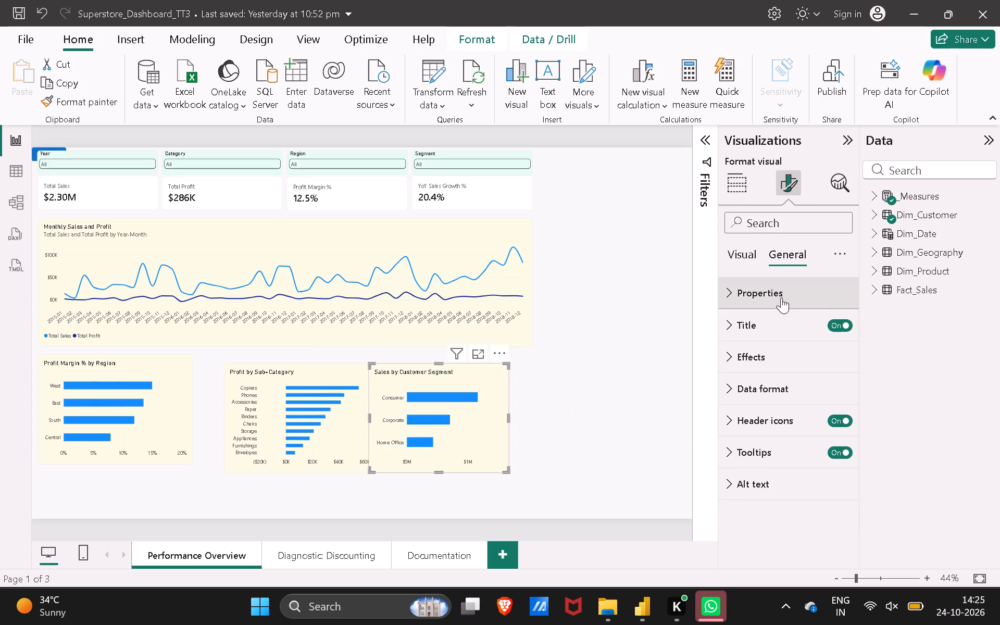
{"action": "left_click", "coordinate": [785, 283]}
{"action": "double_click", "coordinate": [751, 406]}
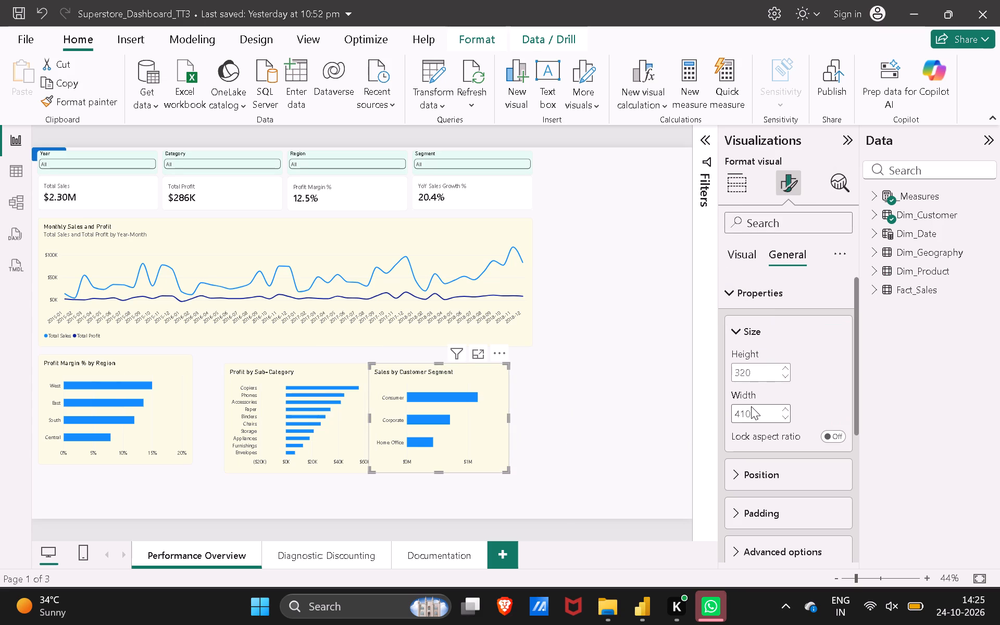
{"action": "type", "text": "450"}
{"action": "left_click", "coordinate": [672, 444]}
Move the Profit by Sub-Category chart next to Profit Margin % by Region, with a small gap and their top edges level.
{"action": "left_click", "coordinate": [321, 418]}
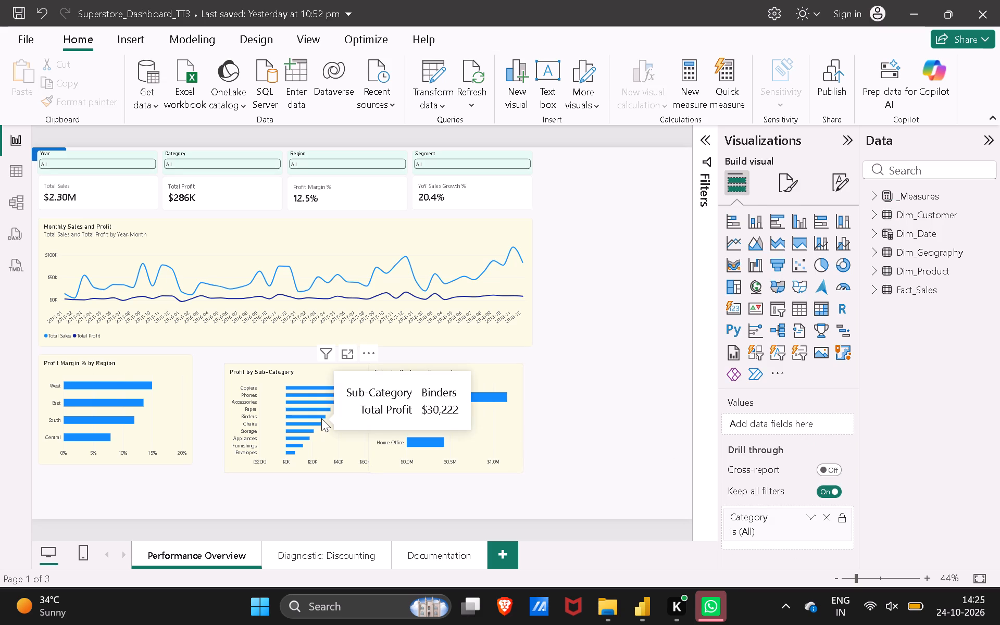
{"action": "left_click", "coordinate": [321, 418]}
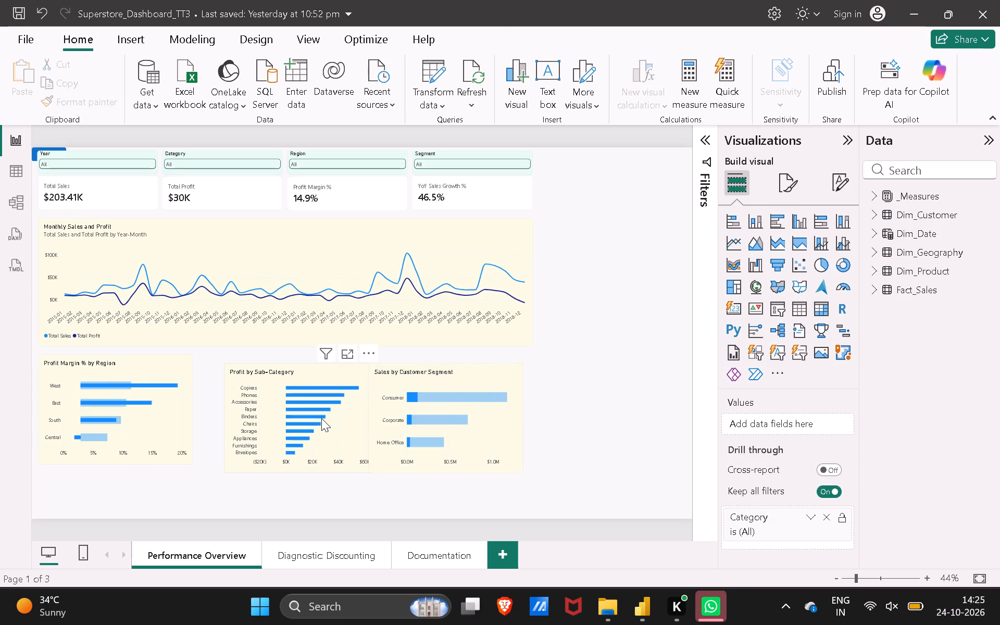
{"action": "left_click", "coordinate": [324, 430]}
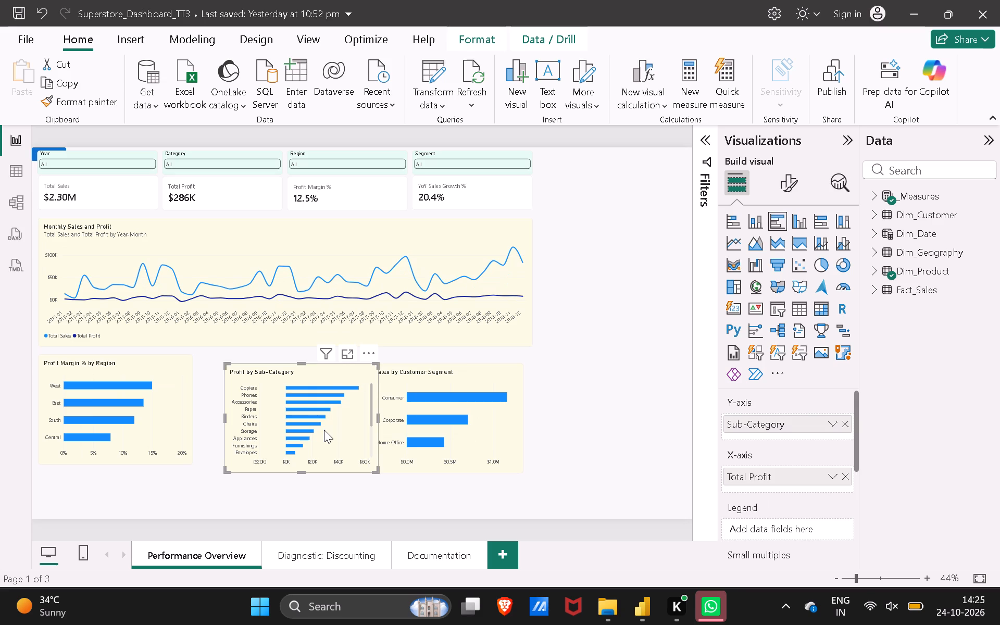
{"action": "left_click_drag", "start_coordinate": [321, 428], "coordinate": [297, 416]}
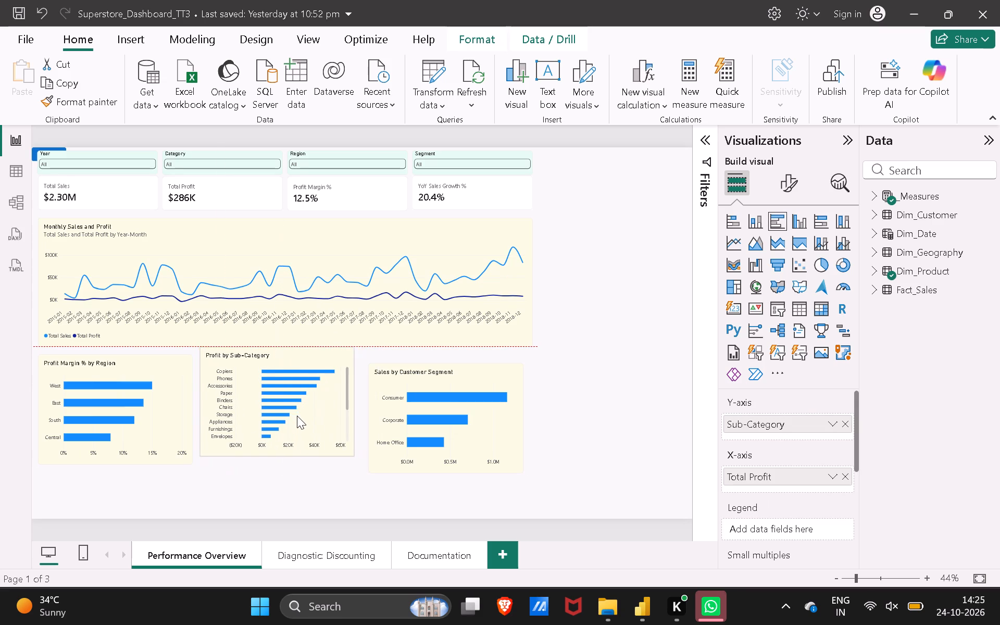
{"action": "left_click_drag", "start_coordinate": [297, 416], "coordinate": [297, 416]}
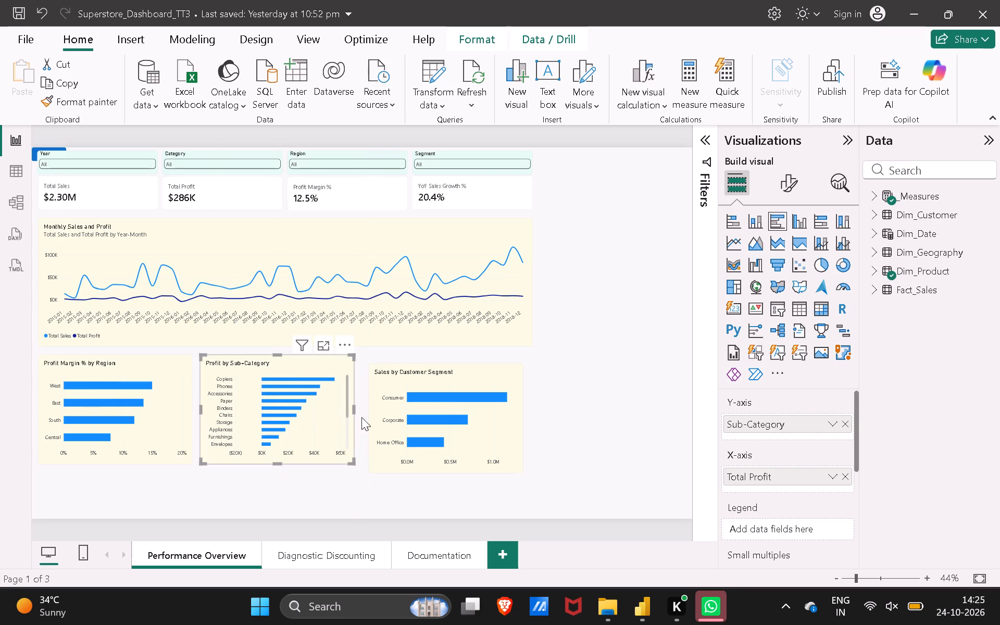
Move the Sales by Customer Segment chart level with the other bar charts and flush with the Monthly Sales and Profit chart's right edge.
{"action": "left_click", "coordinate": [498, 436]}
{"action": "left_click_drag", "start_coordinate": [498, 436], "coordinate": [498, 430]}
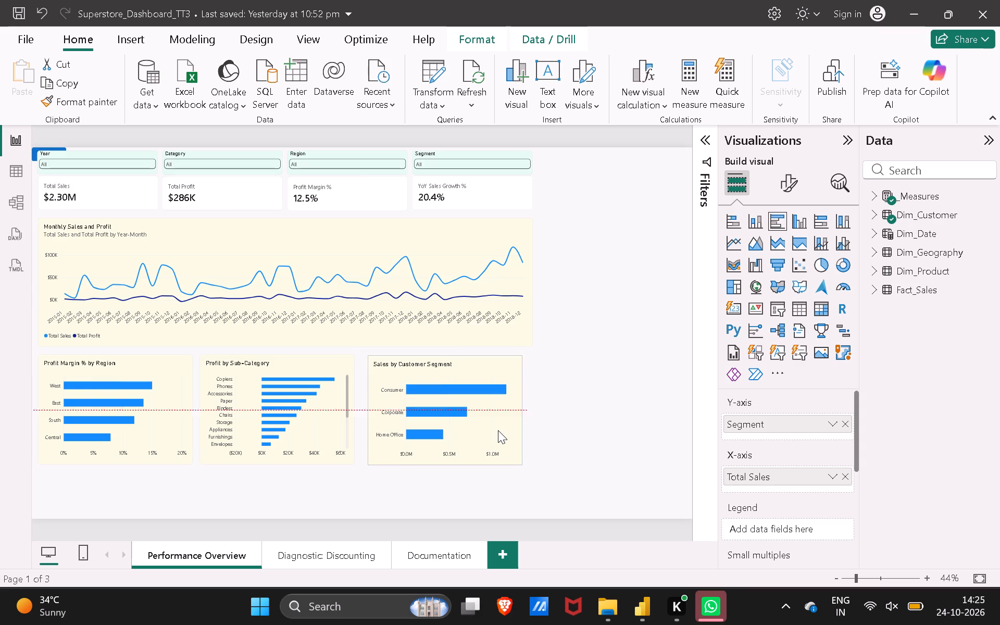
{"action": "left_click_drag", "start_coordinate": [498, 430], "coordinate": [507, 432]}
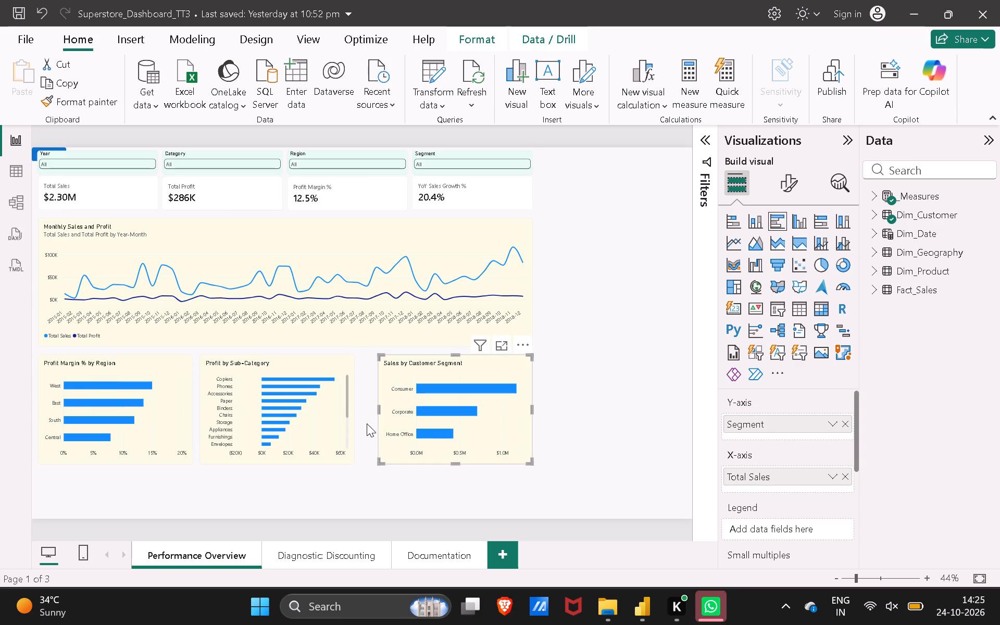
Nudge the Profit by Sub-Category chart toward Sales by Customer Segment so the gaps between the three bar charts are about equal.
{"action": "left_click", "coordinate": [338, 426]}
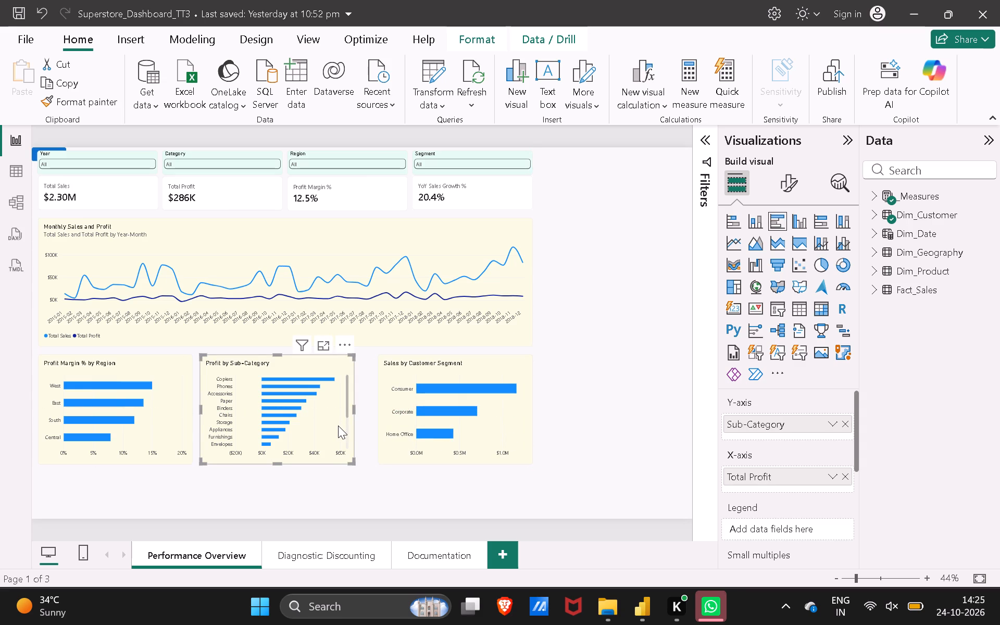
{"action": "key", "text": "Right"}
{"action": "key", "text": "Right"}
{"action": "key", "text": "Right"}
{"action": "key", "text": "Right"}
{"action": "key", "text": "Right"}
{"action": "key", "text": "Right"}
{"action": "key", "text": "Right"}
{"action": "key", "text": "Right"}
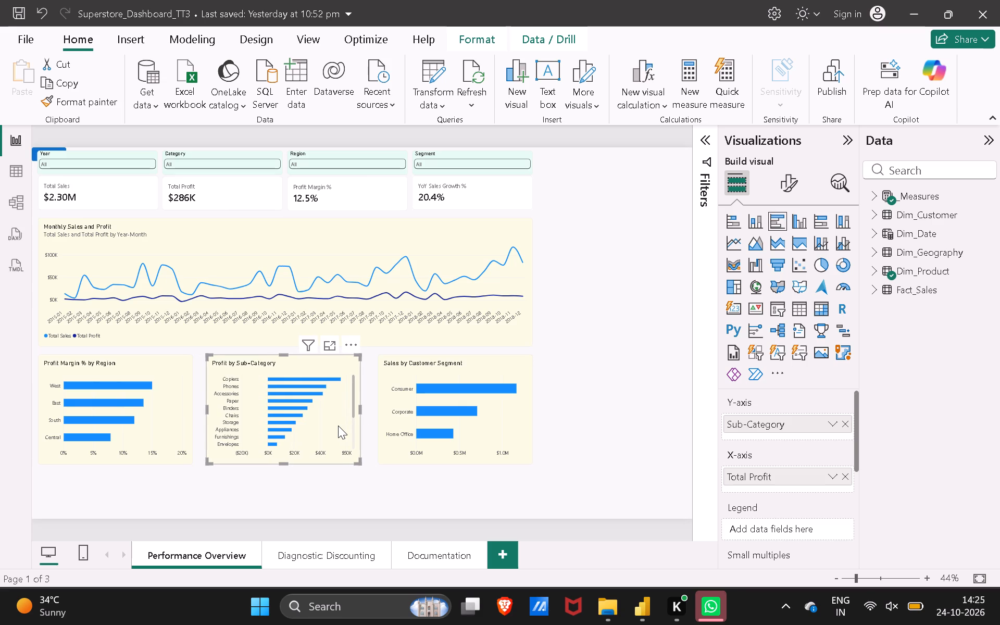
{"action": "key", "text": "Right"}
{"action": "key", "text": "Right"}
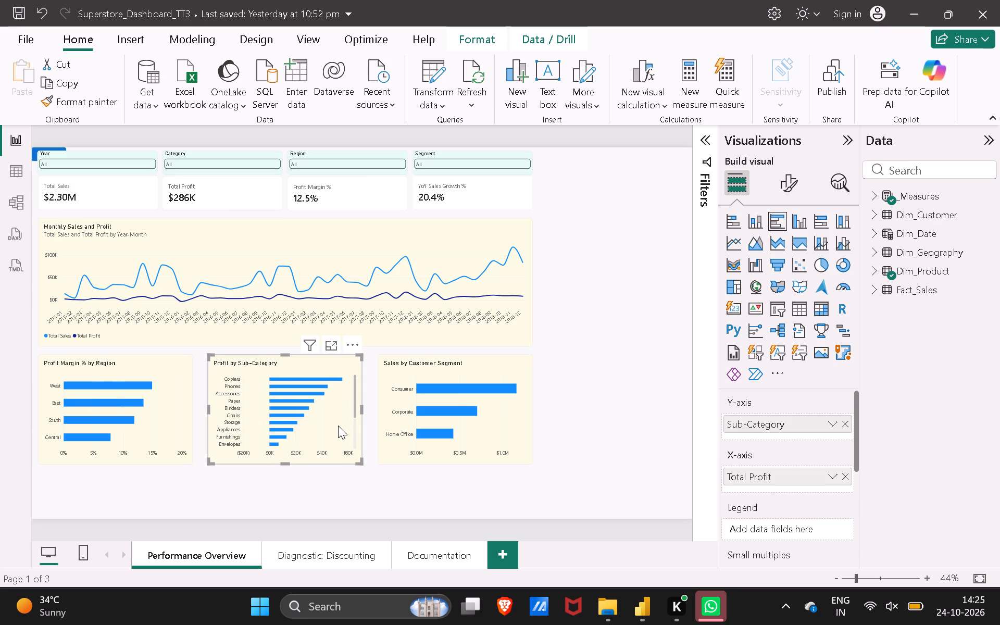
{"action": "left_click", "coordinate": [581, 471]}
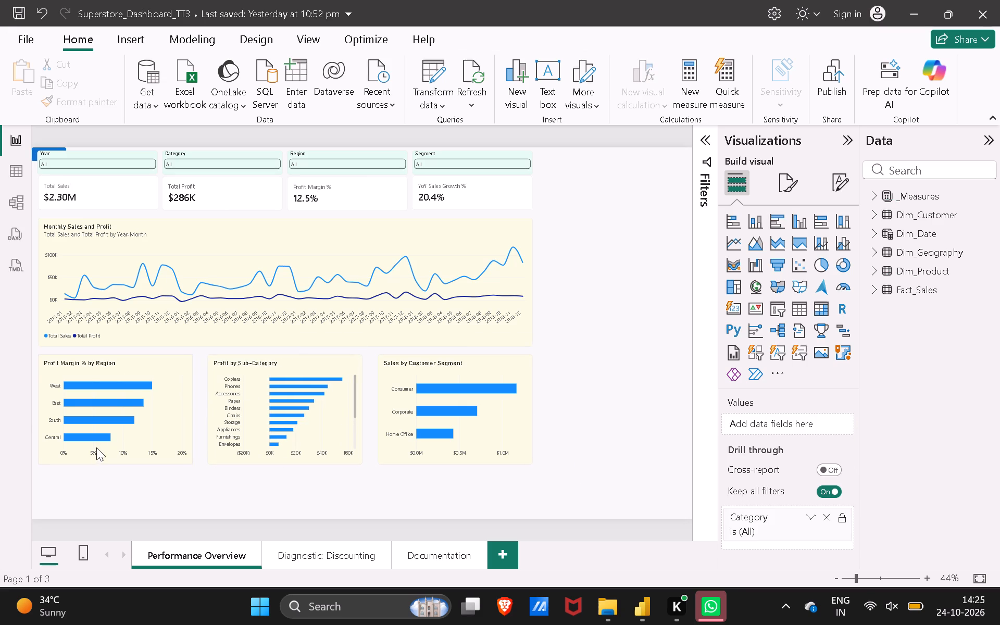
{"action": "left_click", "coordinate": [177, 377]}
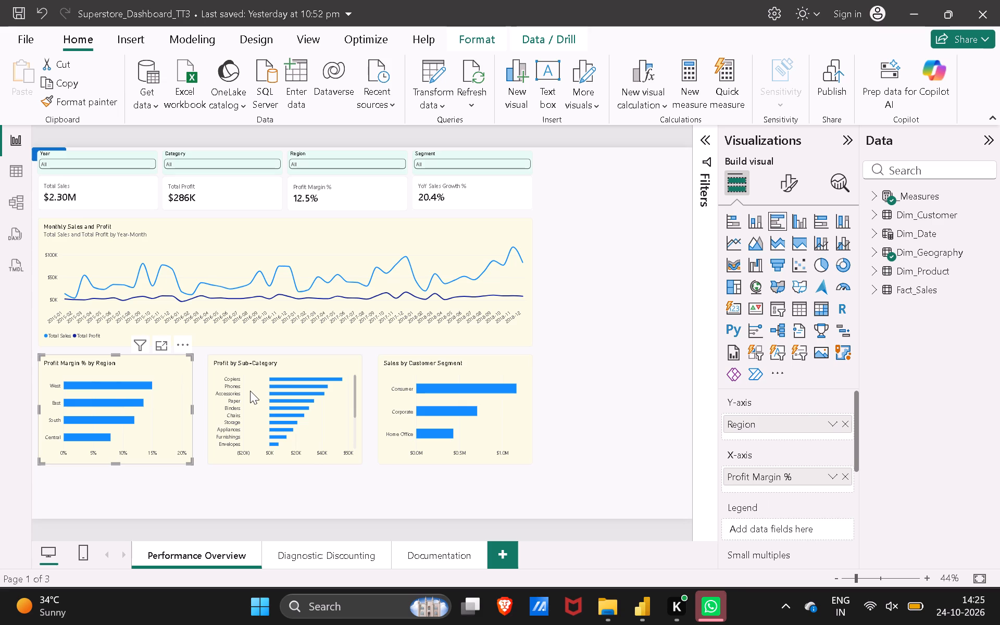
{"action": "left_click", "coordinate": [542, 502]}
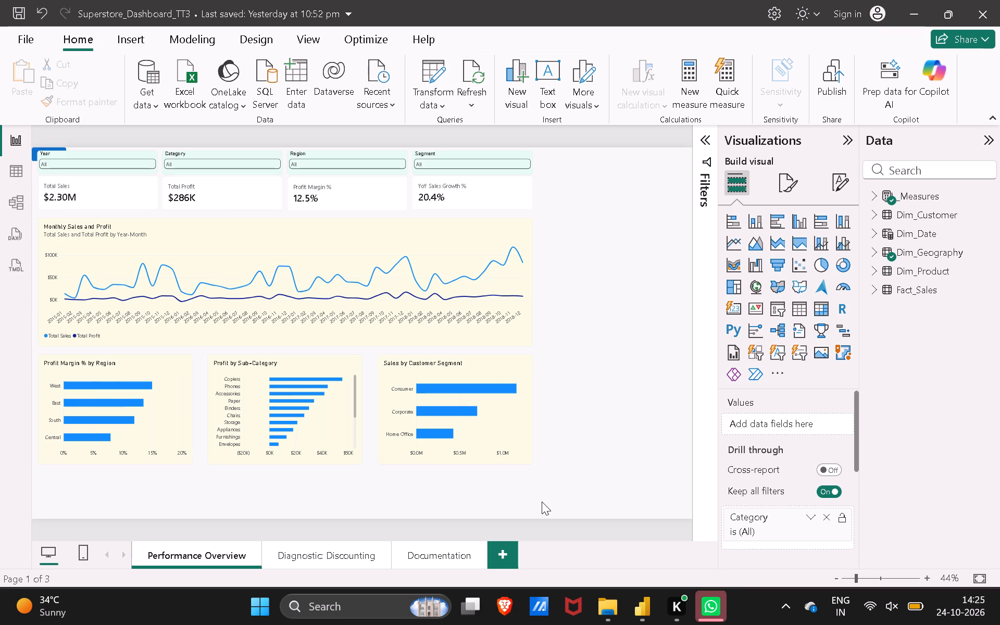
Compare the Diagnostic: Discounting page with the Performance Overview layout, ending on the Diagnostic: Discounting page.
{"action": "left_click", "coordinate": [284, 563]}
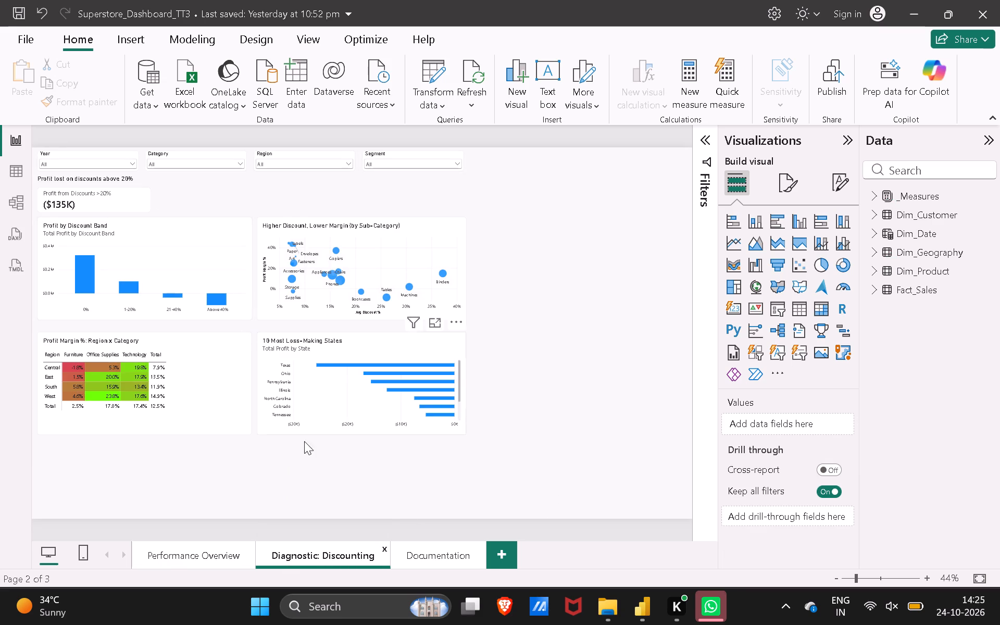
{"action": "left_click", "coordinate": [223, 548]}
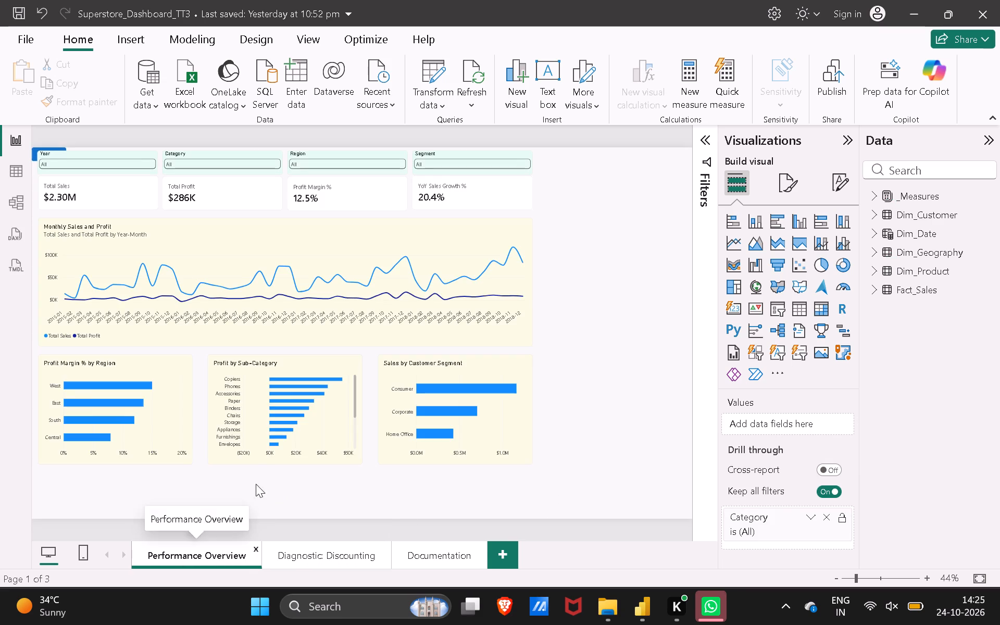
{"action": "left_click", "coordinate": [341, 549]}
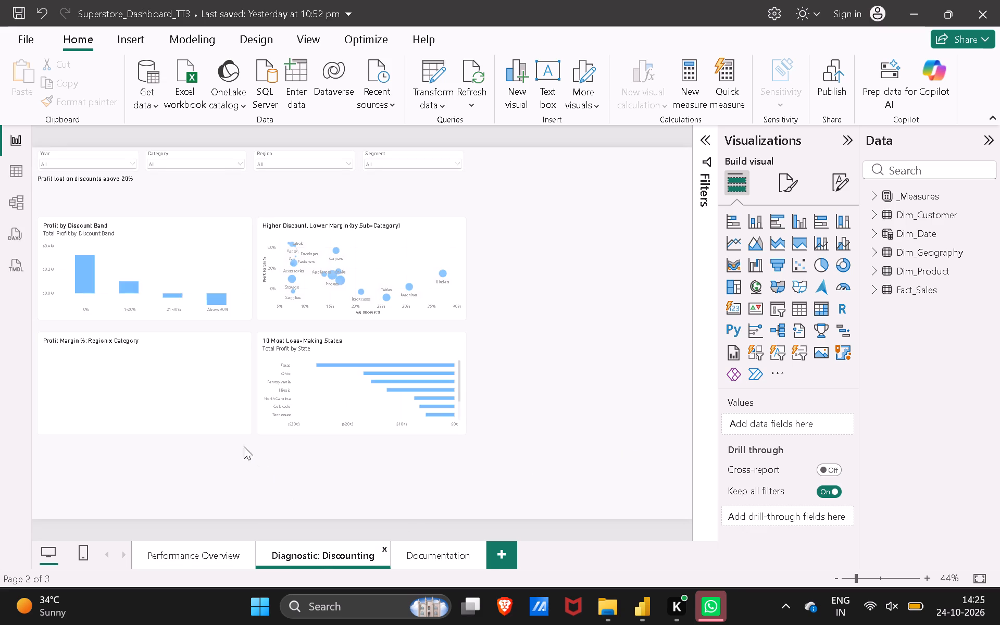
Move the four charts on the Diagnostic: Discounting page down together, widening the gap below the Profit from Discounts >20% card.
{"action": "left_click", "coordinate": [139, 252]}
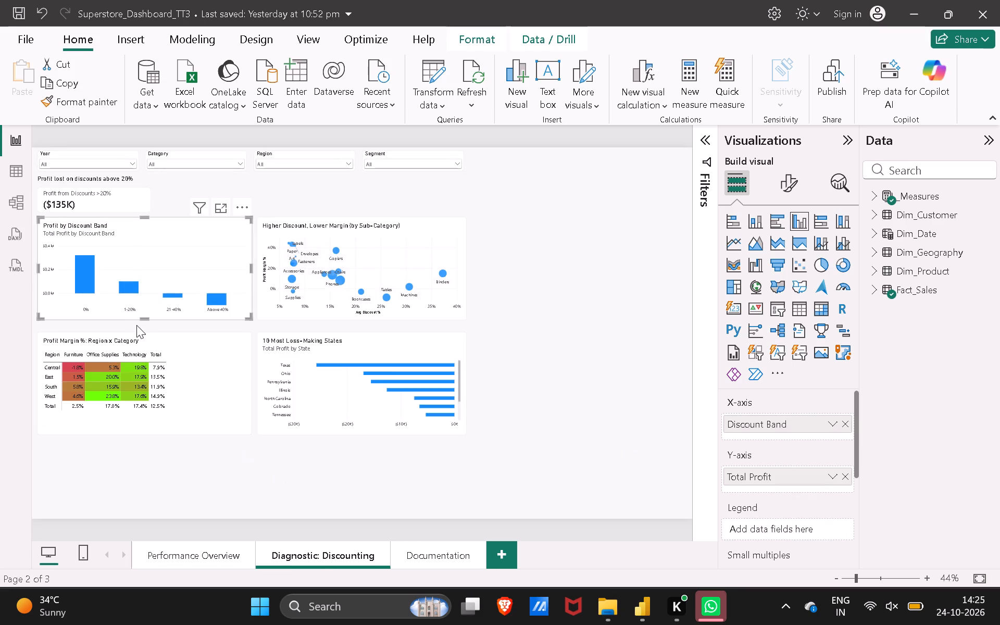
{"action": "left_click", "coordinate": [143, 341]}
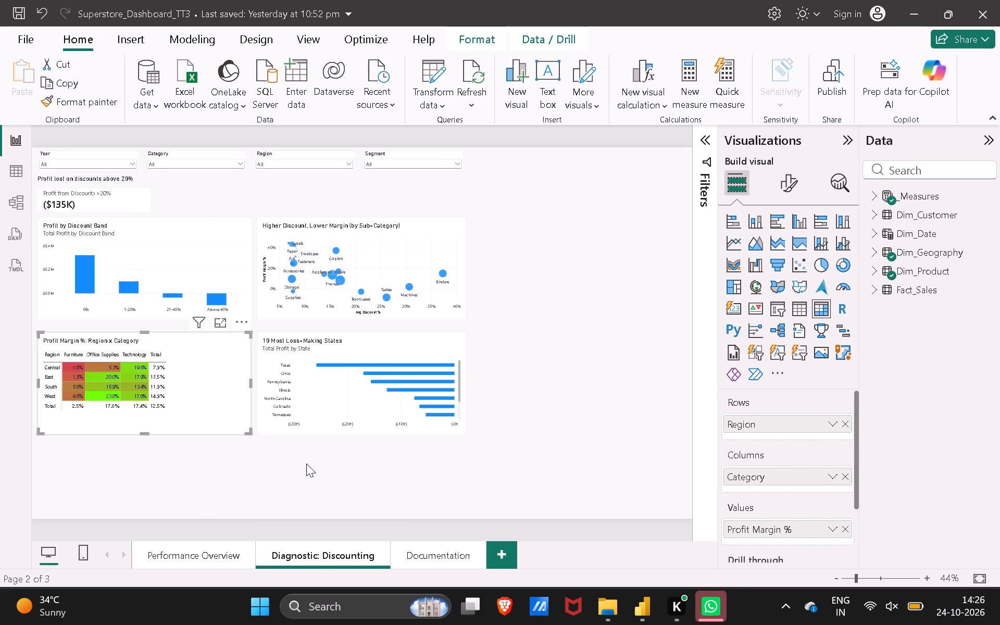
{"action": "left_click", "coordinate": [342, 420], "text": "ctrl"}
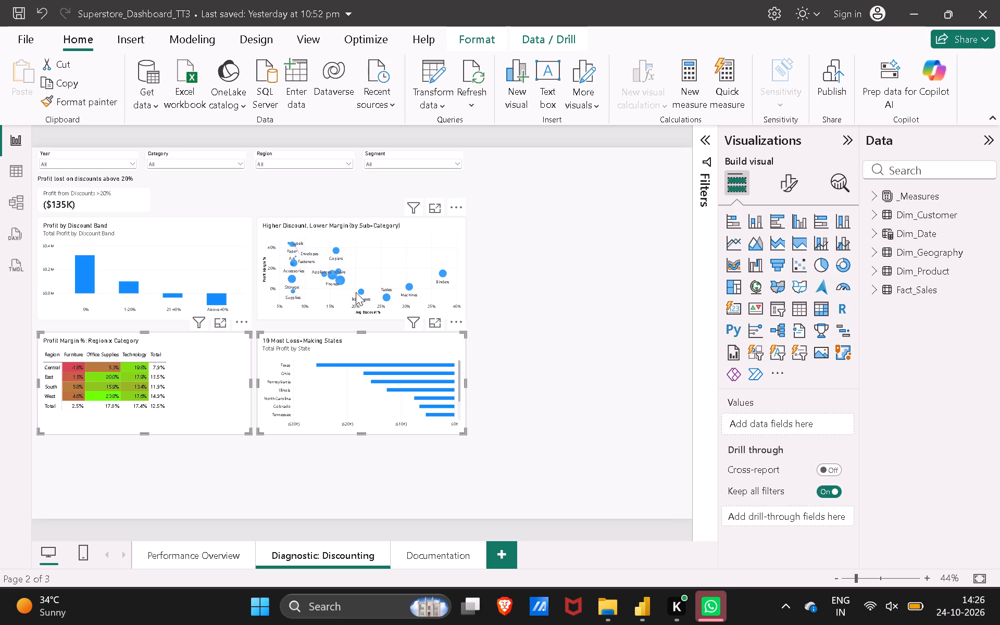
{"action": "left_click", "coordinate": [356, 292], "text": "ctrl"}
{"action": "left_click", "coordinate": [230, 289], "text": "ctrl"}
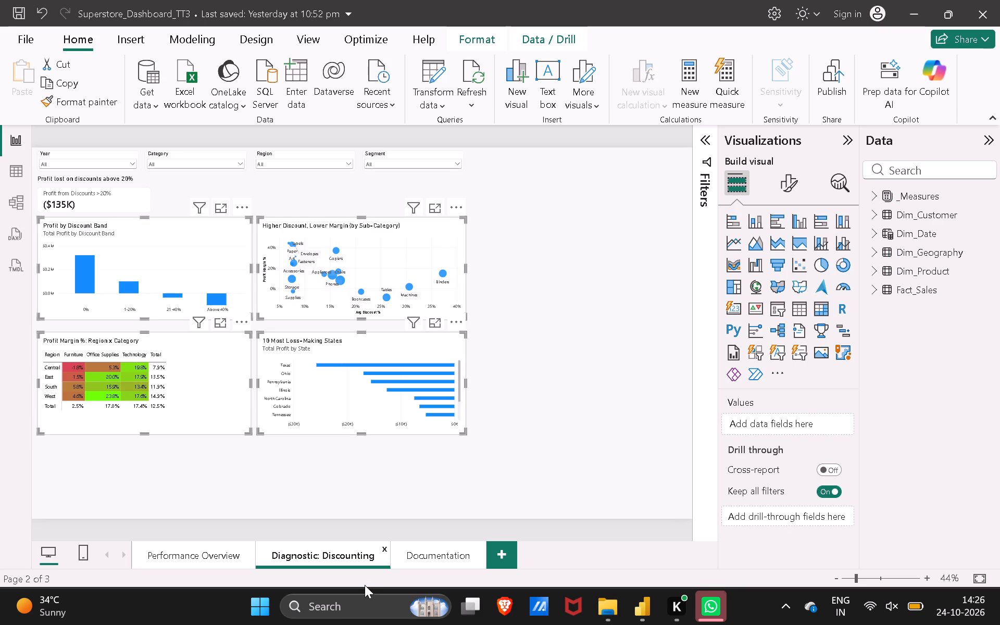
{"action": "key", "text": "Down"}
{"action": "key", "text": "Down"}
{"action": "key", "text": "Down"}
{"action": "key", "text": "Down"}
{"action": "key", "text": "Down"}
{"action": "key", "text": "Down"}
{"action": "key", "text": "Down"}
{"action": "key", "text": "Down"}
{"action": "key", "text": "Down"}
{"action": "key", "text": "Down"}
{"action": "key", "text": "Down"}
{"action": "key", "text": "Down"}
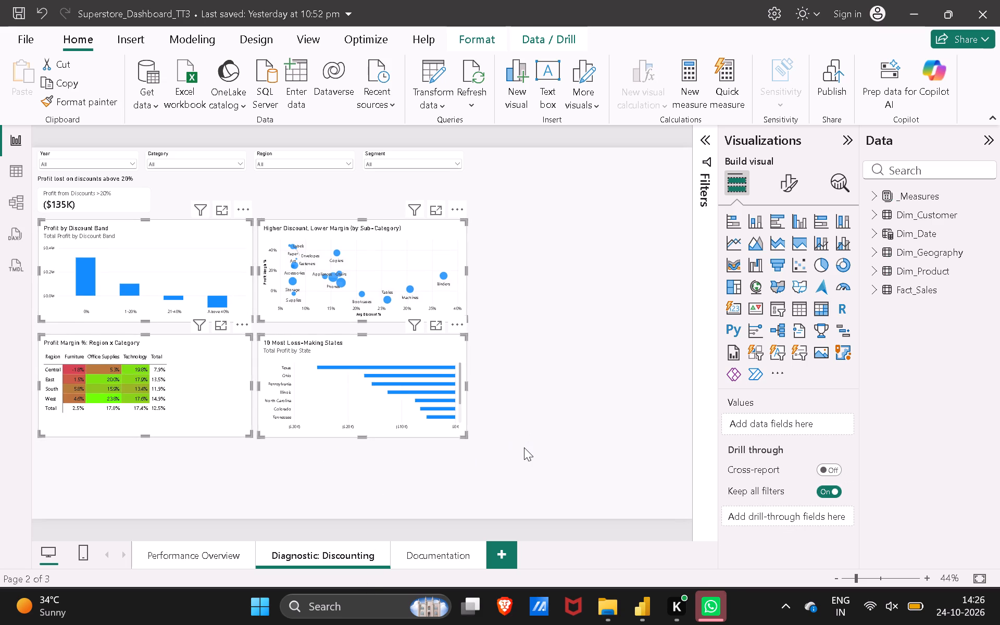
{"action": "key", "text": "Down"}
{"action": "key", "text": "Down"}
{"action": "key", "text": "Down"}
{"action": "key", "text": "Down"}
{"action": "key", "text": "Down"}
{"action": "key", "text": "Down"}
{"action": "key", "text": "Down"}
{"action": "key", "text": "Down"}
{"action": "key", "text": "Down"}
{"action": "key", "text": "Down"}
{"action": "key", "text": "Down"}
{"action": "key", "text": "Down"}
{"action": "key", "text": "Down"}
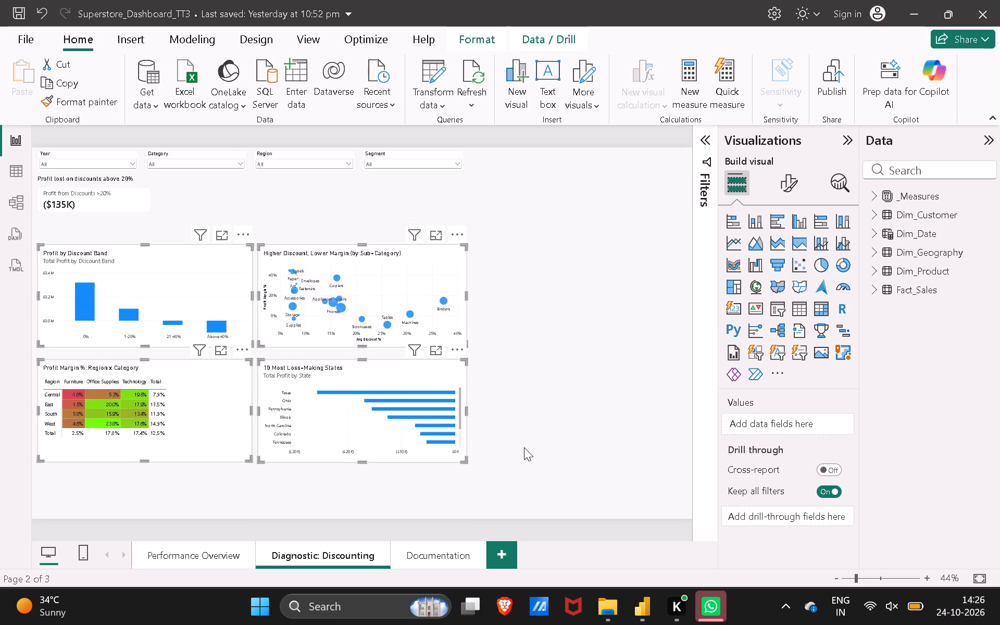
{"action": "key", "text": "Down"}
{"action": "key", "text": "Down"}
{"action": "key", "text": "Down"}
{"action": "key", "text": "Down"}
{"action": "key", "text": "Down"}
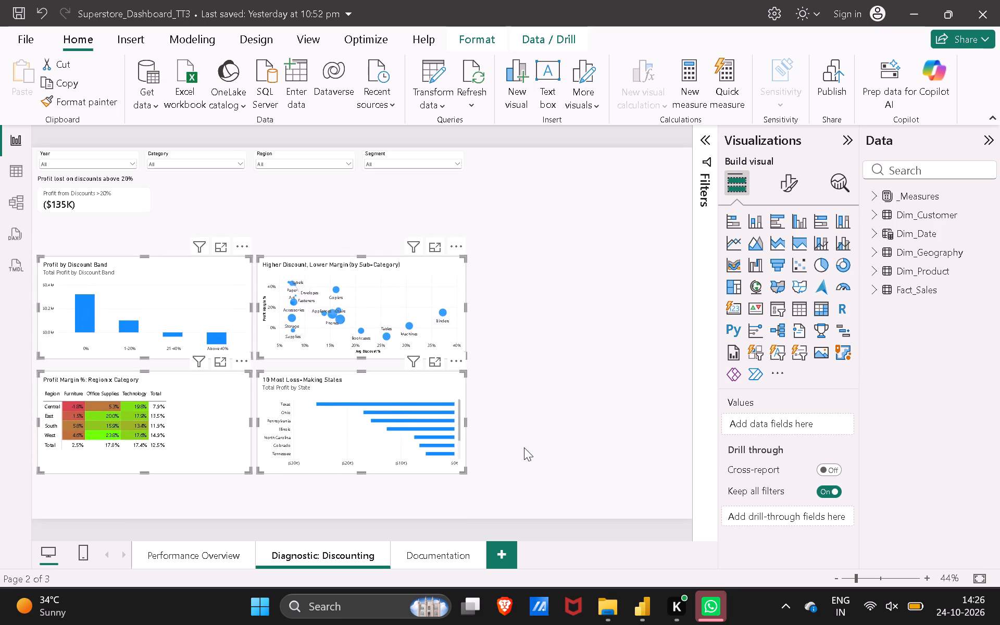
{"action": "key", "text": "Up"}
{"action": "left_click", "coordinate": [658, 452]}
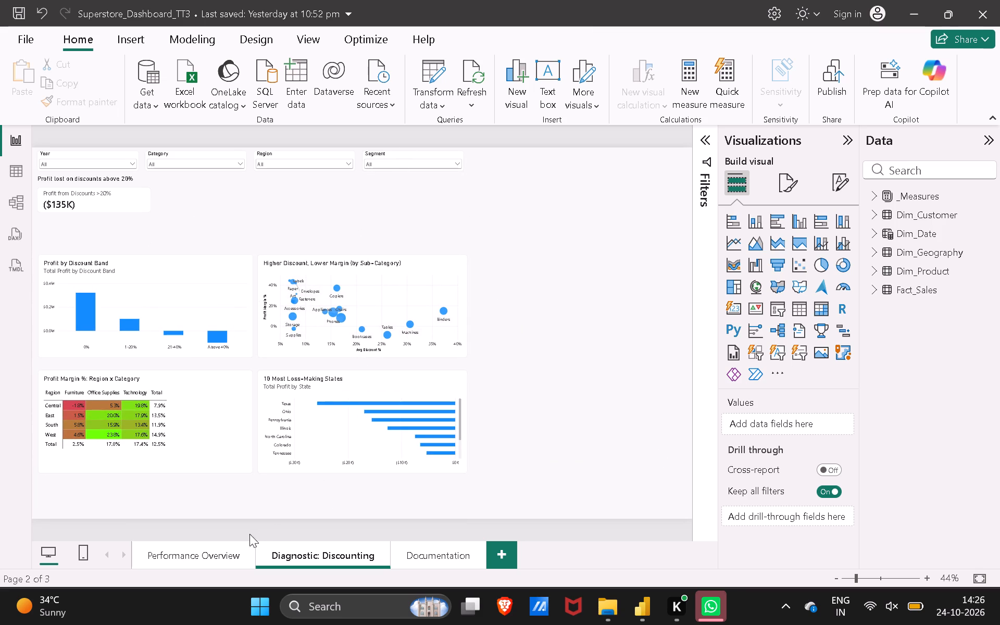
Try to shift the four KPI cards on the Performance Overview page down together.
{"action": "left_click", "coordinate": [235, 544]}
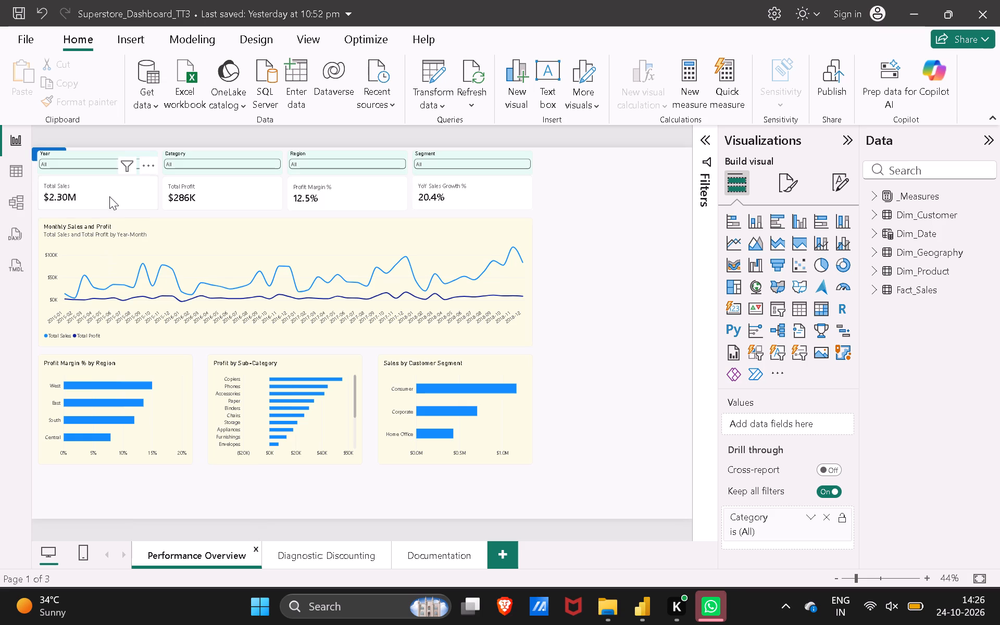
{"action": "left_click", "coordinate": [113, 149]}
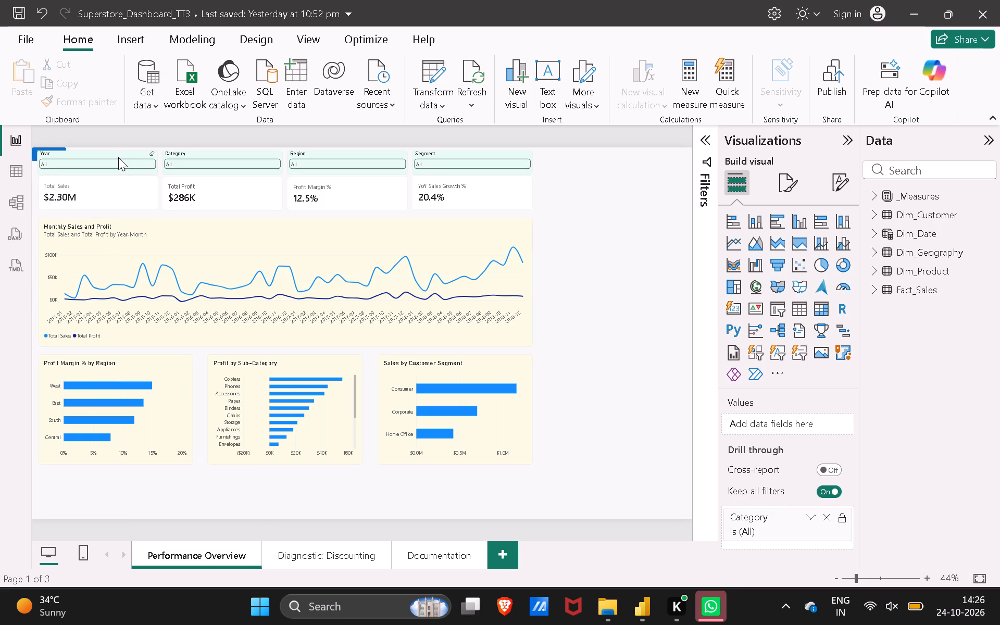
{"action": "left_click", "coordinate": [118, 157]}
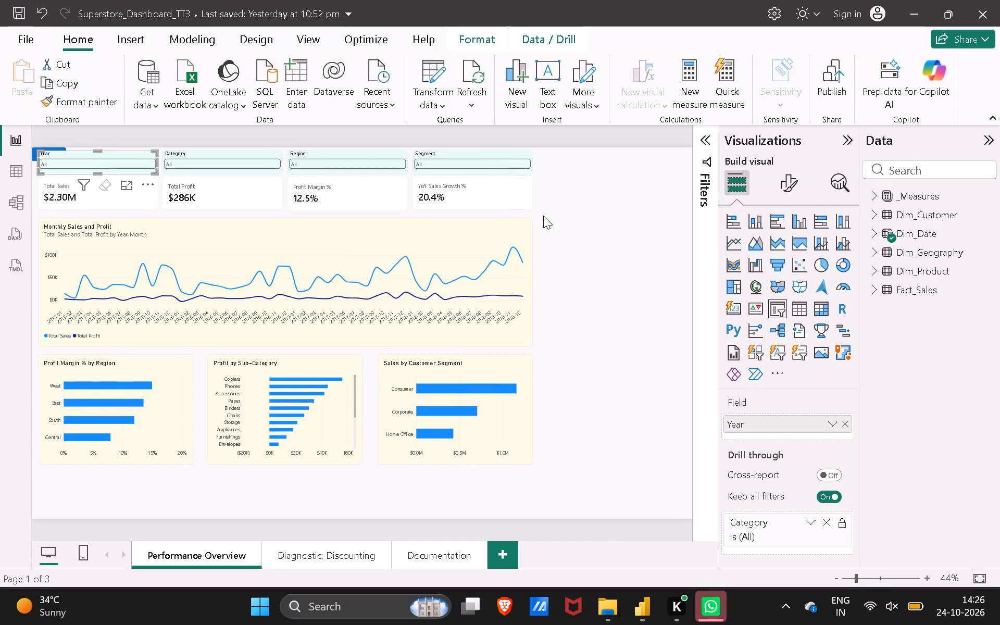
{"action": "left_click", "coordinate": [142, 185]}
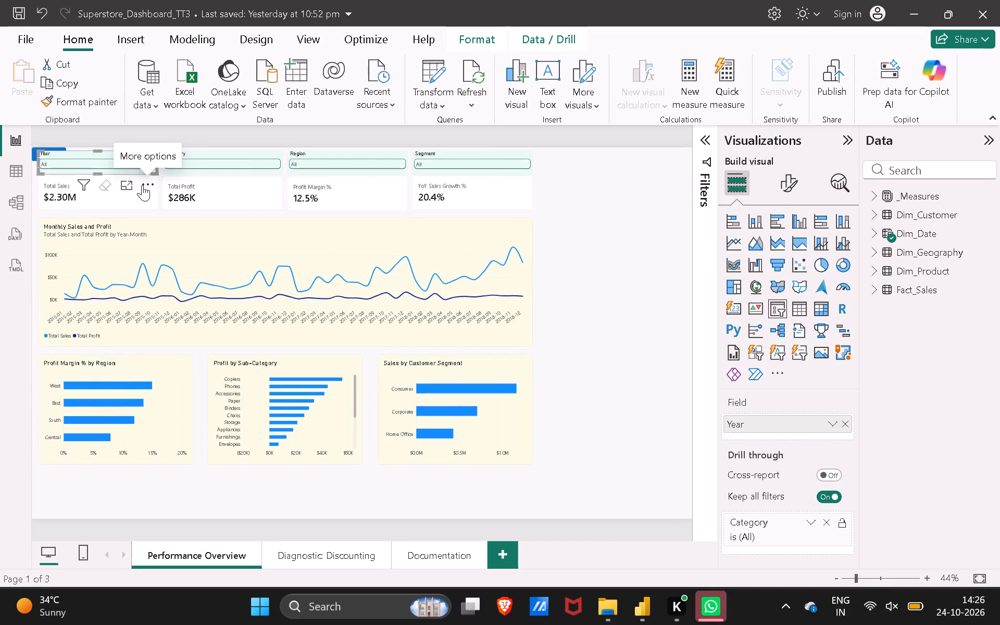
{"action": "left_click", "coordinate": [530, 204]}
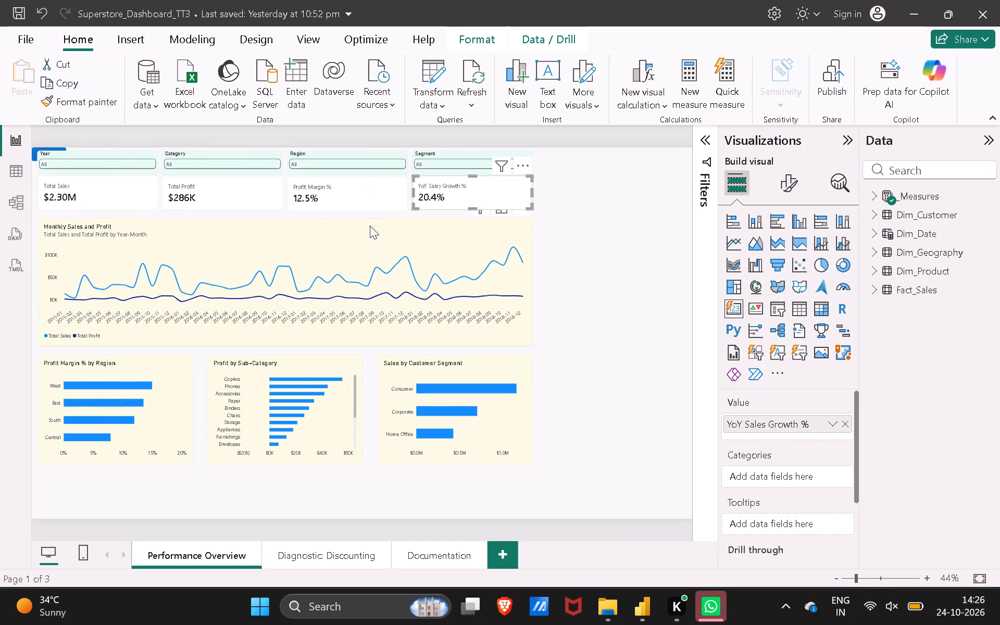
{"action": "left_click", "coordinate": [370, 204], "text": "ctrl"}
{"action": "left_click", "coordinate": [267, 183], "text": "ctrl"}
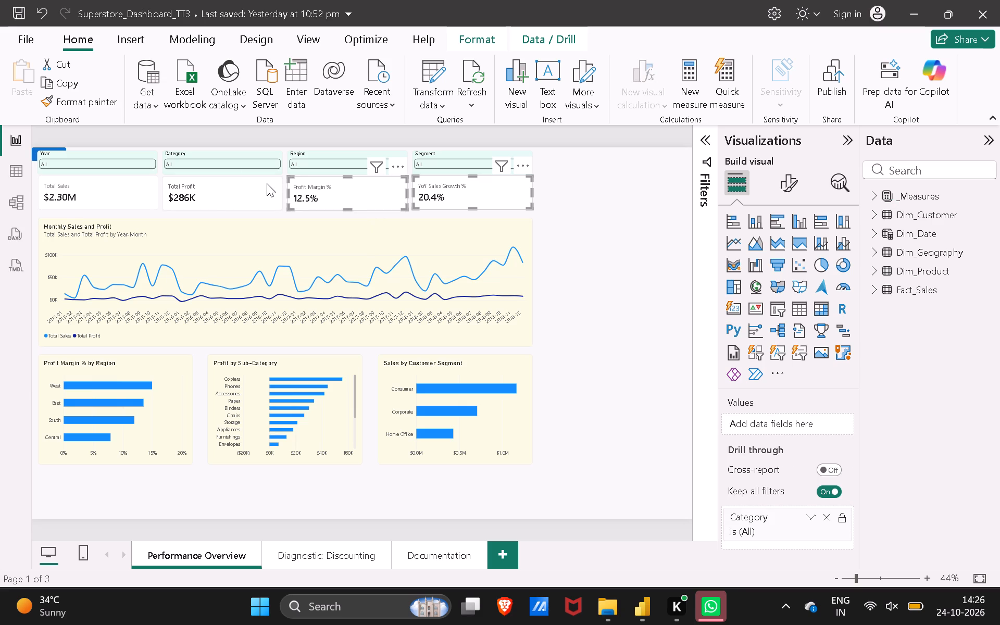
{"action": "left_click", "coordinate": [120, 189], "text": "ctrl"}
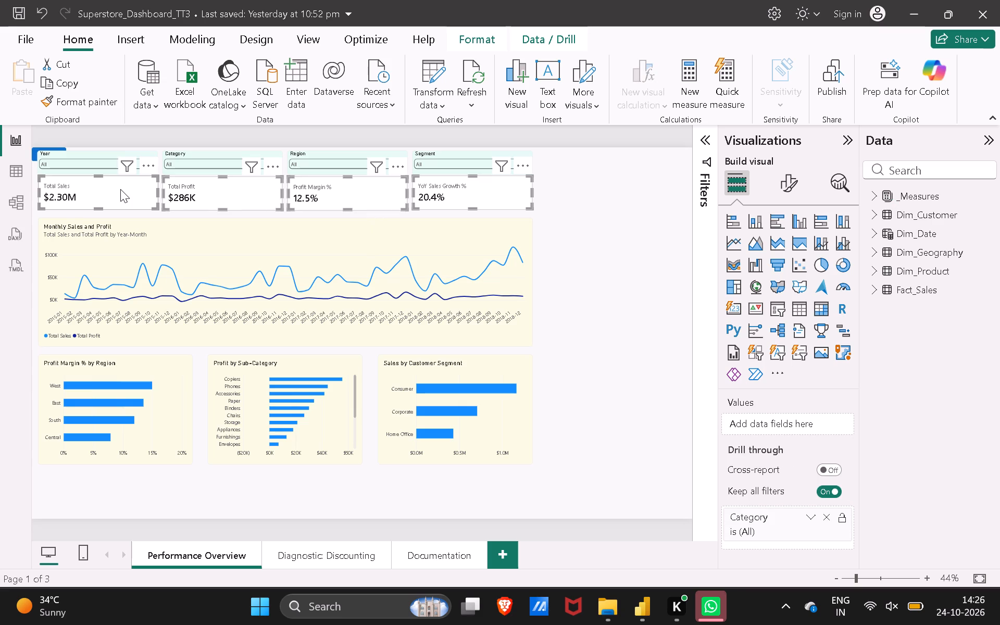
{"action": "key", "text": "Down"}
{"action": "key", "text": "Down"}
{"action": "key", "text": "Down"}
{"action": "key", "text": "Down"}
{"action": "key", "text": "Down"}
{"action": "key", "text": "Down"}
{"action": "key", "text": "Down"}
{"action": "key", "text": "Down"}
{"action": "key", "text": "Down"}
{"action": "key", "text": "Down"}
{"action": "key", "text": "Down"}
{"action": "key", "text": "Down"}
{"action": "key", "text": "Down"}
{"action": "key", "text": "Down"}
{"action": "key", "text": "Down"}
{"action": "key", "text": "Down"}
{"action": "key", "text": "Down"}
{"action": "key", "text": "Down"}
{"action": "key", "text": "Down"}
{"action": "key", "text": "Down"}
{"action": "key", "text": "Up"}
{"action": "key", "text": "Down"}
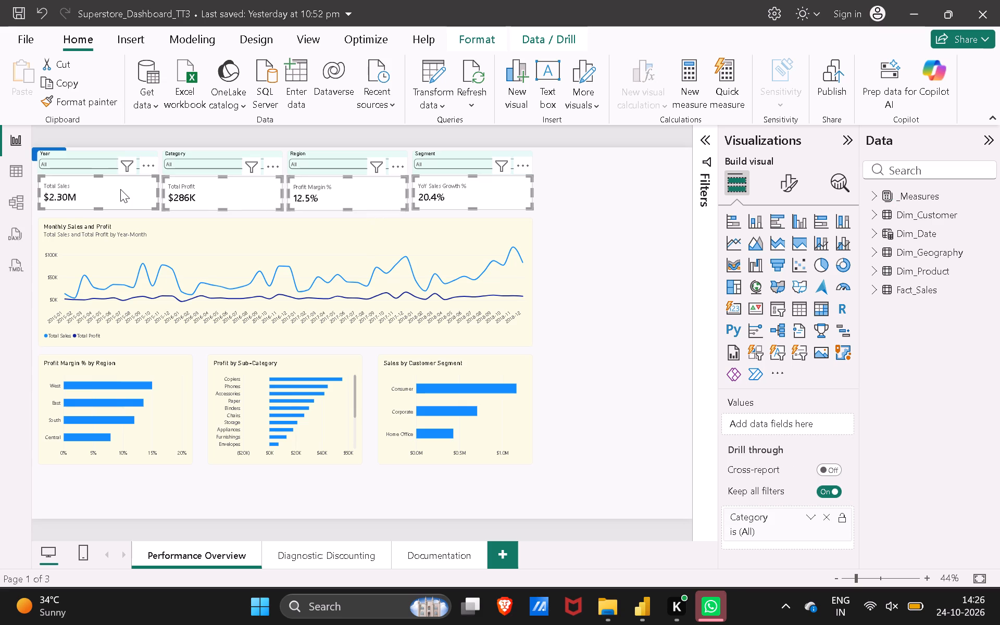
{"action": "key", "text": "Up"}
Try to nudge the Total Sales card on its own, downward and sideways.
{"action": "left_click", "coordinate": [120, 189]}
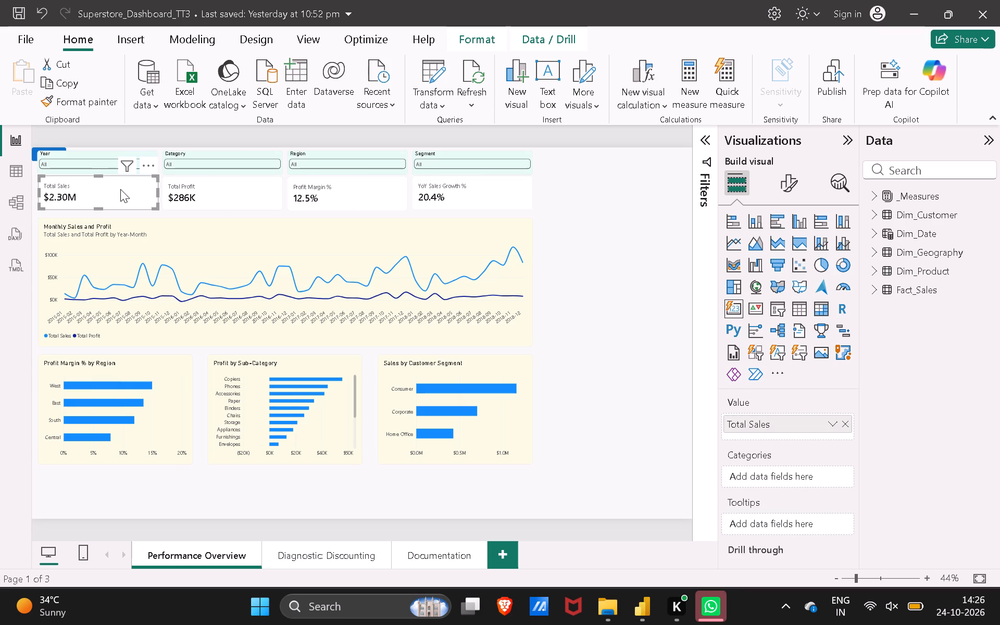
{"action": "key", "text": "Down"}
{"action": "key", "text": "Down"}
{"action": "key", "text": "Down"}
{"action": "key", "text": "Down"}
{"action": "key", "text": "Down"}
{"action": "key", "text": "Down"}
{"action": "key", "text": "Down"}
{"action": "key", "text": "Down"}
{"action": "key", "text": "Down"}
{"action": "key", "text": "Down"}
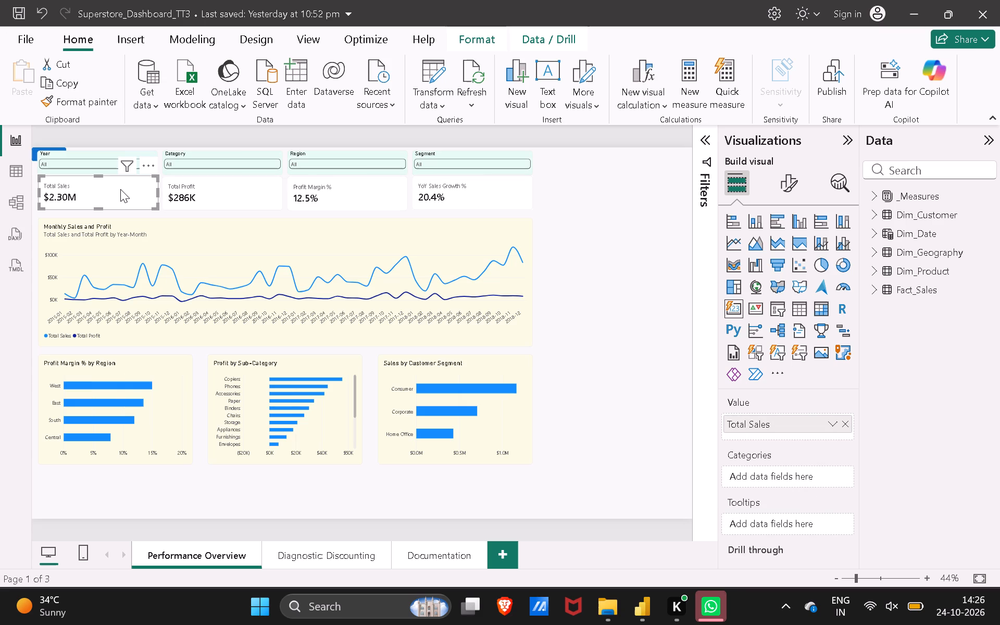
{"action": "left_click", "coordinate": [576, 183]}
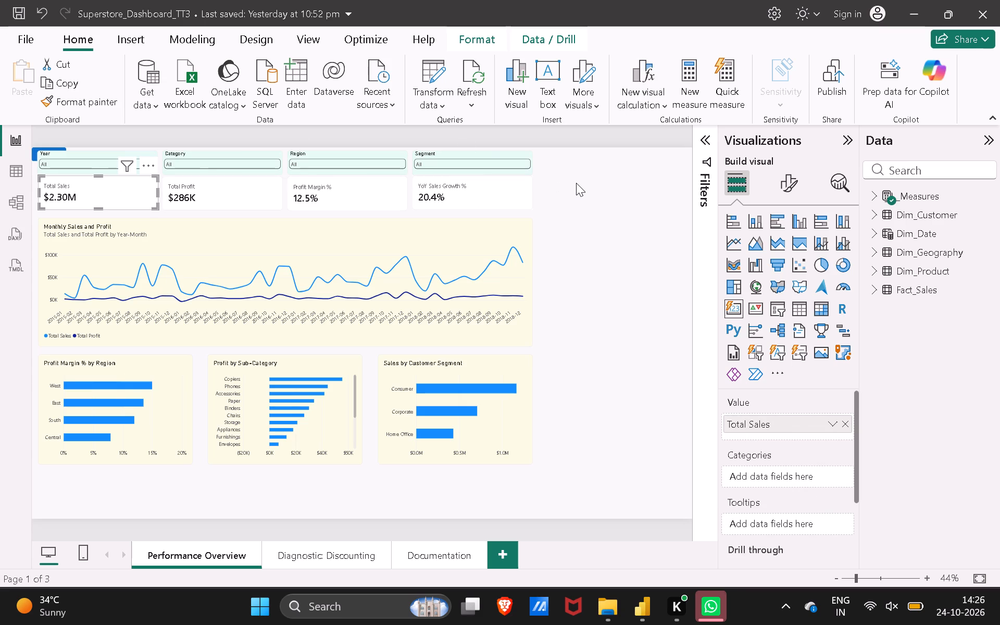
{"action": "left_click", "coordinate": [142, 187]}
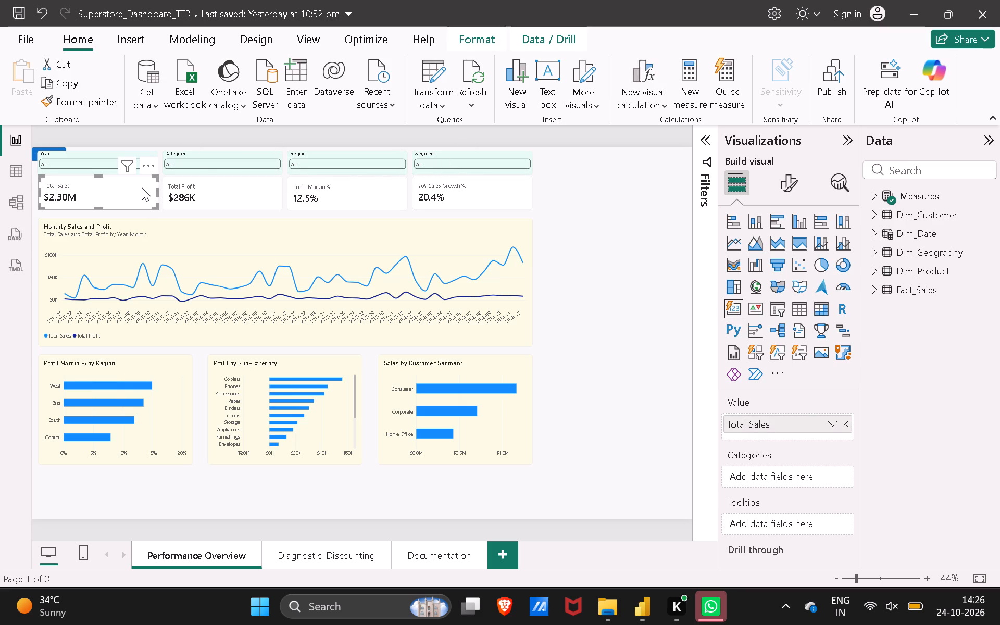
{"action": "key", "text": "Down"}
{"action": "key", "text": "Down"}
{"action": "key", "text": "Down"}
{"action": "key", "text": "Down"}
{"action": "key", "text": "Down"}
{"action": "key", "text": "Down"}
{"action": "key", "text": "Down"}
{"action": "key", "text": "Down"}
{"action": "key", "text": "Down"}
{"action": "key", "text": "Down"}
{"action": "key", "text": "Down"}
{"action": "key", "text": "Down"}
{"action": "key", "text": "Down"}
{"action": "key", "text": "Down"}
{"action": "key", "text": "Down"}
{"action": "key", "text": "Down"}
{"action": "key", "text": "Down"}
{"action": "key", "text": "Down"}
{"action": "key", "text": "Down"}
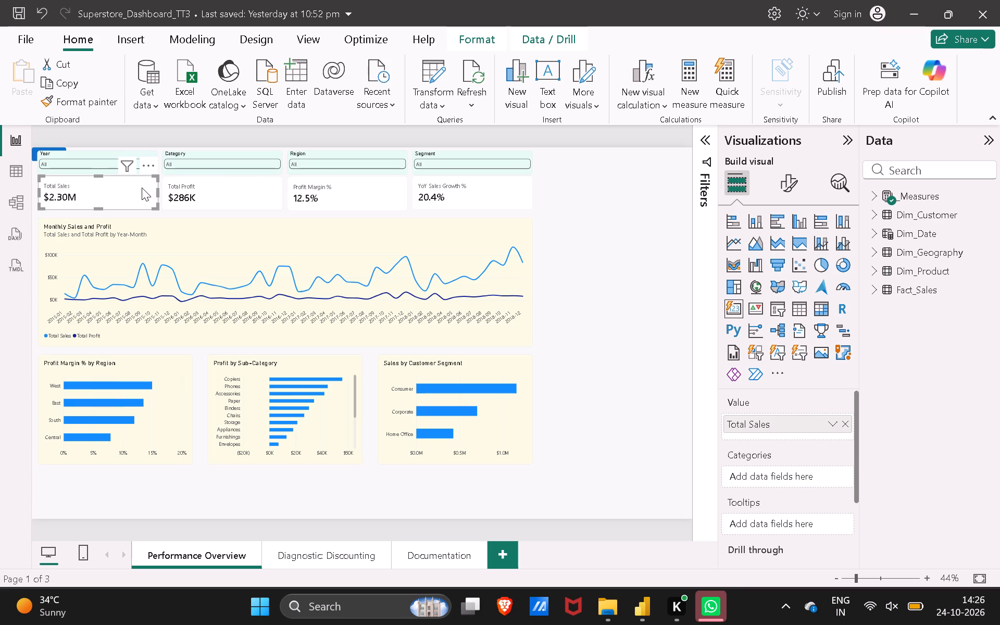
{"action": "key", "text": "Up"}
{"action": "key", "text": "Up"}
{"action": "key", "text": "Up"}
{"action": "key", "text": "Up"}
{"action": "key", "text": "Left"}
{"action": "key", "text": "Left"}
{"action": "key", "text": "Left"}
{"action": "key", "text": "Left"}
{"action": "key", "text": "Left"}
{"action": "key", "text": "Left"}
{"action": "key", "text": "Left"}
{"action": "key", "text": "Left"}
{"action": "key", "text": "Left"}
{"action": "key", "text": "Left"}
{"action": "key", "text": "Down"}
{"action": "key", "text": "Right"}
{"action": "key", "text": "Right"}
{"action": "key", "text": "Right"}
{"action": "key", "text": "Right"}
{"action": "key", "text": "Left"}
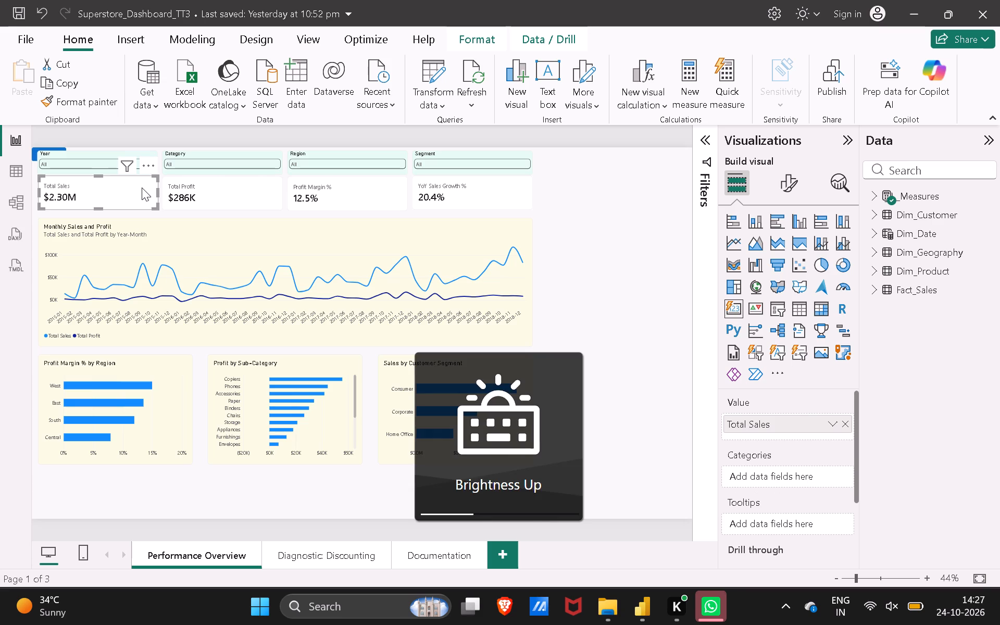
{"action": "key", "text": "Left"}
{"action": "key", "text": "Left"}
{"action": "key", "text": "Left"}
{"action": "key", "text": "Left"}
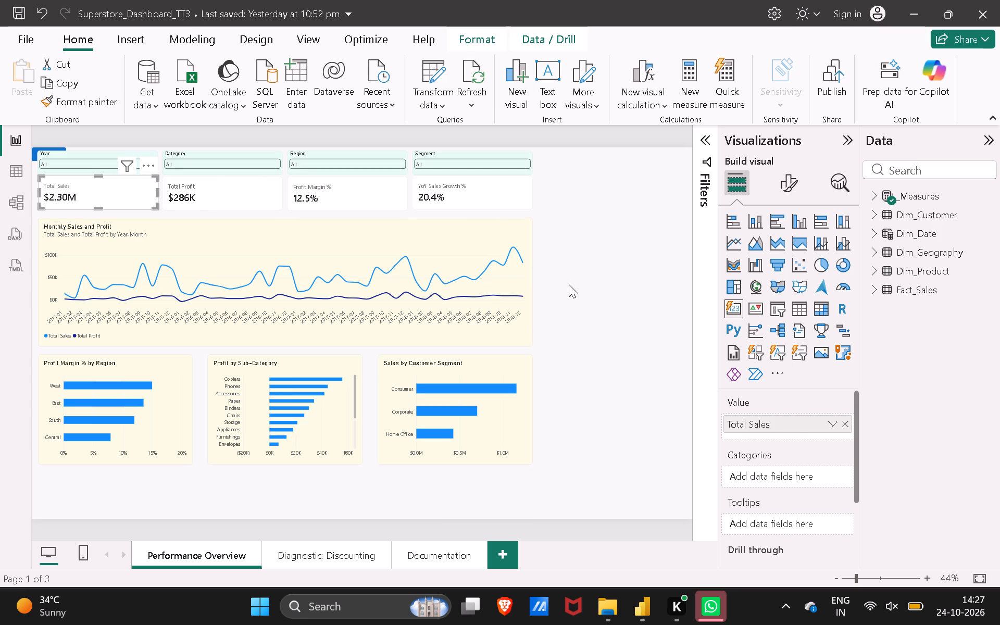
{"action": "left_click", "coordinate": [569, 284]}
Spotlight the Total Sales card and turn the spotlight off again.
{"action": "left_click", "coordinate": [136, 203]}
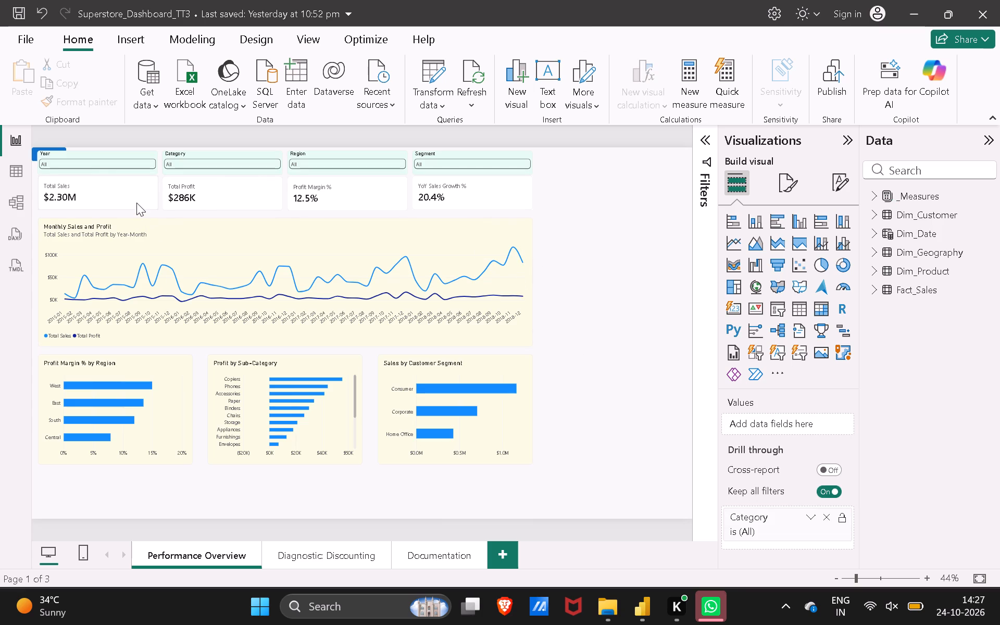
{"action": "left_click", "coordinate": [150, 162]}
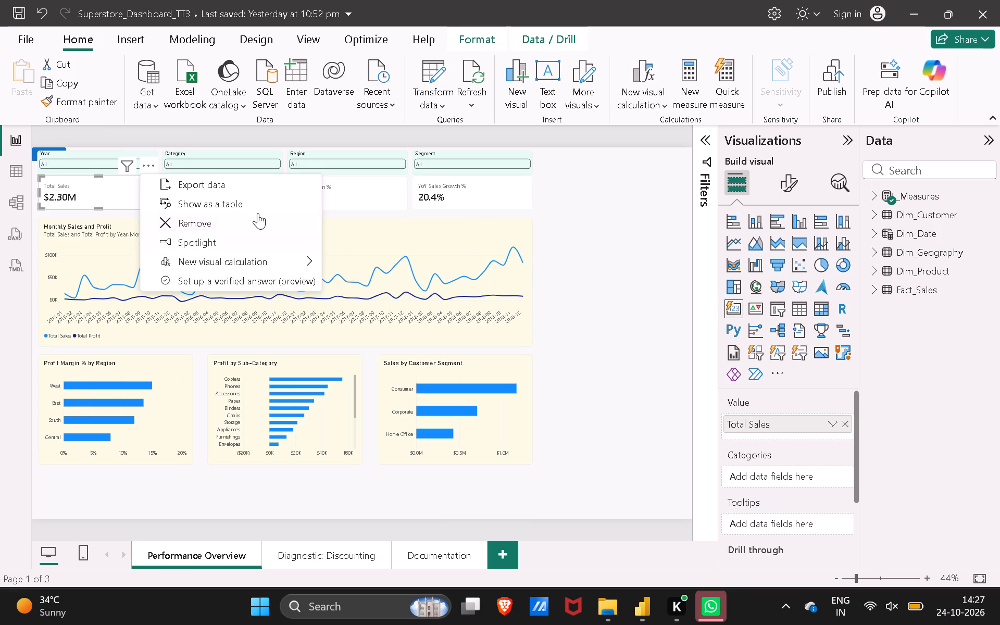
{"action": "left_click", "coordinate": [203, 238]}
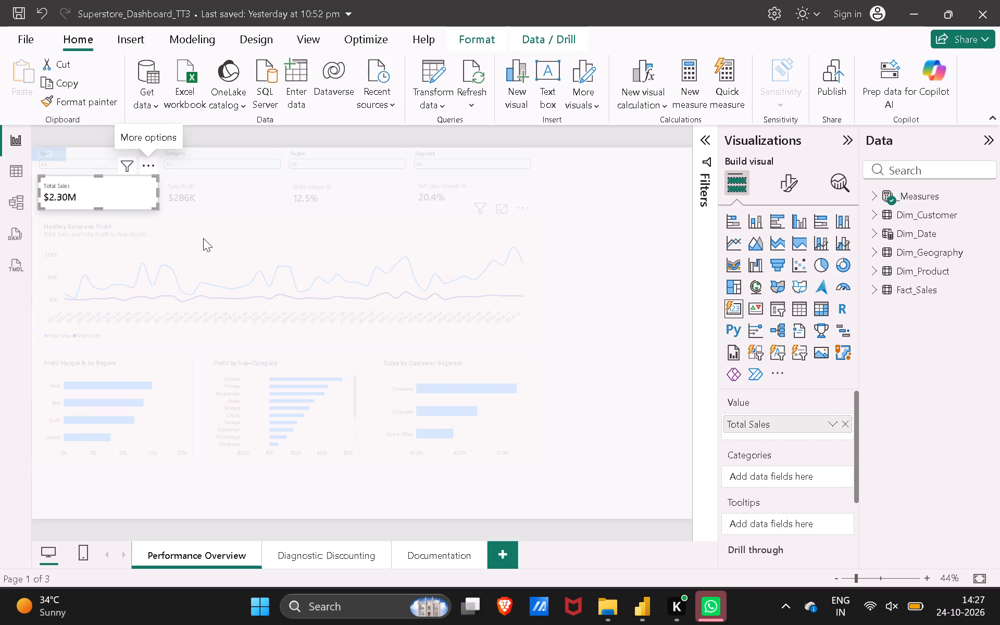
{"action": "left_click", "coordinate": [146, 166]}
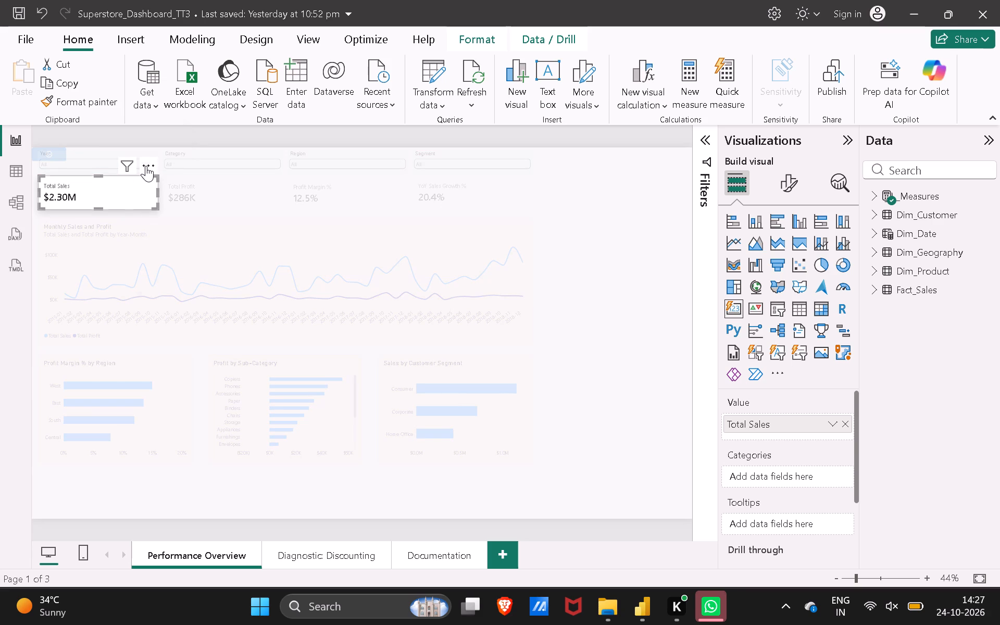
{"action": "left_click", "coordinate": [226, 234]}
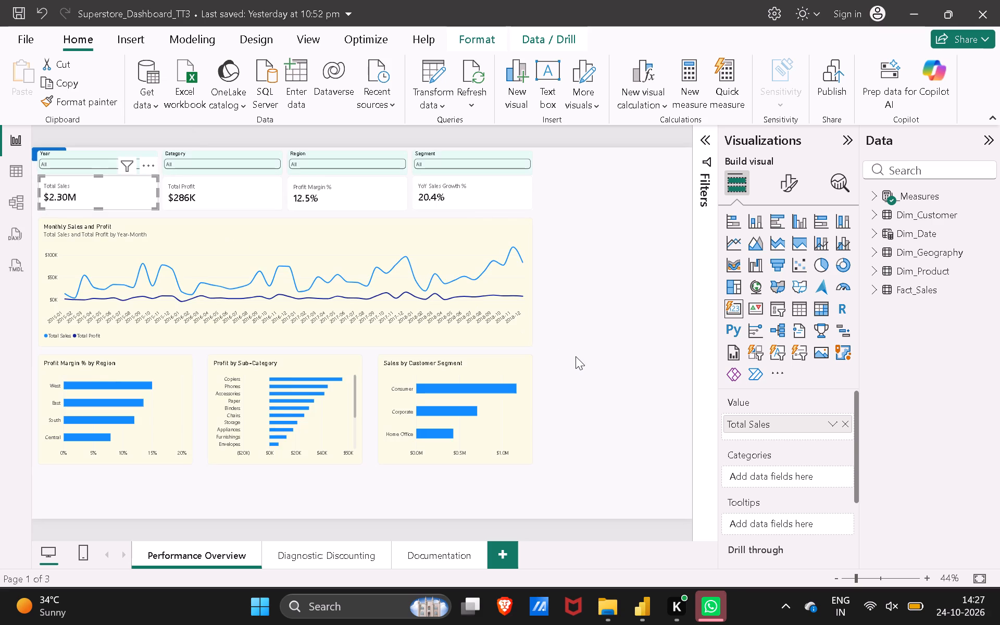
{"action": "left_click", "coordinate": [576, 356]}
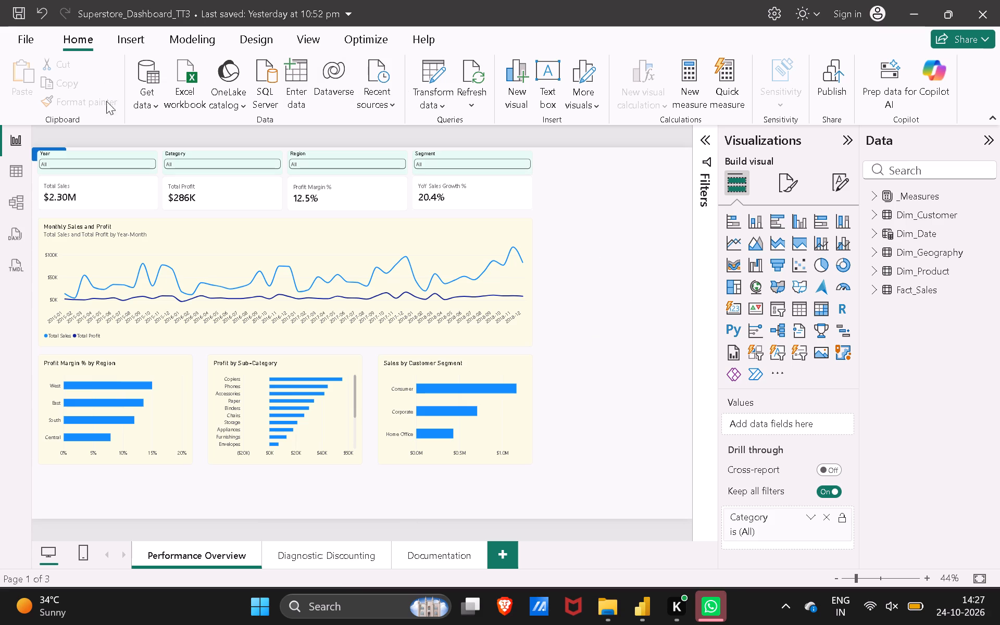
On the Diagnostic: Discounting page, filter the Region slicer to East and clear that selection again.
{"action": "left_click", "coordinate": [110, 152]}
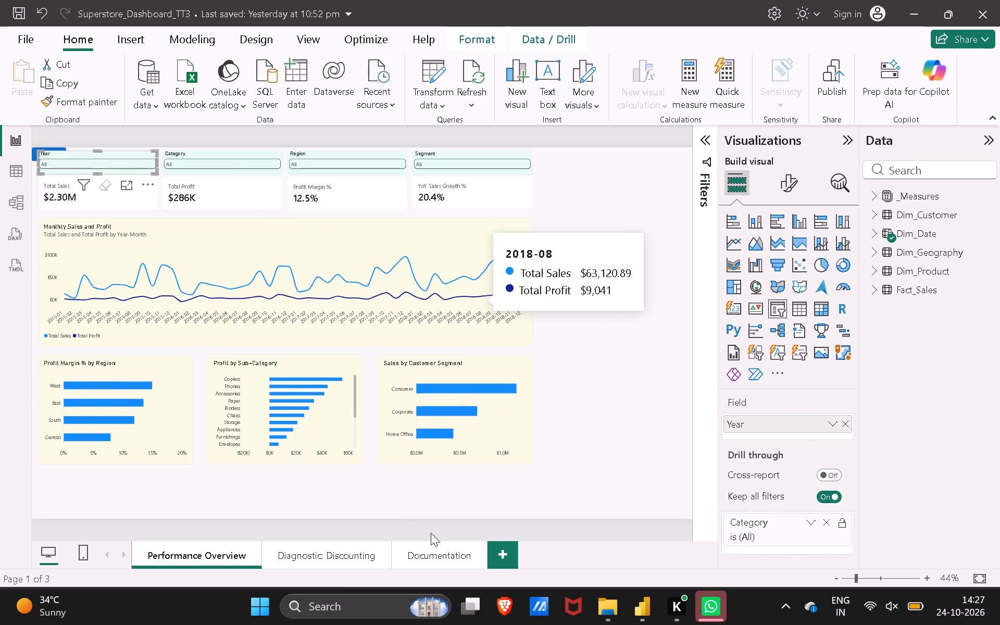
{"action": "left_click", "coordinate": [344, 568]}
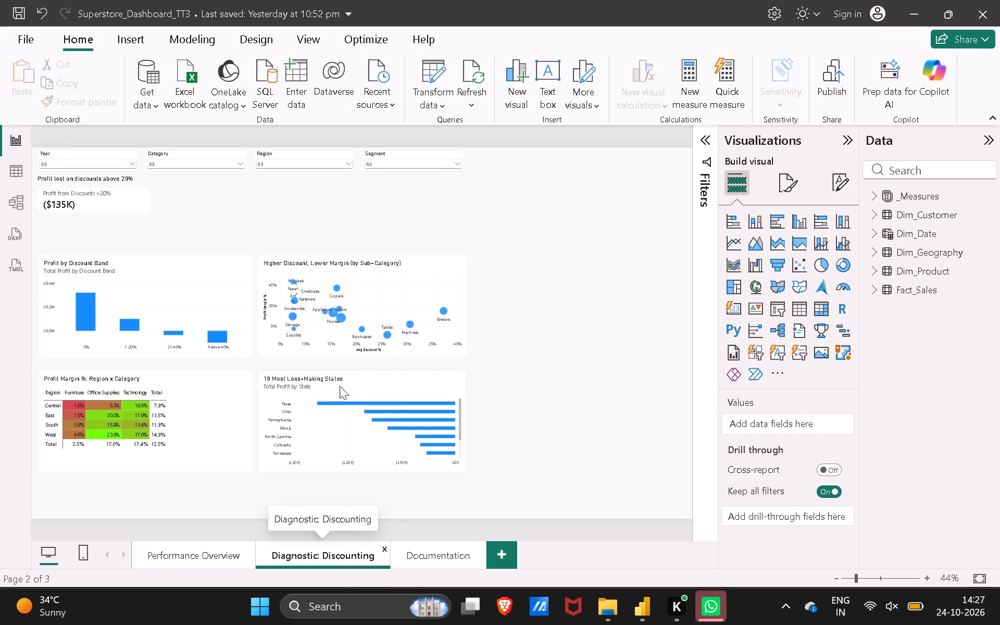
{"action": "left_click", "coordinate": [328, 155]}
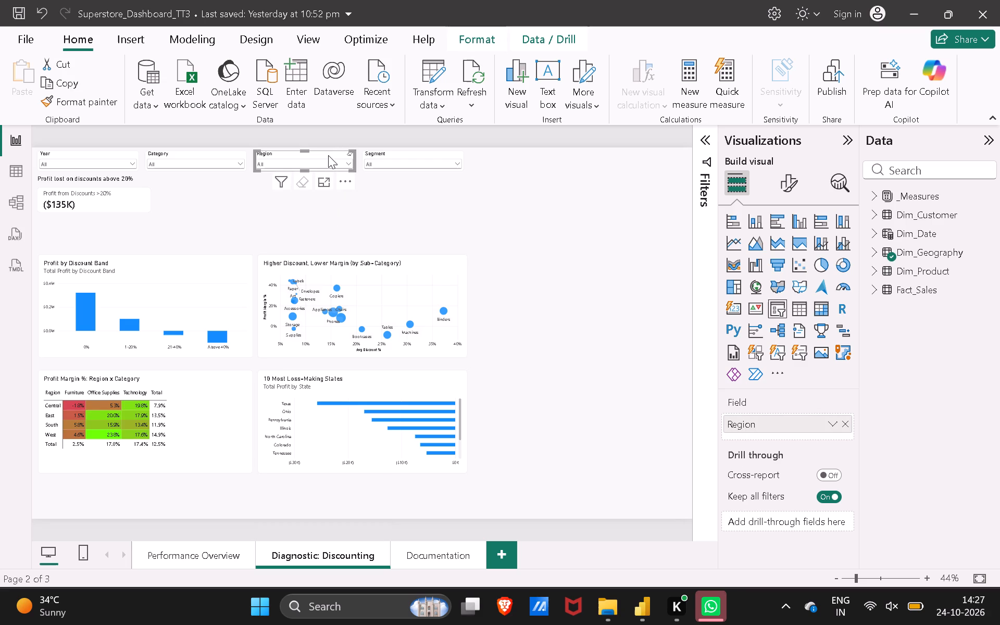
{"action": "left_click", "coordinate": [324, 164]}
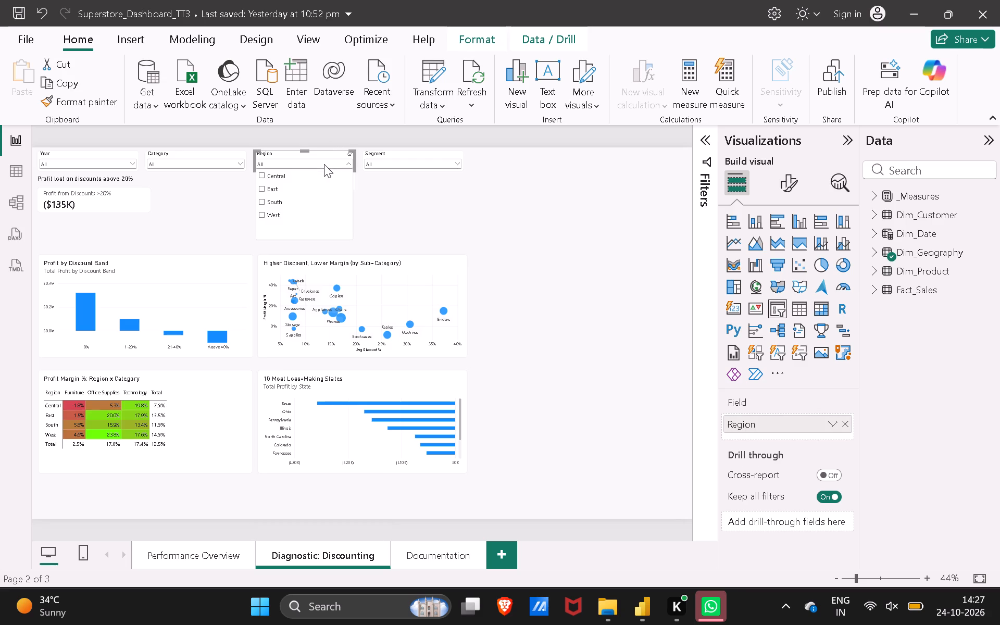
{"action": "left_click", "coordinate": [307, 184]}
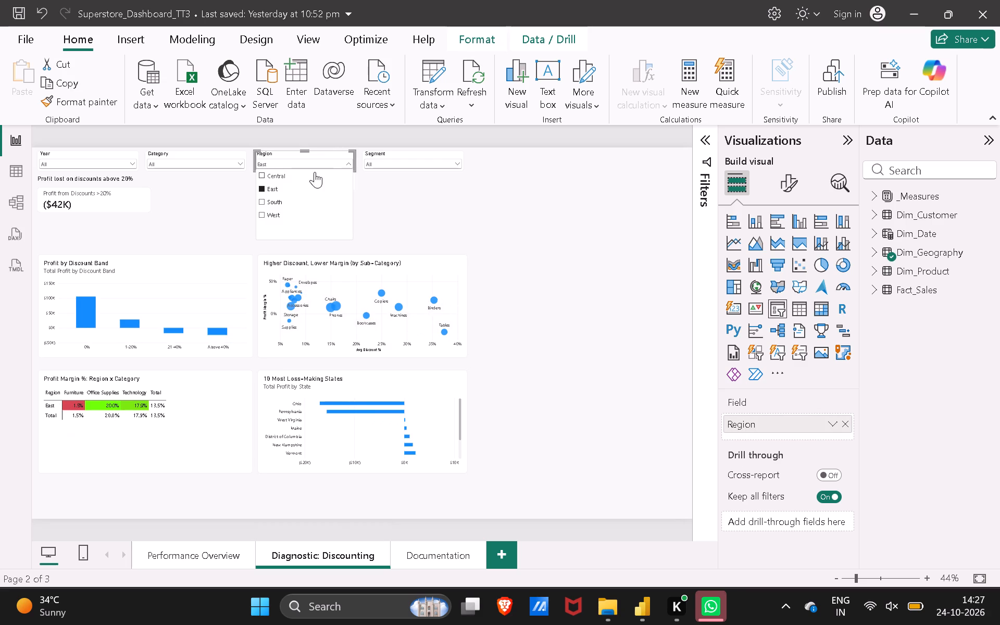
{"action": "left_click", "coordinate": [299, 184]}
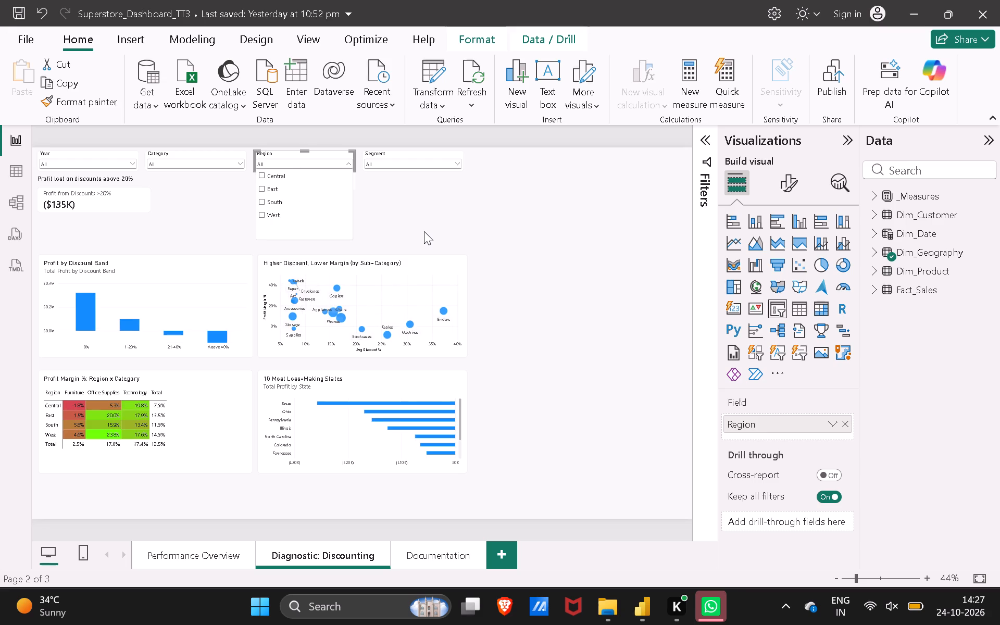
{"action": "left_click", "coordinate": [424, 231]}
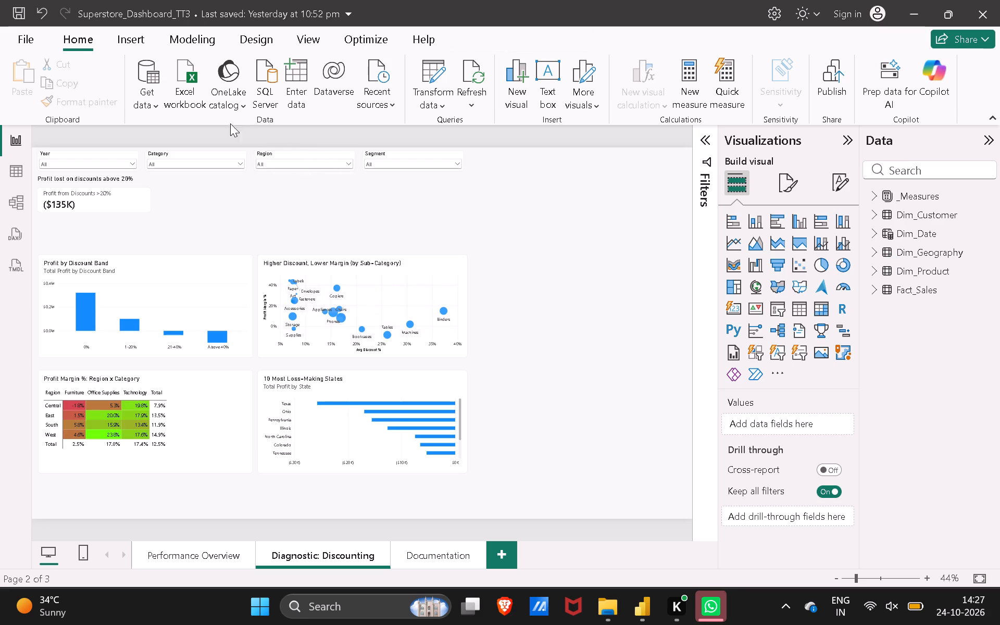
Move the Profit from Discounts >20% card on the Diagnostic: Discounting page down, opening a gap below the slicer row.
{"action": "left_click", "coordinate": [167, 545]}
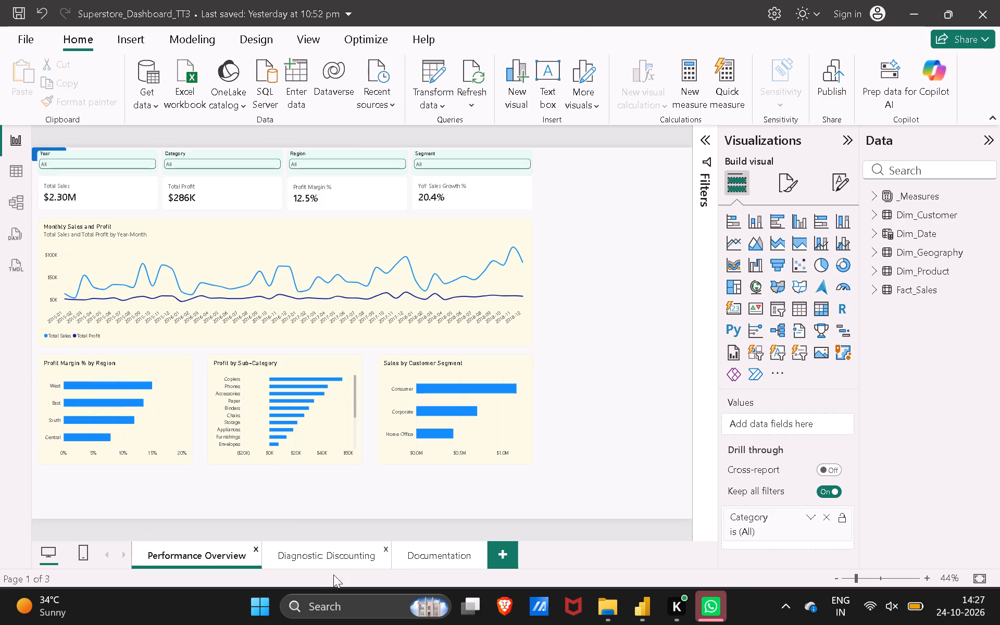
{"action": "left_click", "coordinate": [359, 553]}
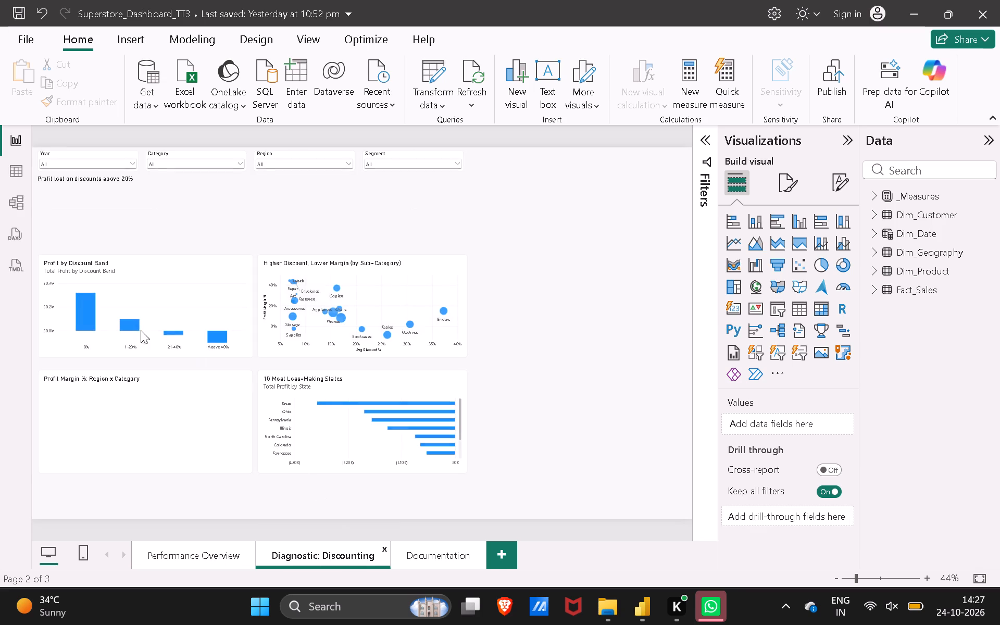
{"action": "left_click", "coordinate": [92, 183]}
{"action": "key", "text": "Down"}
{"action": "key", "text": "Down"}
{"action": "key", "text": "Down"}
{"action": "key", "text": "Down"}
{"action": "key", "text": "Down"}
{"action": "key", "text": "Down"}
{"action": "key", "text": "Down"}
{"action": "key", "text": "Down"}
{"action": "key", "text": "Down"}
{"action": "key", "text": "Down"}
{"action": "key", "text": "Down"}
{"action": "key", "text": "Down"}
{"action": "key", "text": "Down"}
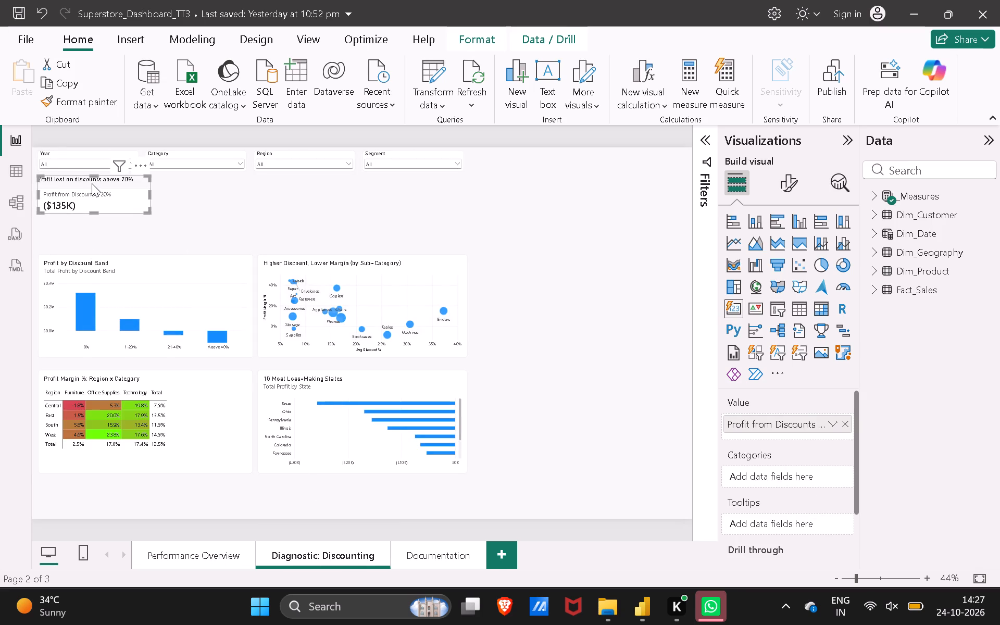
{"action": "key", "text": "Down"}
{"action": "key", "text": "Down"}
{"action": "key", "text": "Down"}
{"action": "key", "text": "Down"}
{"action": "key", "text": "Down"}
{"action": "key", "text": "Down"}
{"action": "key", "text": "Down"}
{"action": "key", "text": "Down"}
{"action": "key", "text": "Down"}
{"action": "key", "text": "Down"}
{"action": "key", "text": "Down"}
{"action": "key", "text": "Down"}
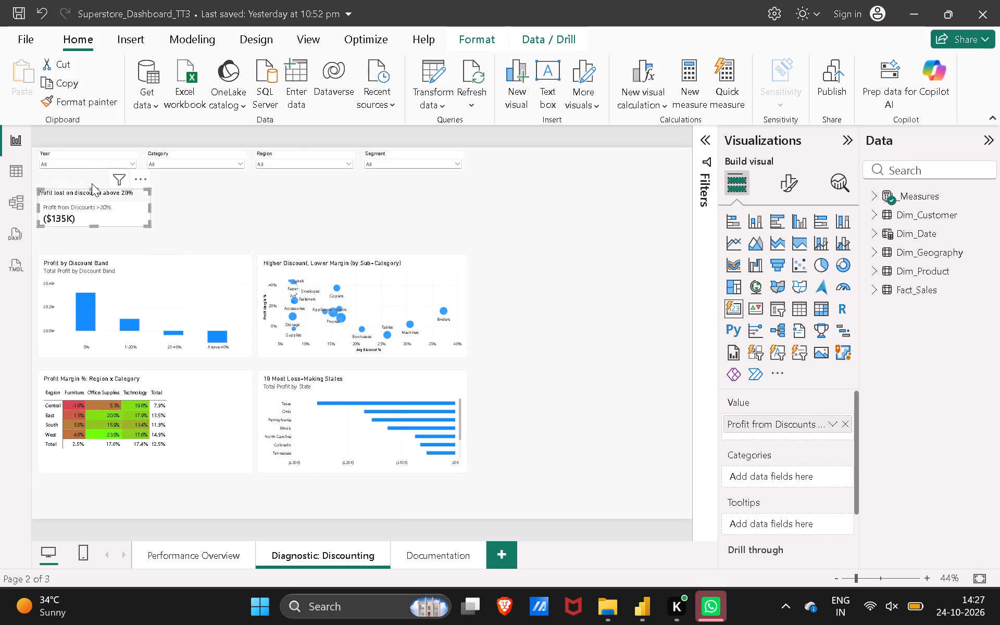
{"action": "key", "text": "Up"}
{"action": "left_click", "coordinate": [251, 173]}
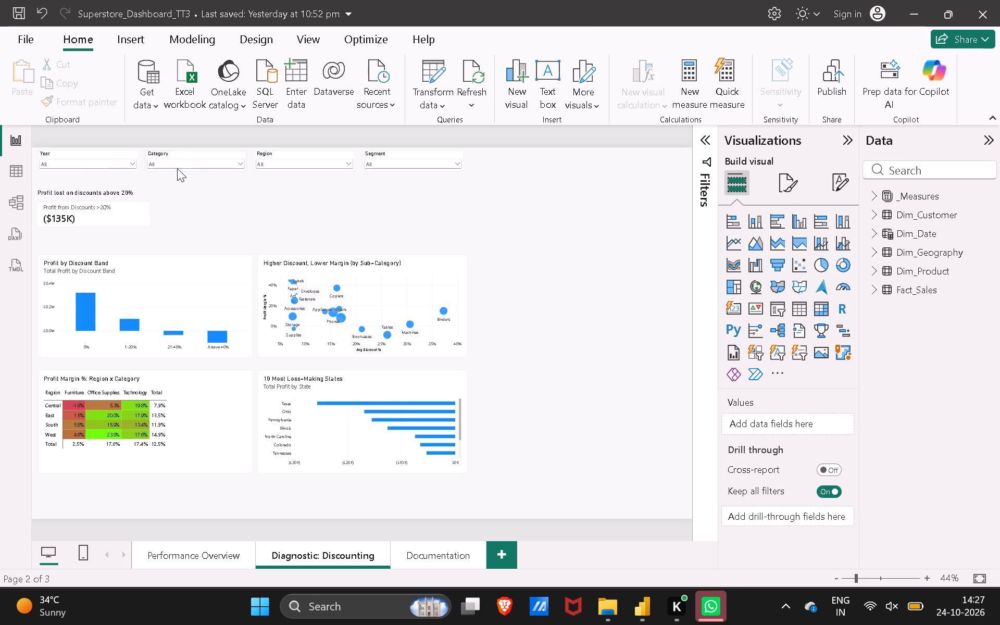
Shift the Segment slicer to the right, widening the space between it and the Region slicer.
{"action": "left_click", "coordinate": [421, 161]}
{"action": "left_click", "coordinate": [606, 156]}
{"action": "left_click", "coordinate": [454, 154]}
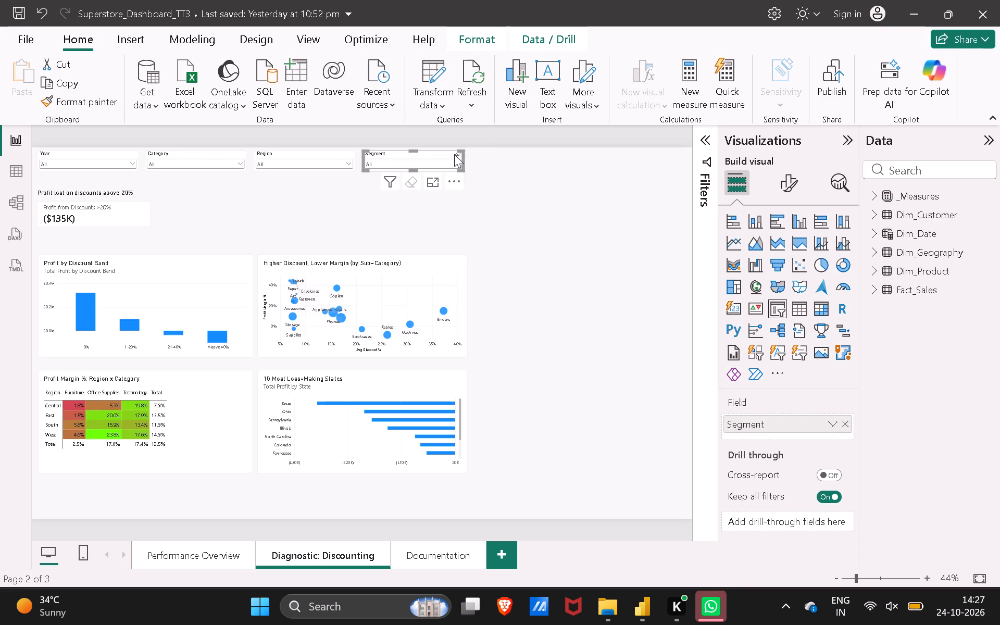
{"action": "key", "text": "Right"}
{"action": "key", "text": "Right"}
{"action": "key", "text": "Right"}
{"action": "key", "text": "Right"}
{"action": "key", "text": "Right"}
{"action": "key", "text": "Right"}
{"action": "key", "text": "Right"}
{"action": "key", "text": "Right"}
{"action": "key", "text": "Right"}
{"action": "key", "text": "Right"}
{"action": "key", "text": "Right"}
{"action": "key", "text": "Right"}
{"action": "key", "text": "Right"}
{"action": "key", "text": "Right"}
{"action": "key", "text": "Right"}
{"action": "key", "text": "Right"}
{"action": "key", "text": "Right"}
{"action": "key", "text": "Right"}
{"action": "key", "text": "Right"}
{"action": "key", "text": "Right"}
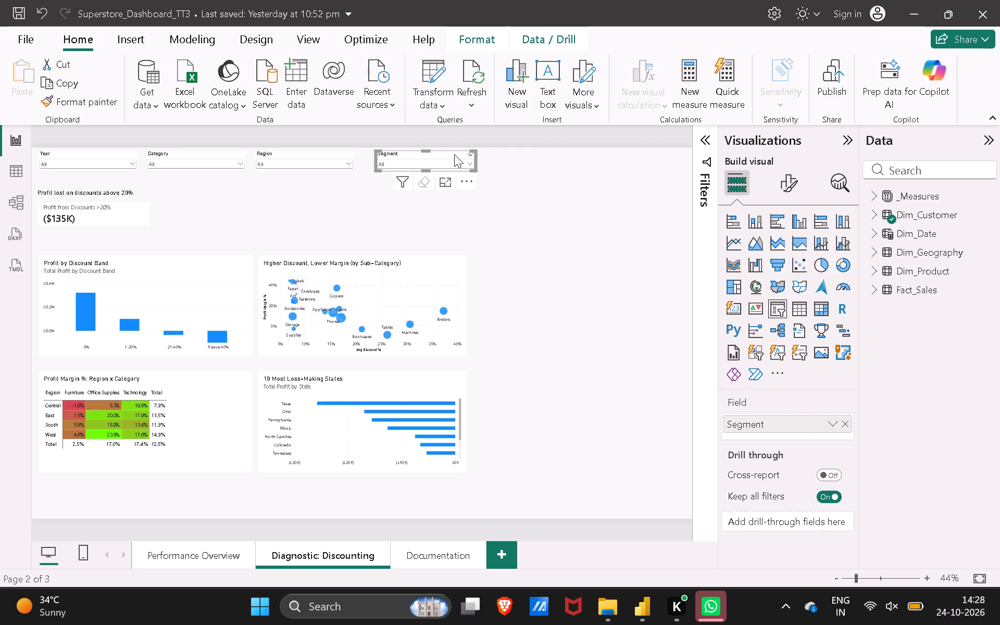
{"action": "key", "text": "Left"}
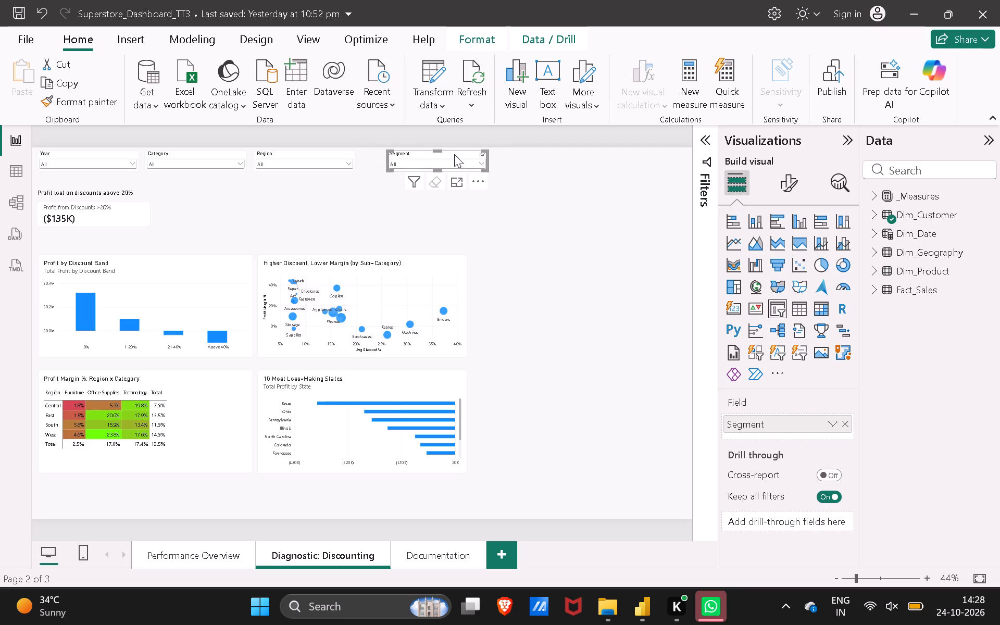
{"action": "key", "text": "Right"}
{"action": "key", "text": "Right"}
Shift the Region slicer to the right, opening space between it and the Category slicer.
{"action": "left_click", "coordinate": [346, 151]}
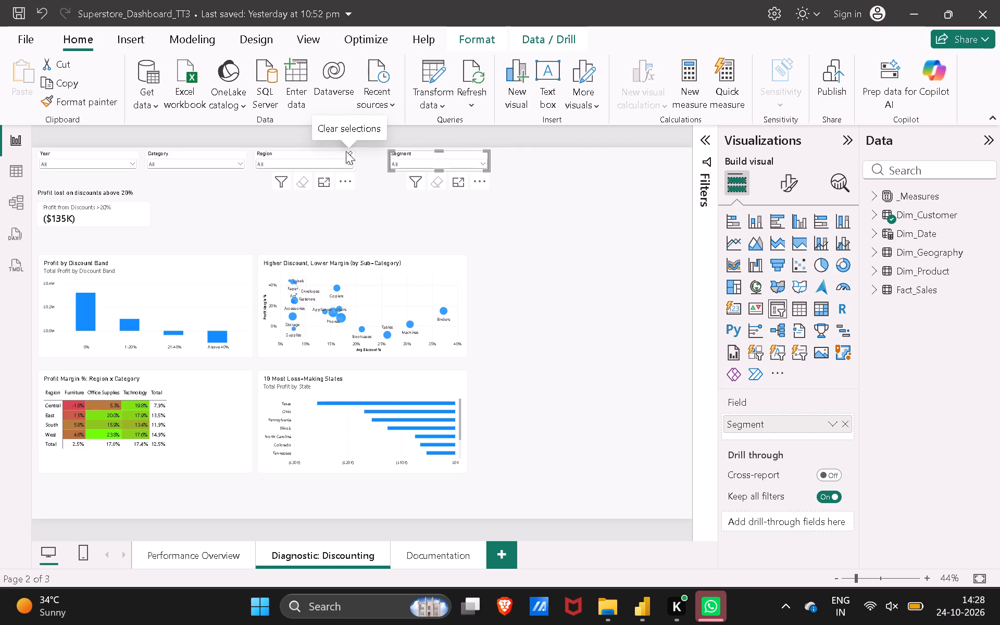
{"action": "key", "text": "Right"}
{"action": "key", "text": "Right"}
{"action": "key", "text": "Right"}
{"action": "key", "text": "Right"}
{"action": "key", "text": "Right"}
{"action": "key", "text": "Right"}
{"action": "key", "text": "Right"}
{"action": "key", "text": "Right"}
{"action": "key", "text": "Right"}
{"action": "key", "text": "Right"}
{"action": "key", "text": "Right"}
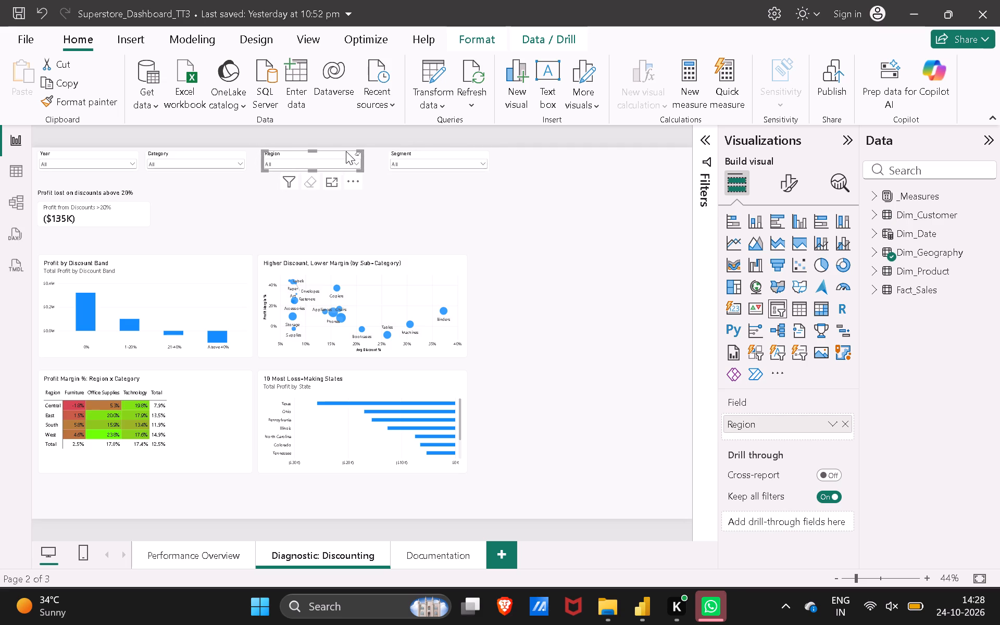
{"action": "key", "text": "Right"}
{"action": "key", "text": "Right"}
{"action": "key", "text": "Right"}
{"action": "key", "text": "Right"}
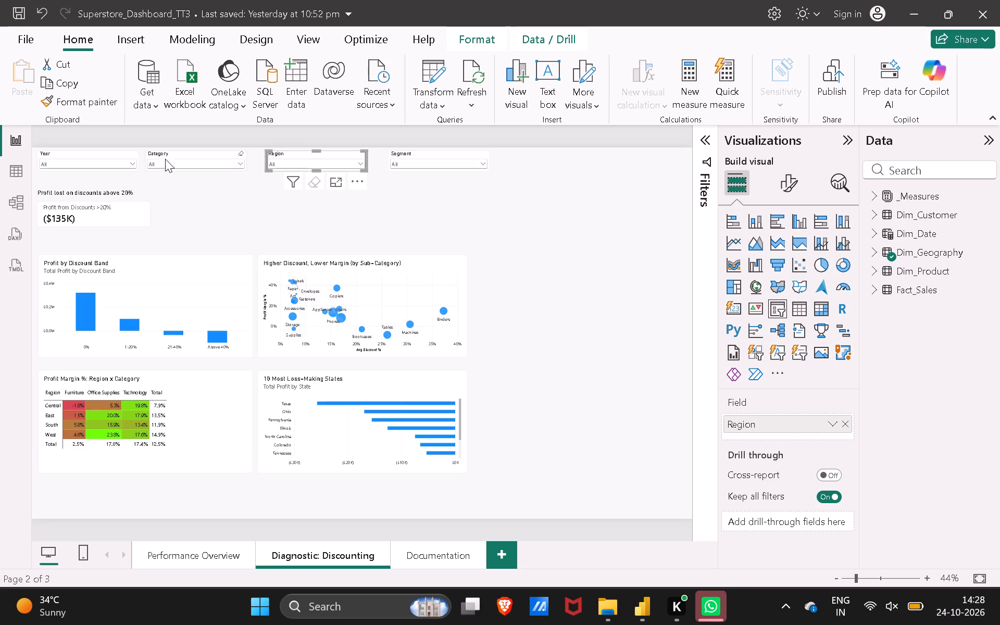
Shift the Category slicer to the right, making room beside the Year slicer.
{"action": "left_click", "coordinate": [172, 152]}
{"action": "key", "text": "Right"}
{"action": "key", "text": "Right"}
{"action": "key", "text": "Right"}
{"action": "key", "text": "Right"}
{"action": "key", "text": "Right"}
{"action": "key", "text": "Right"}
{"action": "key", "text": "Right"}
{"action": "key", "text": "Right"}
{"action": "key", "text": "Right"}
{"action": "key", "text": "Right"}
{"action": "key", "text": "Right"}
{"action": "key", "text": "Right"}
{"action": "key", "text": "Right"}
{"action": "key", "text": "Right"}
{"action": "key", "text": "Right"}
{"action": "key", "text": "Right"}
{"action": "key", "text": "Right"}
{"action": "key", "text": "Right"}
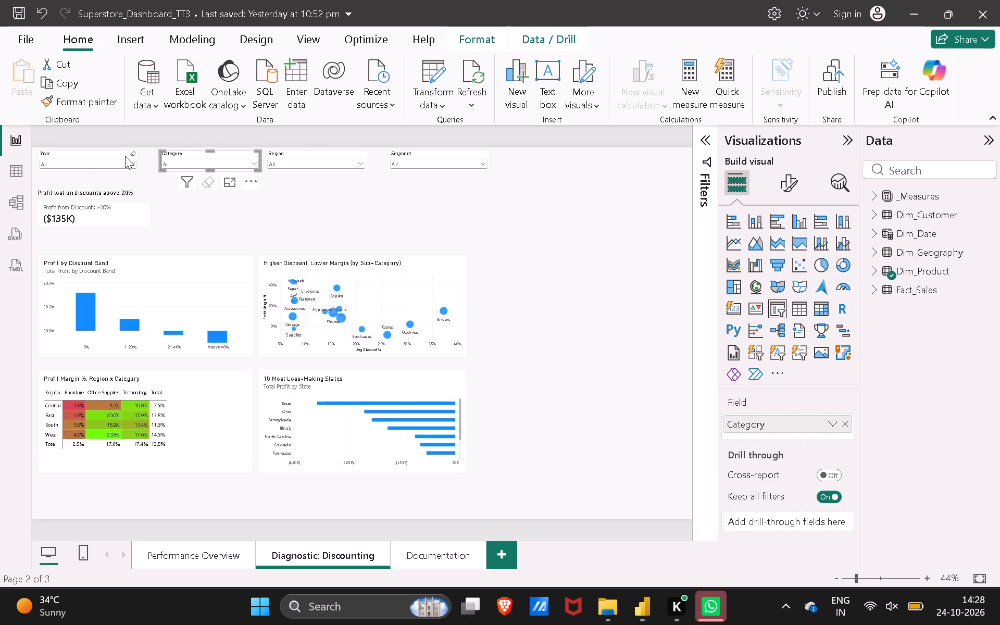
Set the Year slicer's width to 350.
{"action": "left_click", "coordinate": [125, 156]}
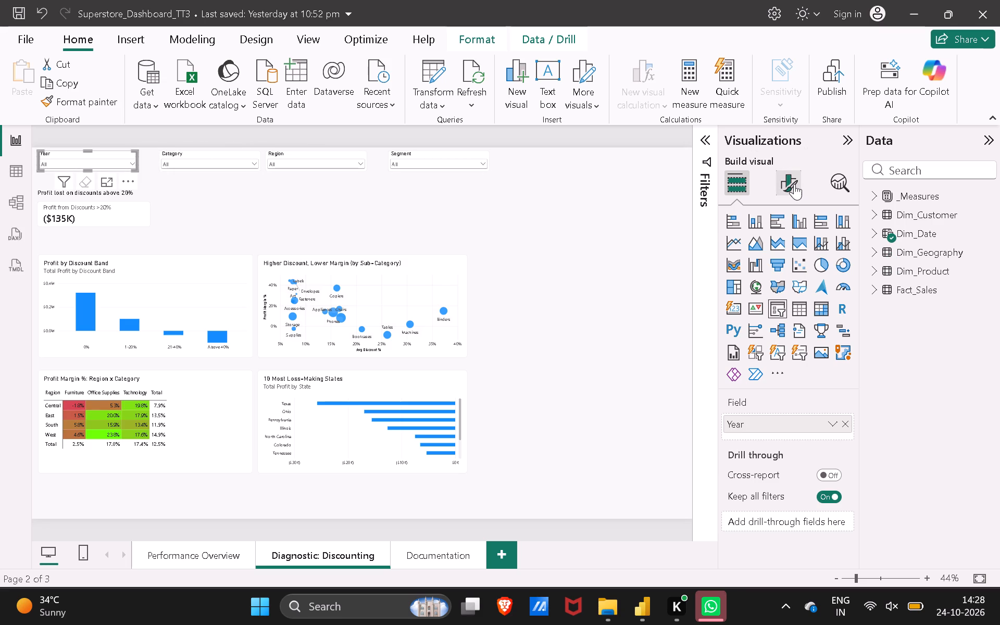
{"action": "left_click", "coordinate": [794, 184]}
{"action": "double_click", "coordinate": [785, 265]}
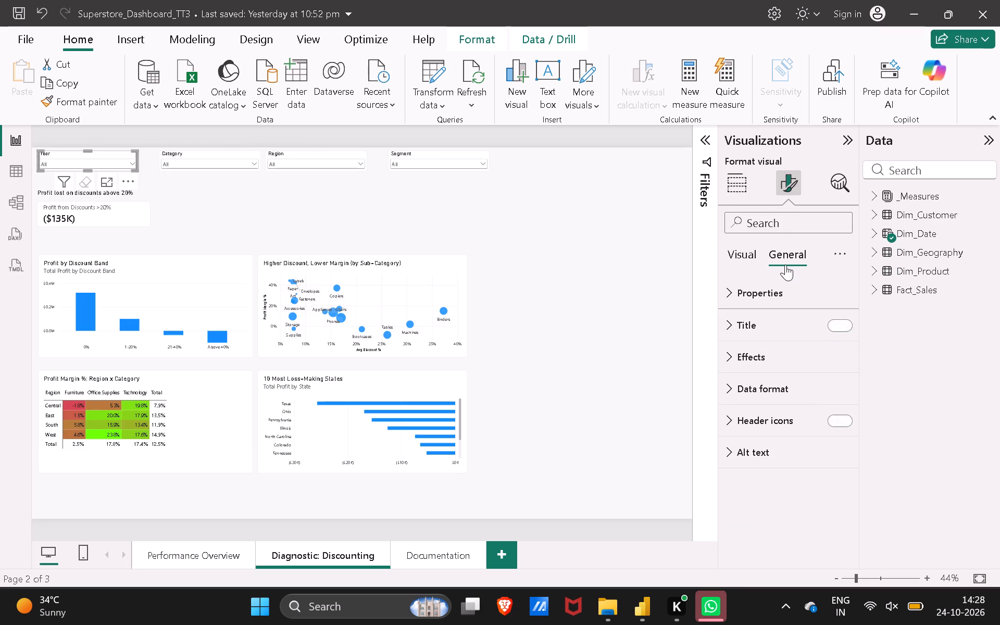
{"action": "left_click", "coordinate": [765, 298]}
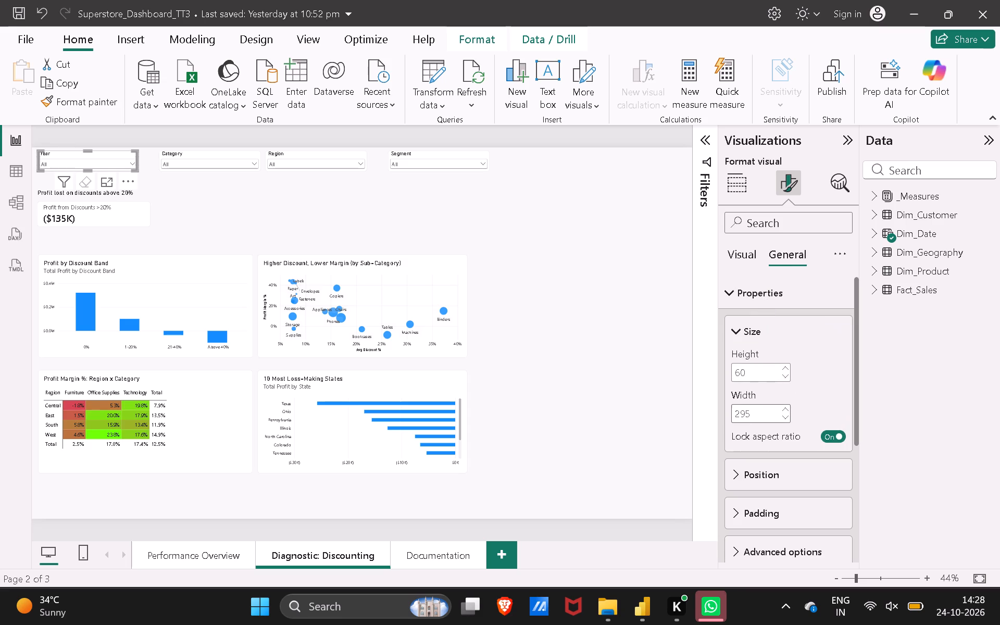
{"action": "left_click", "coordinate": [756, 409]}
{"action": "key", "text": "3"}
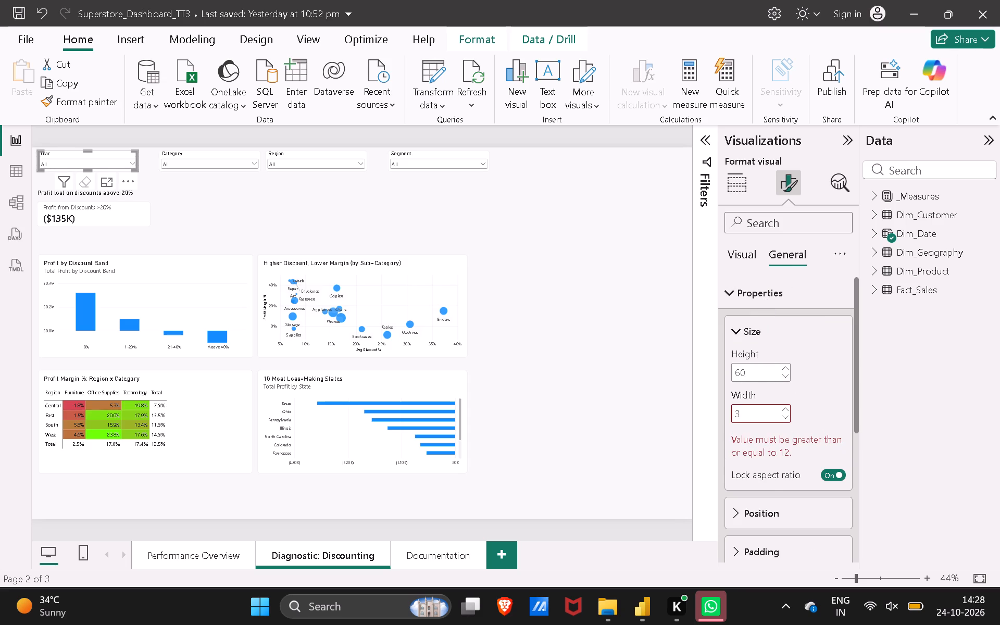
{"action": "type", "text": "50"}
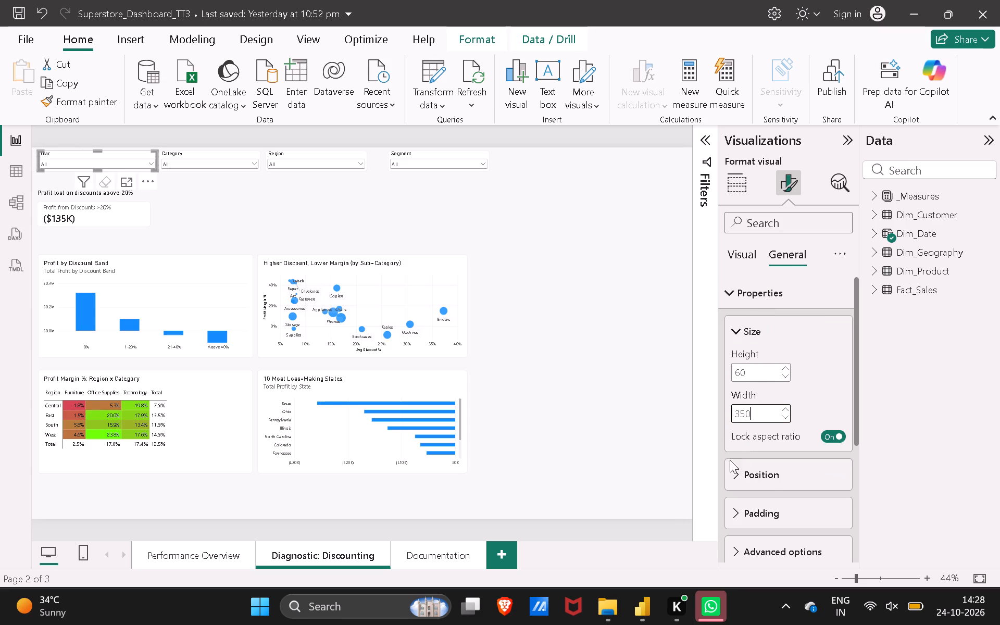
{"action": "left_click", "coordinate": [610, 433]}
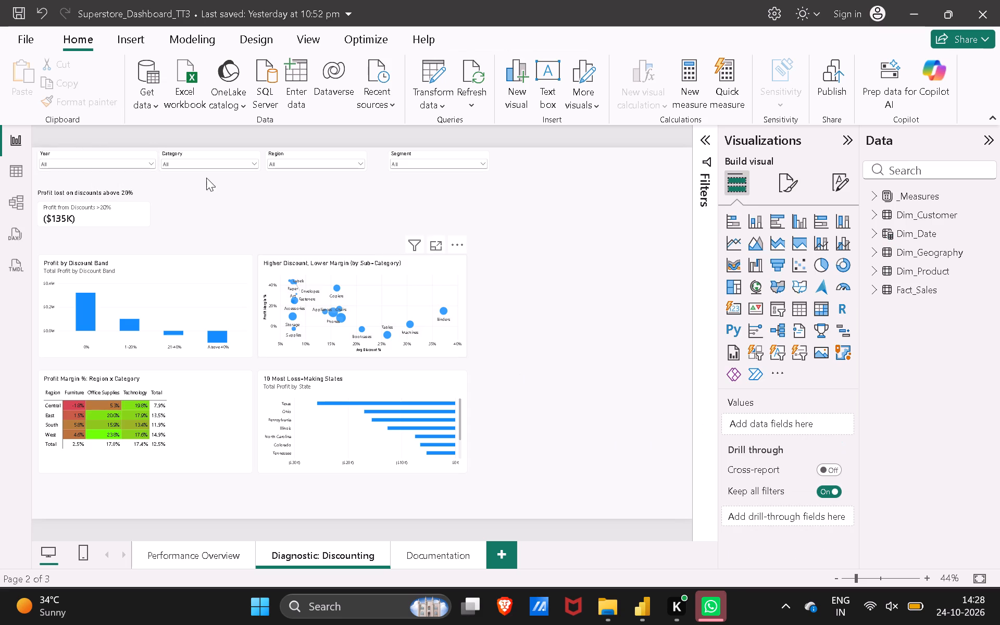
Set the Category slicer's width to 350.
{"action": "left_click", "coordinate": [210, 151]}
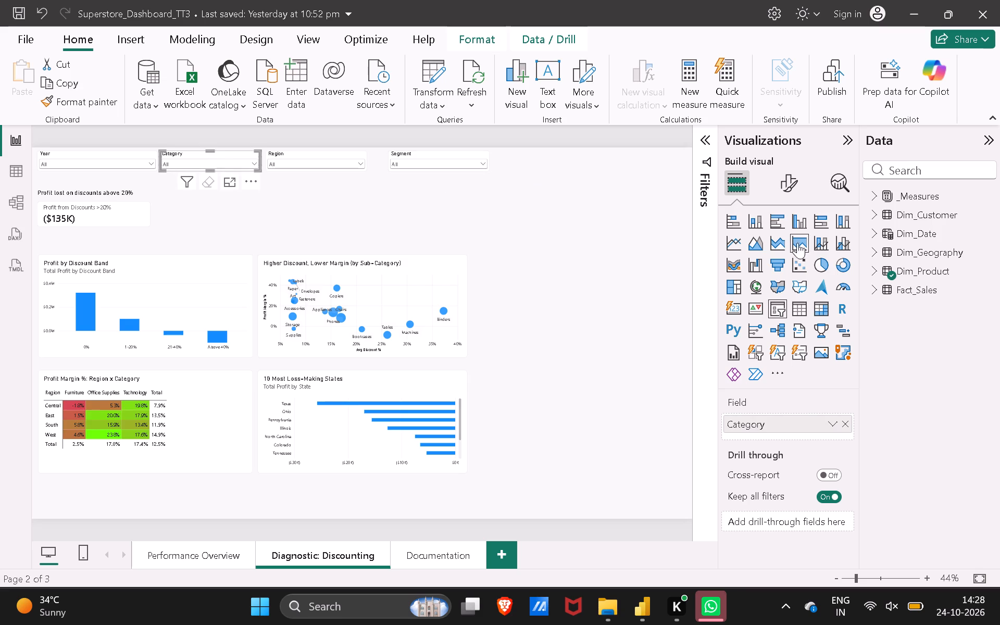
{"action": "left_click", "coordinate": [789, 175]}
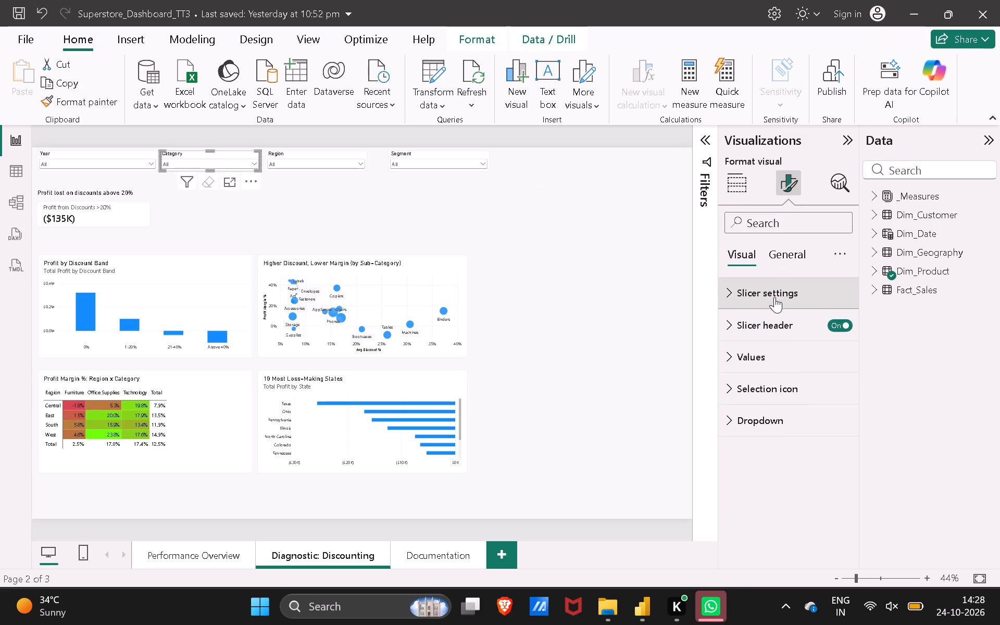
{"action": "left_click", "coordinate": [774, 294]}
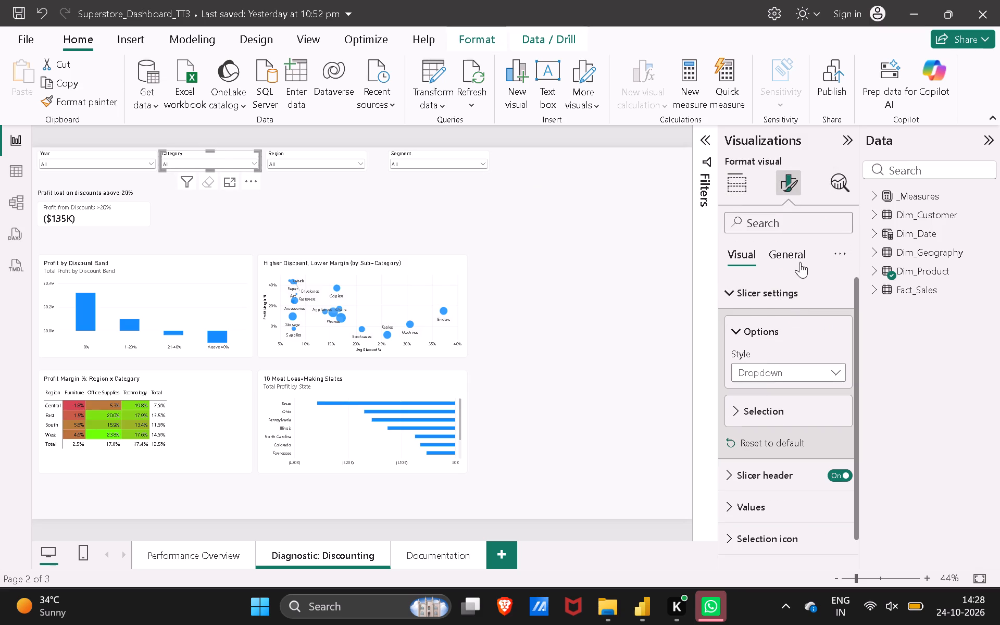
{"action": "left_click", "coordinate": [795, 245]}
{"action": "left_click", "coordinate": [768, 303]}
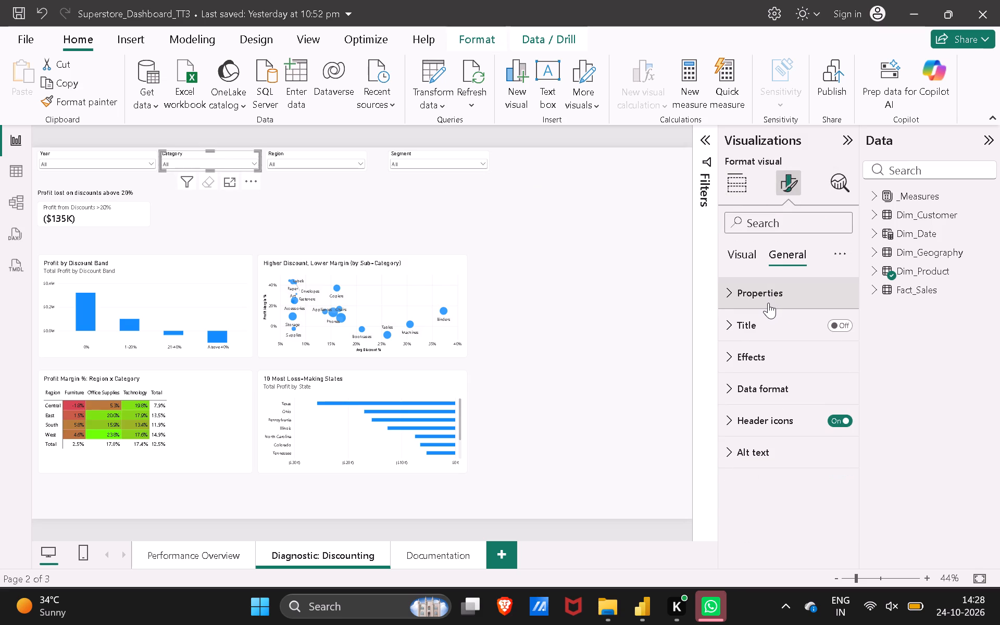
{"action": "left_click", "coordinate": [759, 414]}
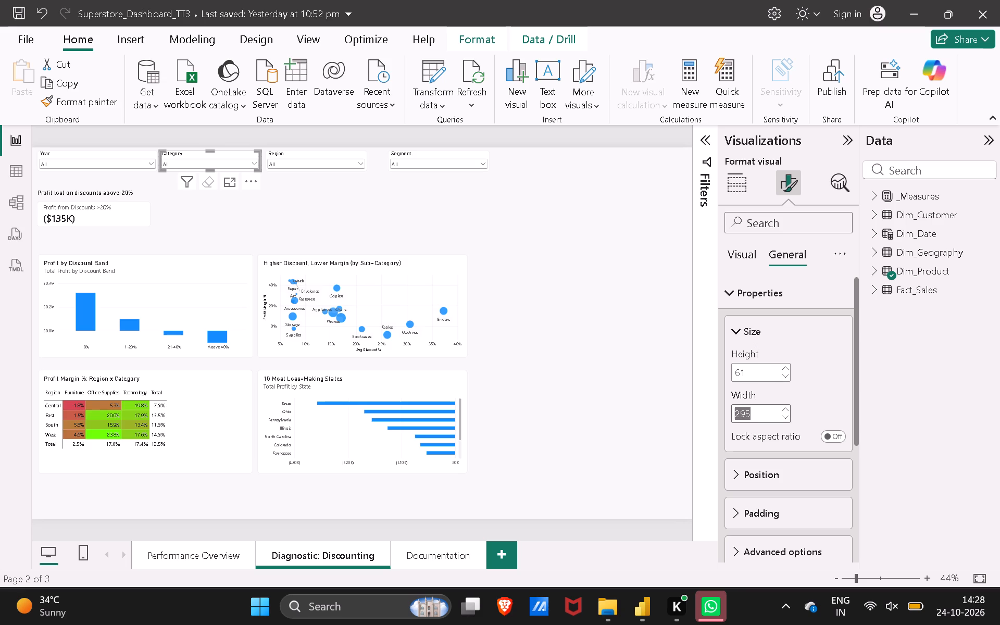
{"action": "type", "text": "350"}
{"action": "left_click", "coordinate": [649, 389]}
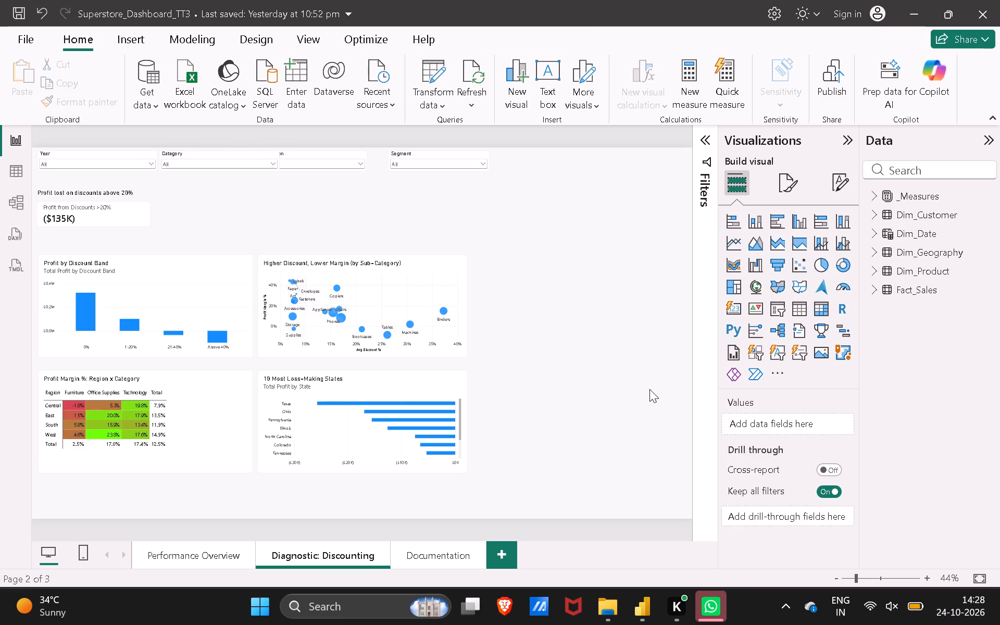
Nudge the Category slicer slightly to the right to widen the gap beside the Year slicer.
{"action": "left_click", "coordinate": [211, 152]}
{"action": "key", "text": "Right"}
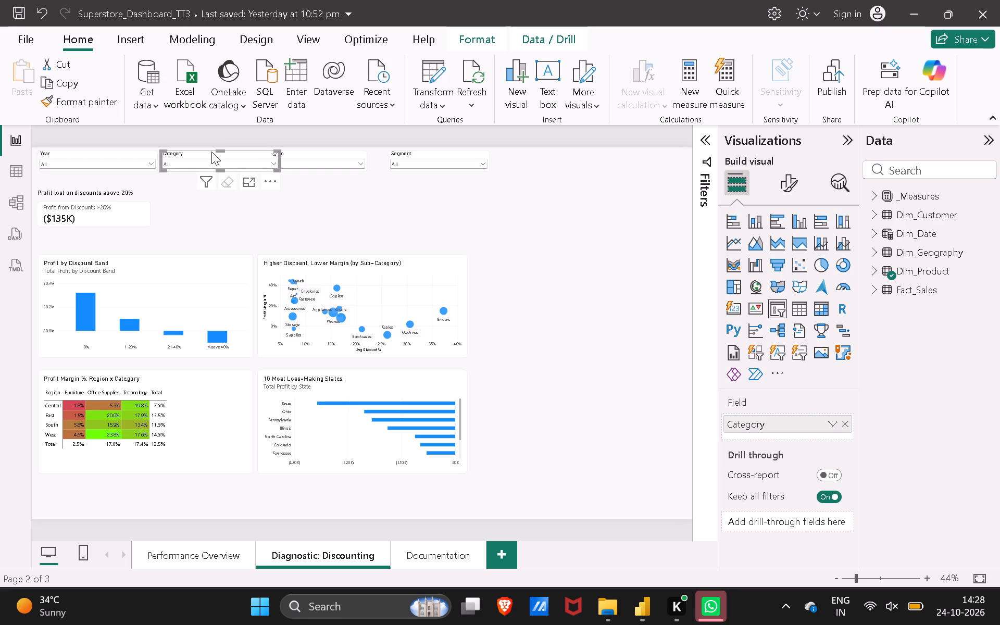
{"action": "key", "text": "Right"}
{"action": "key", "text": "Right"}
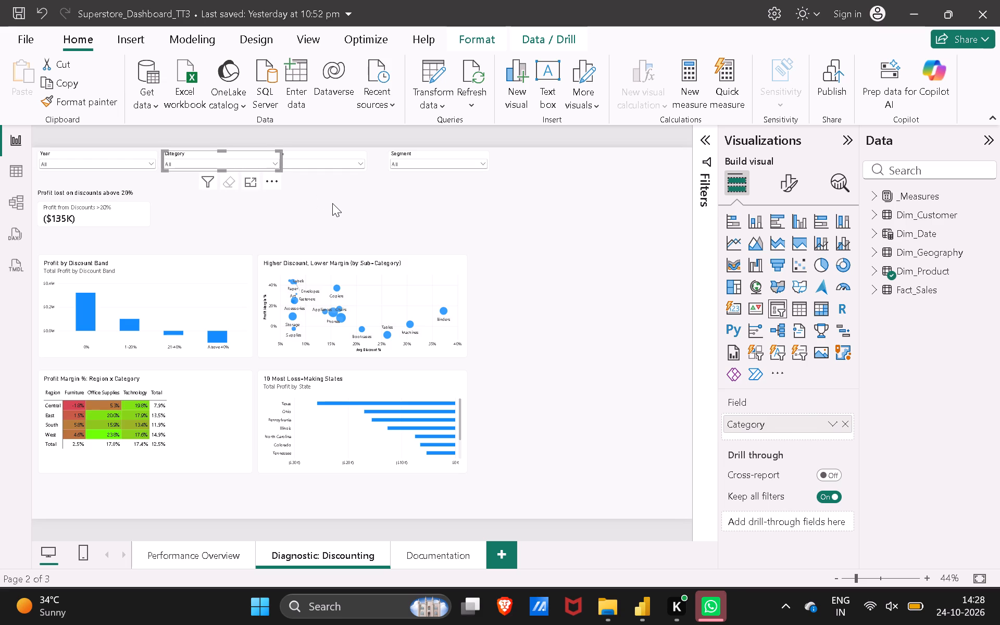
{"action": "left_click", "coordinate": [332, 203]}
Shift the Region slicer to the right until it clears the Category slicer with a small gap.
{"action": "left_click", "coordinate": [334, 154]}
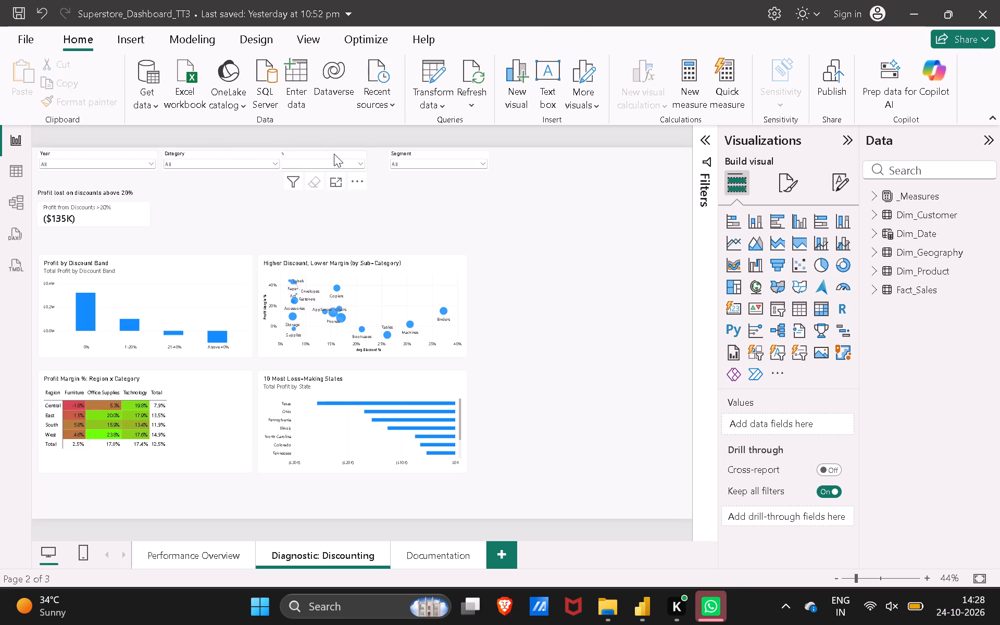
{"action": "key", "text": "Right"}
{"action": "key", "text": "Right"}
{"action": "key", "text": "Right"}
{"action": "key", "text": "Right"}
{"action": "key", "text": "Right"}
{"action": "key", "text": "Right"}
{"action": "key", "text": "Right"}
{"action": "key", "text": "Right"}
{"action": "key", "text": "Right"}
{"action": "key", "text": "Right"}
{"action": "key", "text": "Right"}
{"action": "key", "text": "Right"}
{"action": "key", "text": "Right"}
{"action": "key", "text": "Right"}
{"action": "key", "text": "Right"}
{"action": "key", "text": "Right"}
{"action": "key", "text": "Right"}
{"action": "key", "text": "Right"}
{"action": "key", "text": "Right"}
{"action": "key", "text": "Right"}
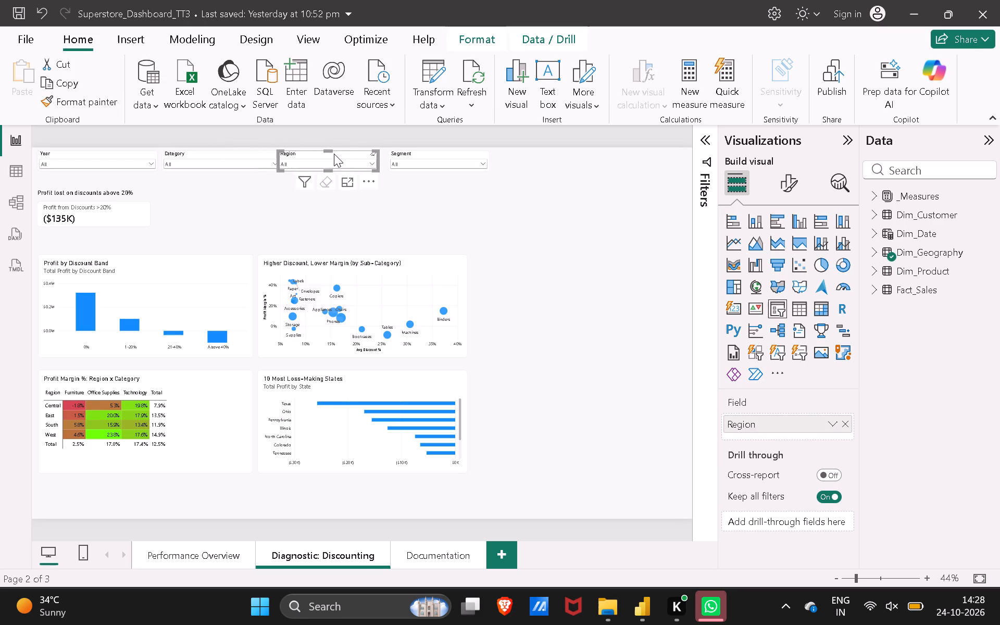
{"action": "key", "text": "Right"}
{"action": "left_click", "coordinate": [399, 195]}
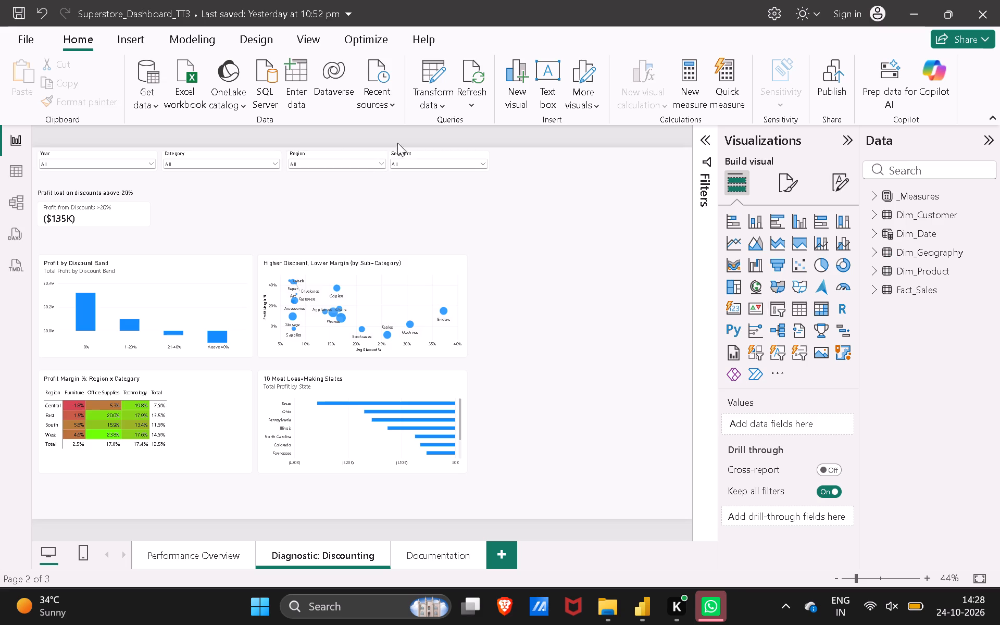
Shift the Segment slicer to the right, making room for a wider Region slicer.
{"action": "left_click", "coordinate": [410, 150]}
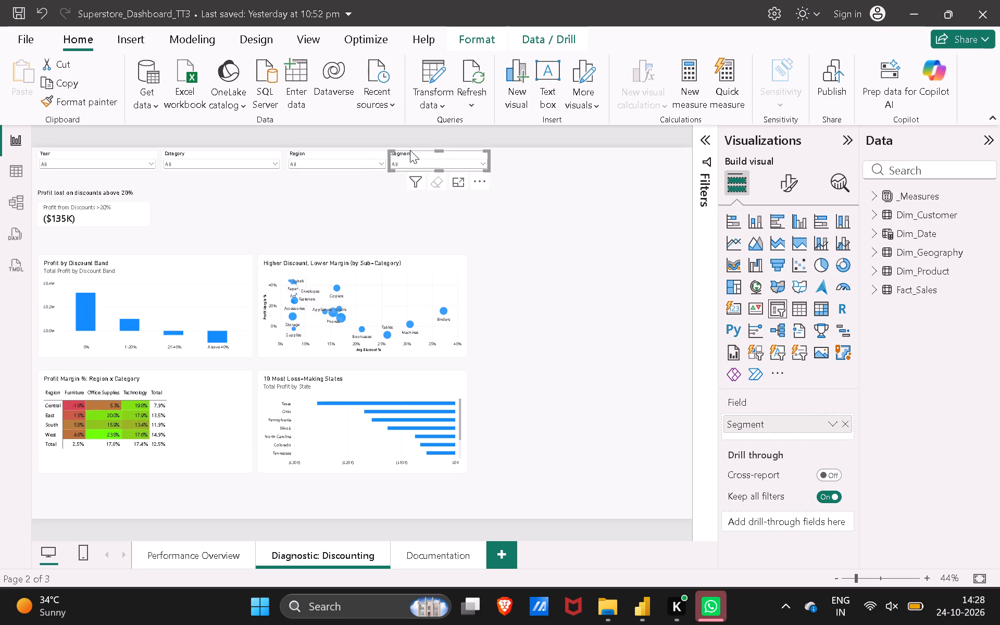
{"action": "key", "text": "Right"}
{"action": "key", "text": "Right"}
{"action": "key", "text": "Right"}
{"action": "key", "text": "Right"}
{"action": "key", "text": "Right"}
{"action": "key", "text": "Right"}
{"action": "key", "text": "Right"}
{"action": "key", "text": "Right"}
{"action": "key", "text": "Right"}
{"action": "key", "text": "Right"}
{"action": "key", "text": "Right"}
{"action": "key", "text": "Right"}
{"action": "key", "text": "Right"}
{"action": "key", "text": "Right"}
{"action": "key", "text": "Right"}
{"action": "key", "text": "Right"}
{"action": "key", "text": "Right"}
{"action": "key", "text": "Right"}
{"action": "key", "text": "Right"}
{"action": "key", "text": "Right"}
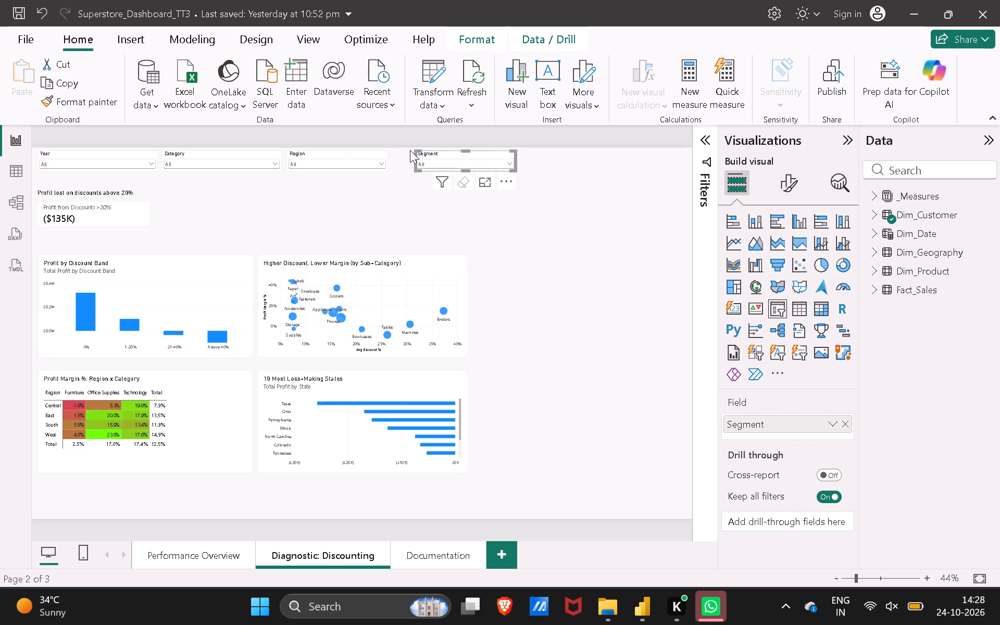
Set the Region slicer's width to 350.
{"action": "left_click", "coordinate": [384, 150]}
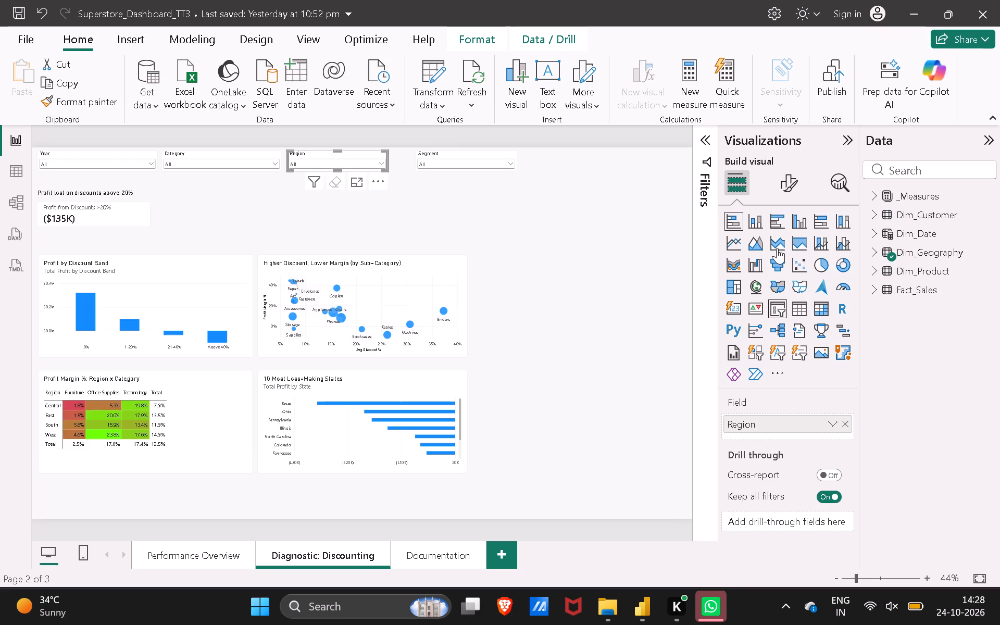
{"action": "left_click", "coordinate": [788, 185]}
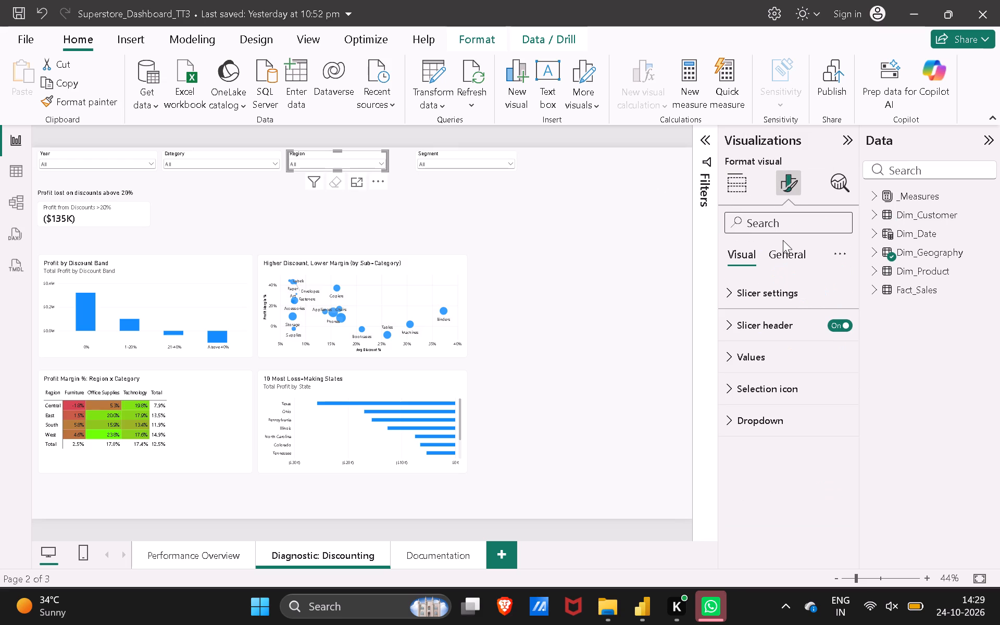
{"action": "left_click", "coordinate": [786, 249]}
{"action": "left_click", "coordinate": [779, 285]}
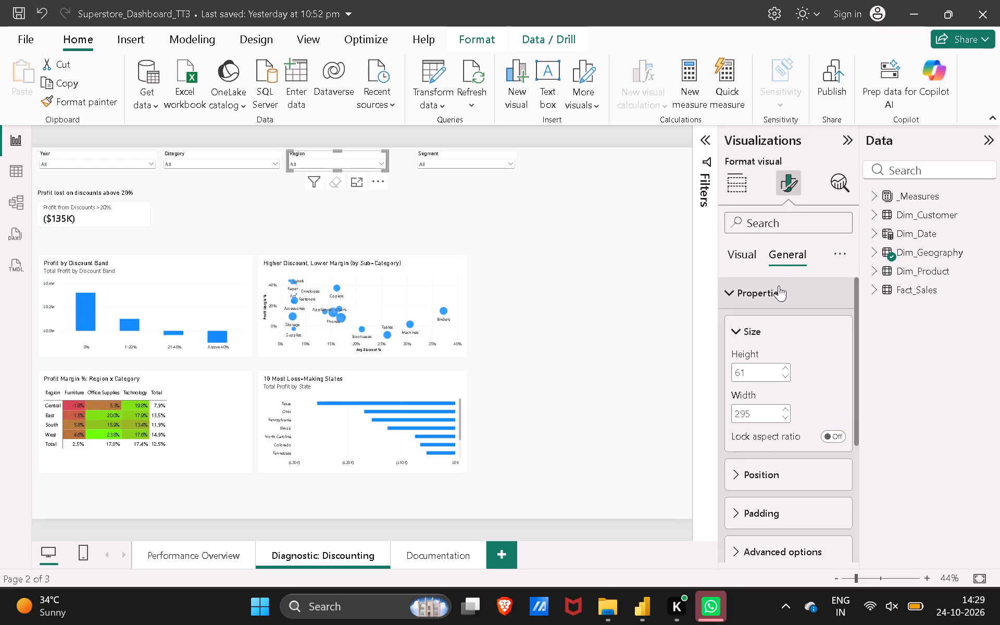
{"action": "left_click", "coordinate": [762, 409]}
{"action": "type", "text": "350"}
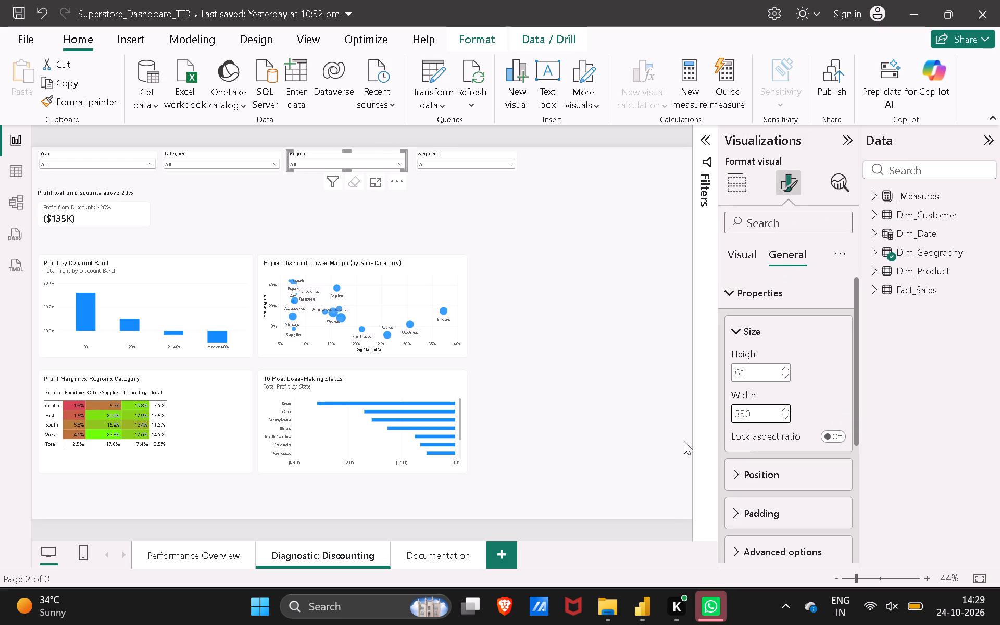
{"action": "left_click", "coordinate": [608, 388]}
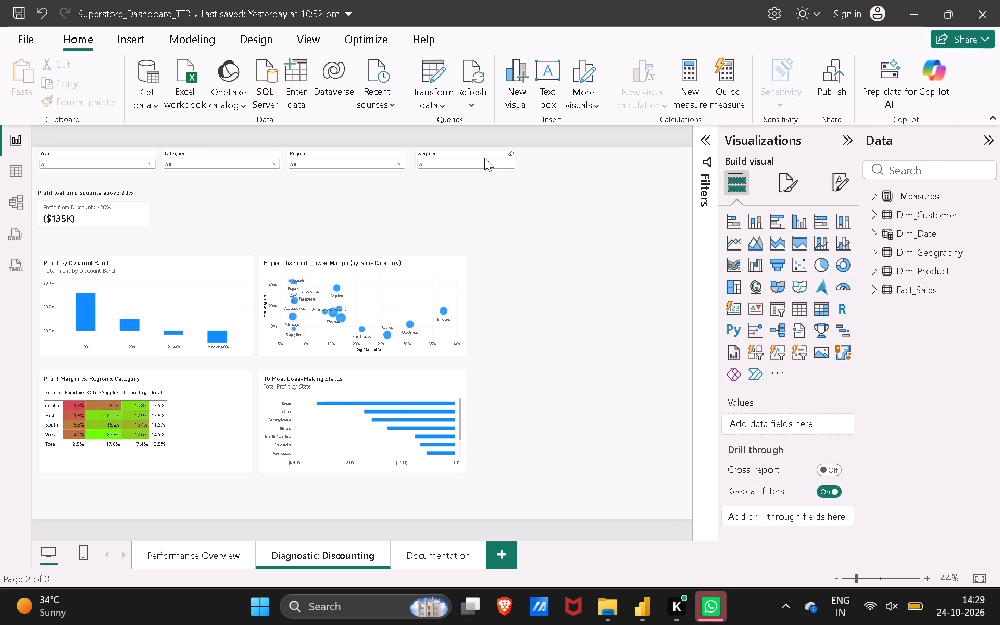
Nudge the Segment slicer left so its gap to the Region slicer matches the spacing of the other slicers.
{"action": "left_click", "coordinate": [484, 158]}
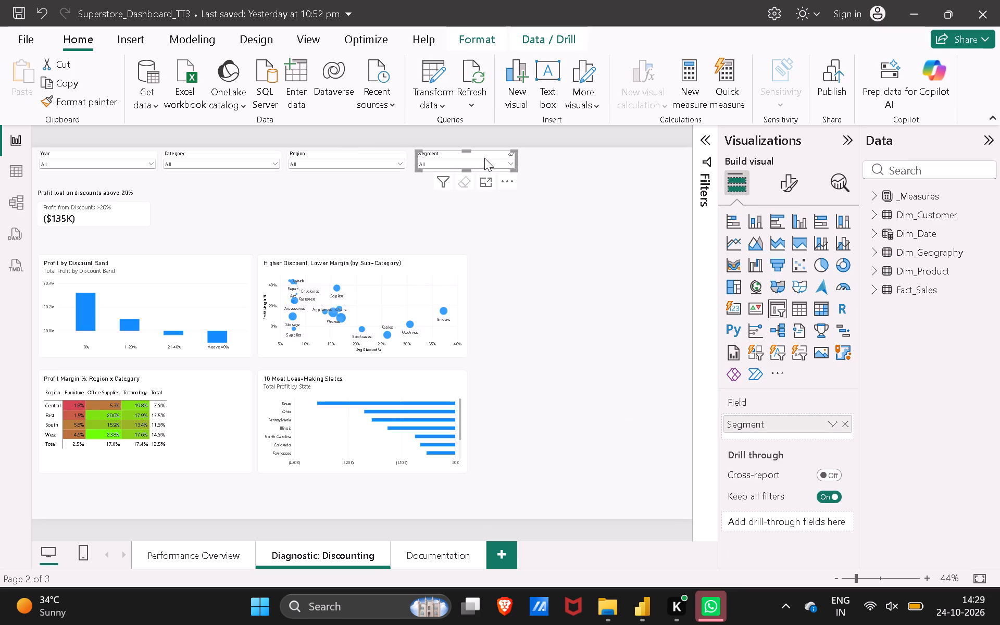
{"action": "key", "text": "Left"}
{"action": "key", "text": "Left"}
{"action": "key", "text": "Left"}
{"action": "key", "text": "Left"}
{"action": "left_click", "coordinate": [510, 254]}
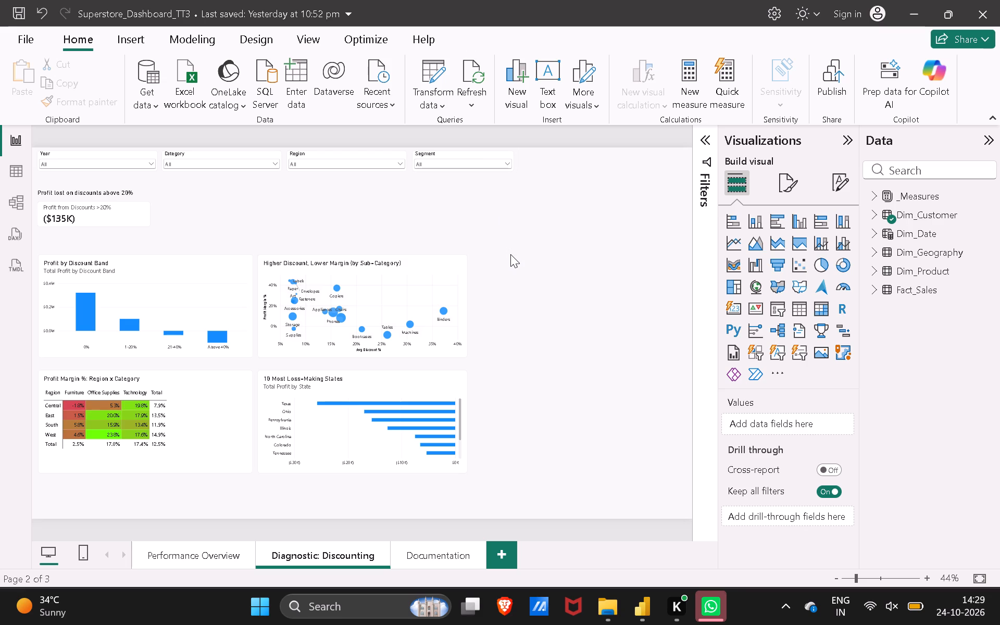
{"action": "left_click", "coordinate": [465, 161]}
{"action": "left_click", "coordinate": [482, 152]}
{"action": "key", "text": "Left"}
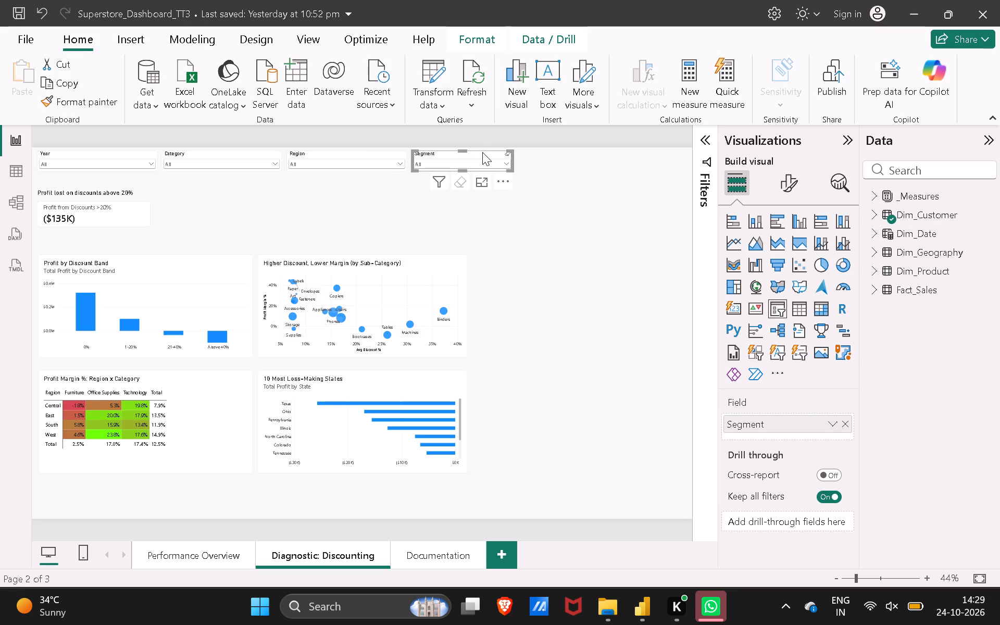
{"action": "left_click", "coordinate": [467, 208]}
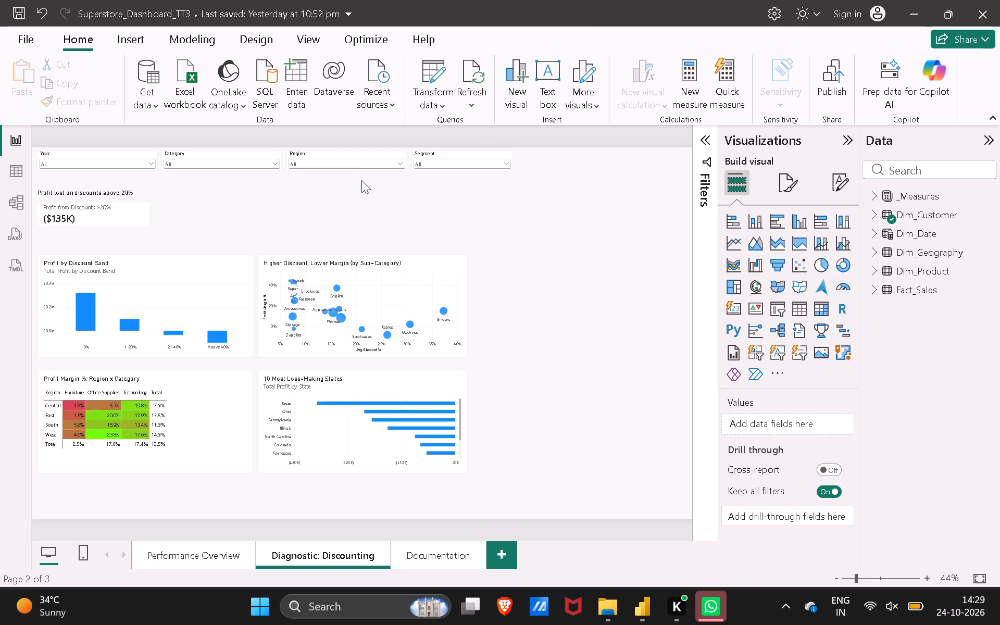
Set the Segment slicer's width to 350.
{"action": "left_click", "coordinate": [452, 156]}
{"action": "left_click", "coordinate": [790, 186]}
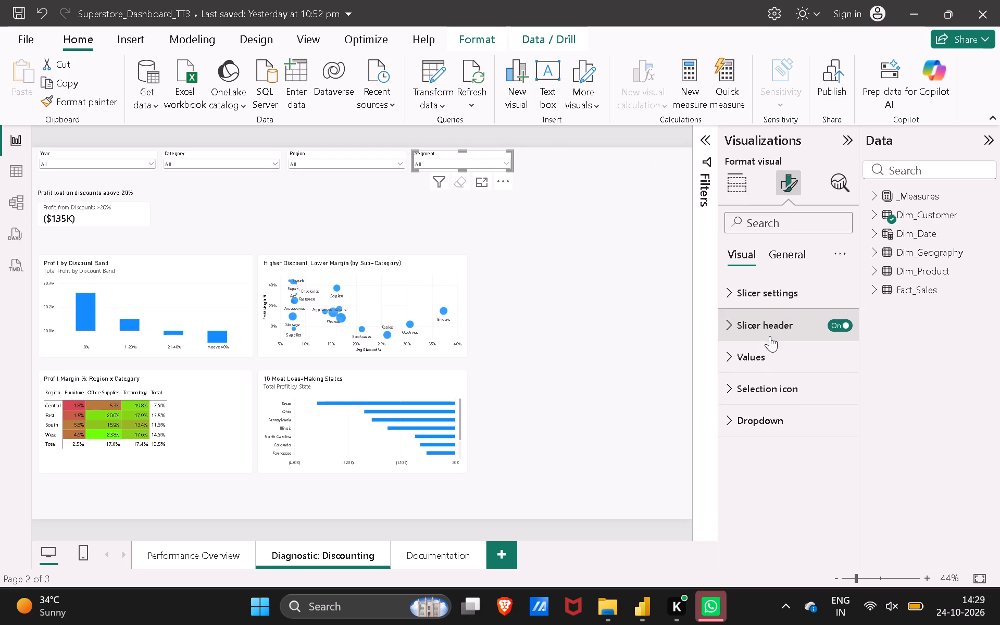
{"action": "left_click", "coordinate": [790, 254]}
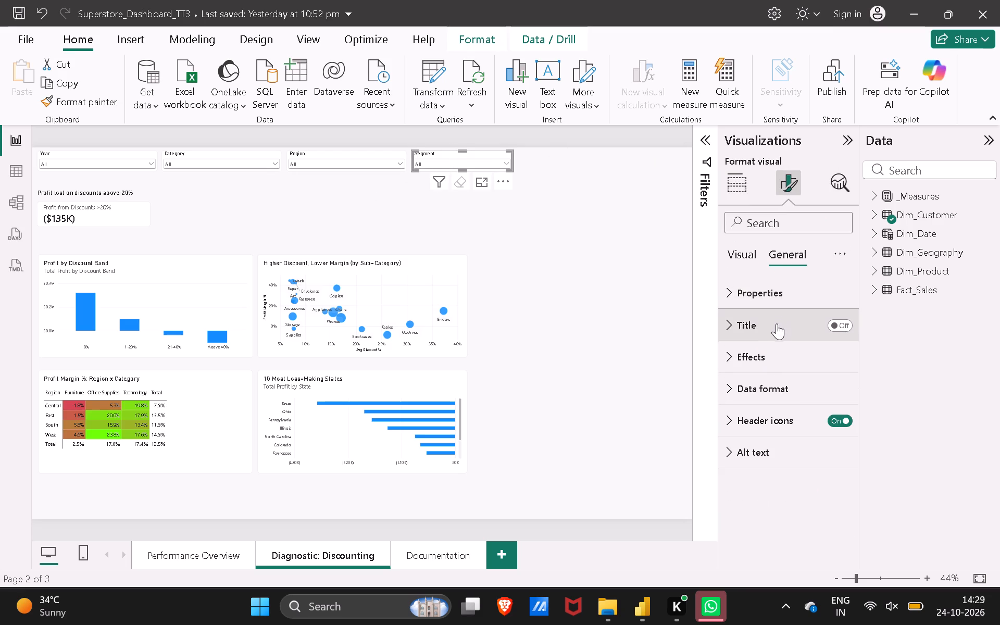
{"action": "left_click", "coordinate": [783, 286]}
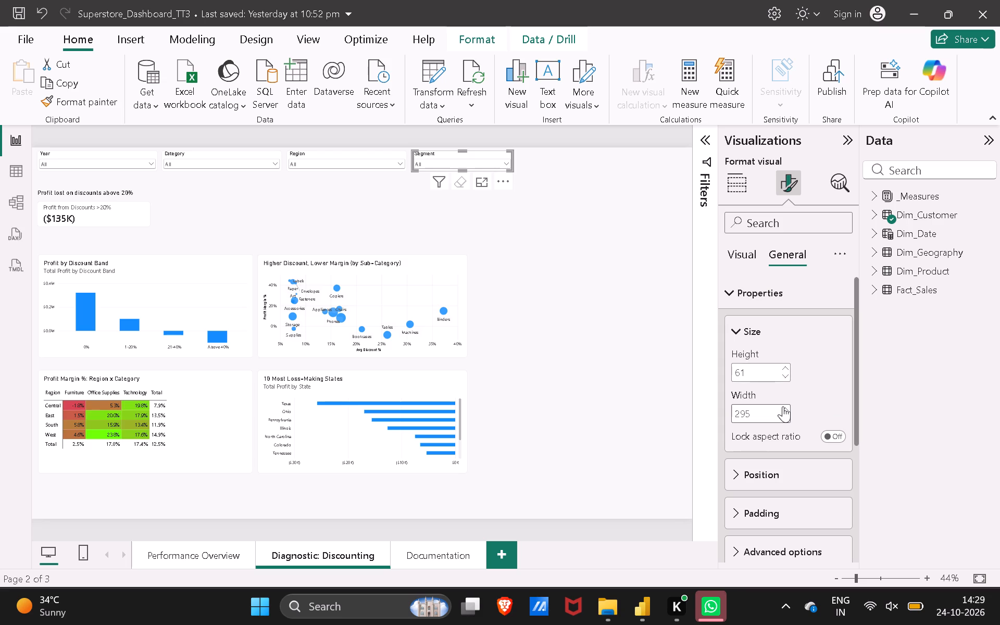
{"action": "left_click", "coordinate": [783, 406]}
{"action": "double_click", "coordinate": [769, 407]}
{"action": "key", "text": "3"}
{"action": "type", "text": "50"}
{"action": "left_click", "coordinate": [644, 386]}
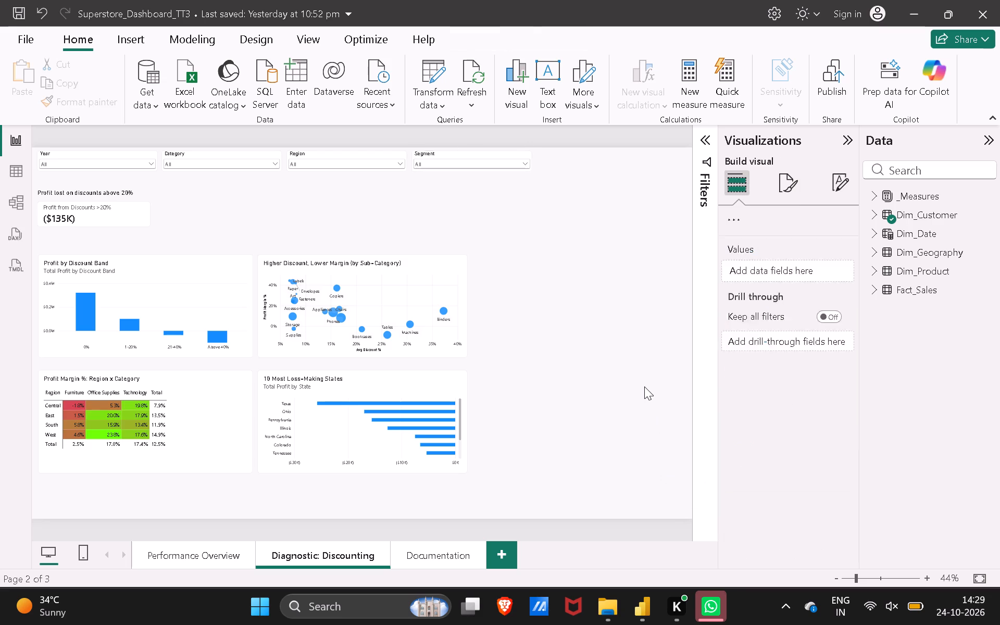
Toggle the Segment slicer's title setting, leaving it turned on.
{"action": "left_click", "coordinate": [795, 176]}
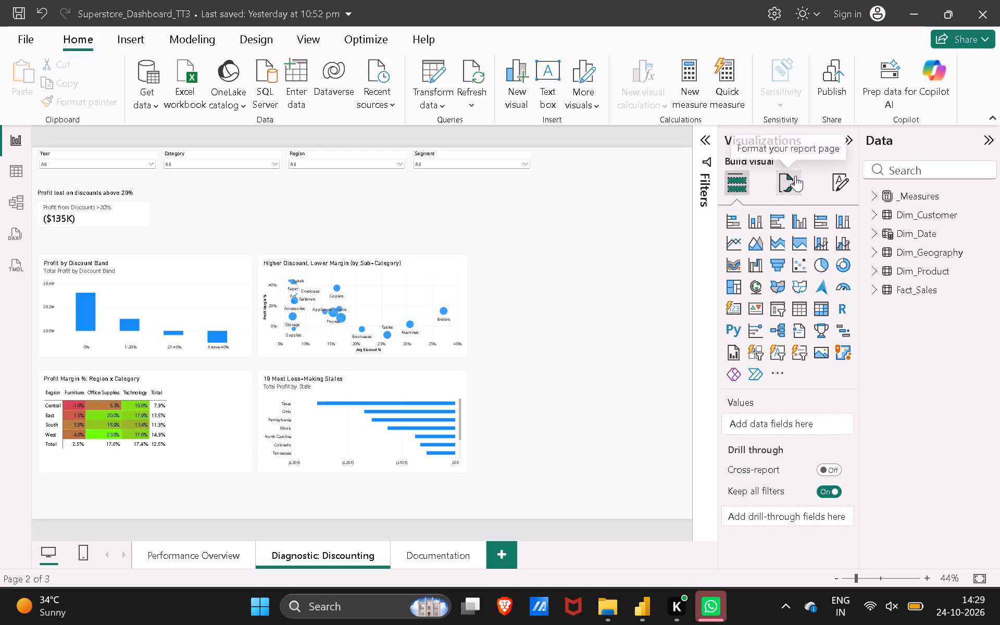
{"action": "left_click", "coordinate": [784, 259]}
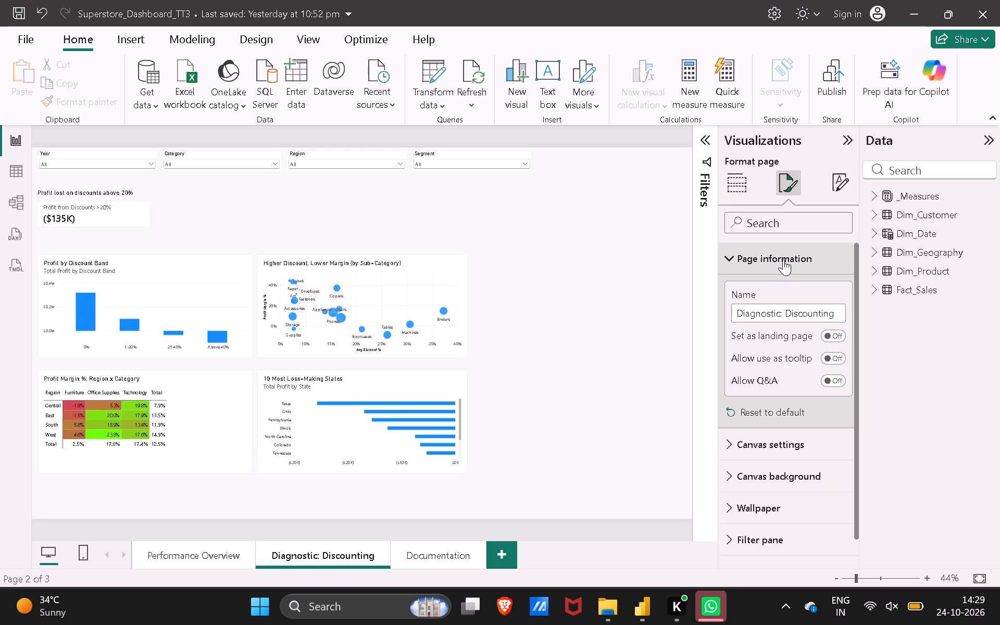
{"action": "left_click", "coordinate": [515, 153]}
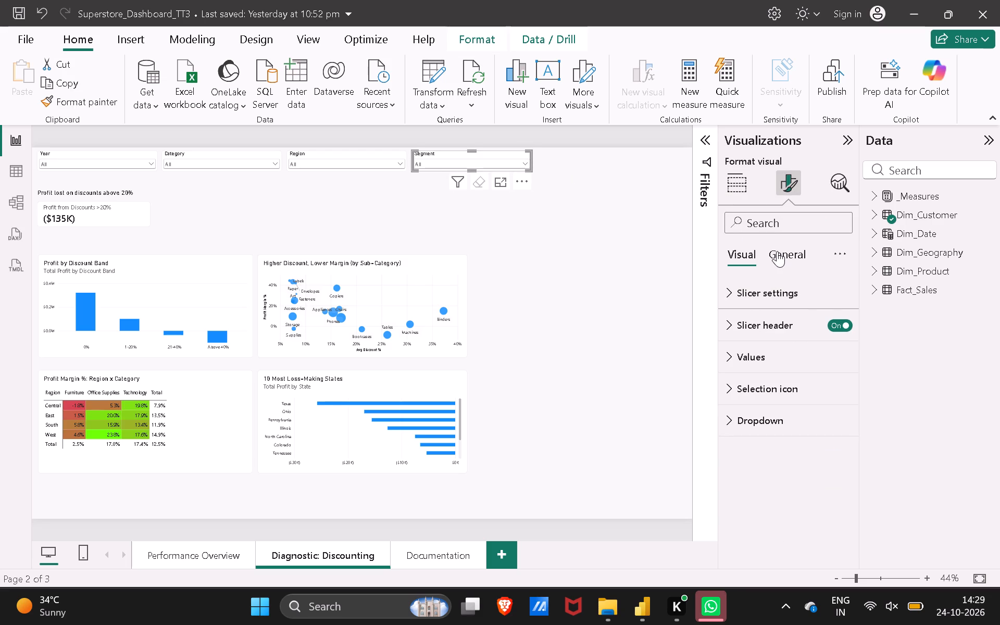
{"action": "left_click", "coordinate": [777, 251]}
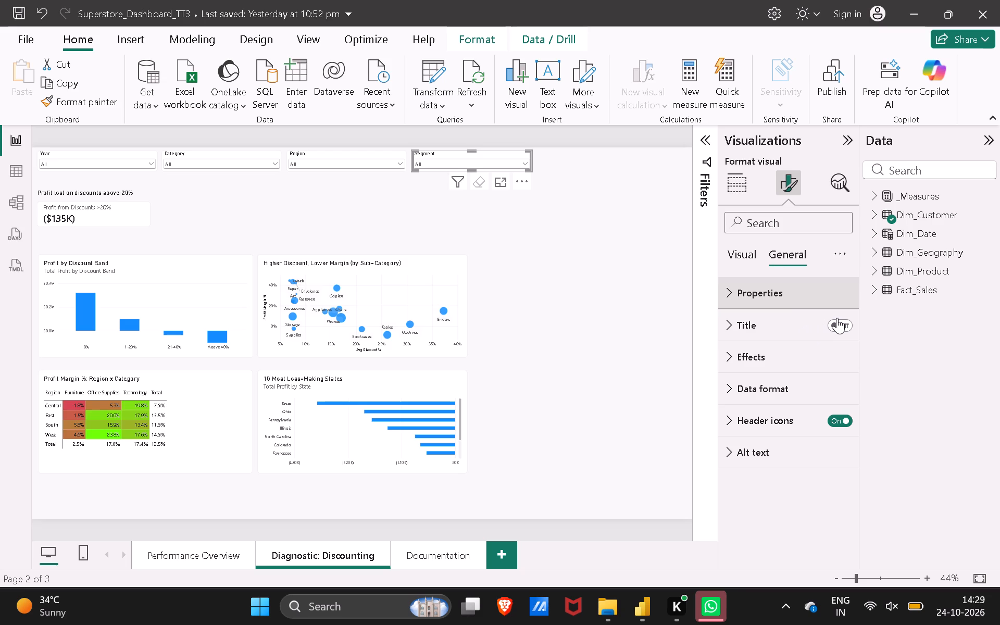
{"action": "left_click", "coordinate": [837, 318]}
{"action": "left_click", "coordinate": [838, 319]}
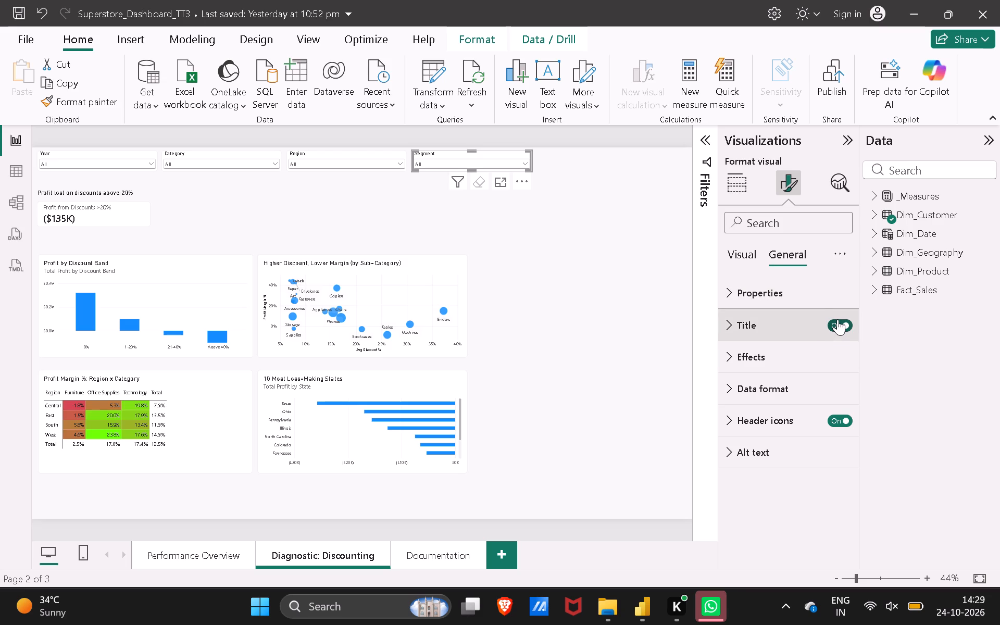
{"action": "left_click", "coordinate": [838, 319]}
{"action": "left_click", "coordinate": [838, 319]}
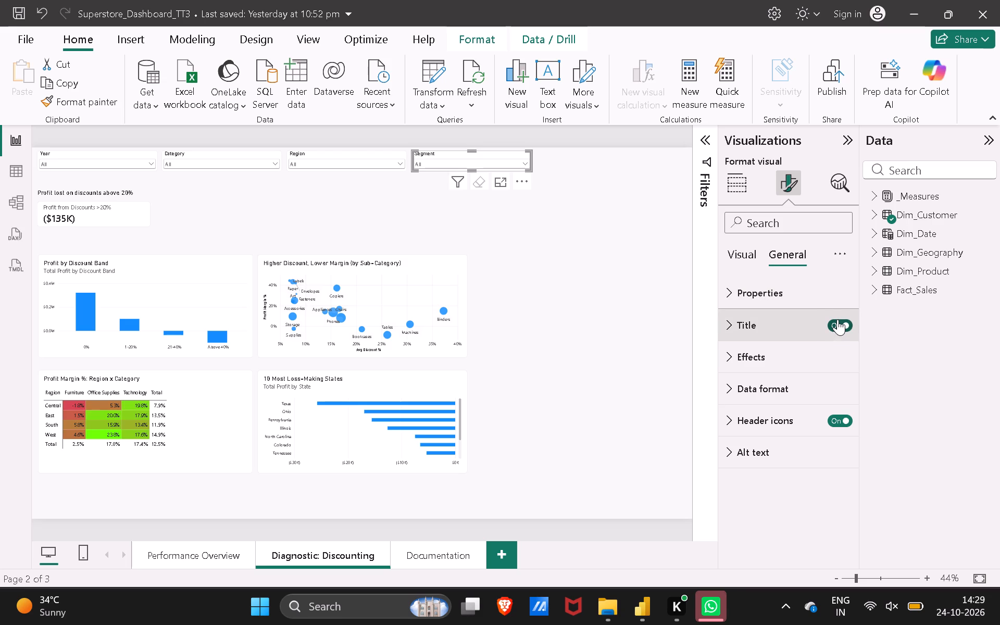
{"action": "left_click", "coordinate": [838, 319]}
{"action": "left_click", "coordinate": [838, 319]}
{"action": "left_click", "coordinate": [838, 319]}
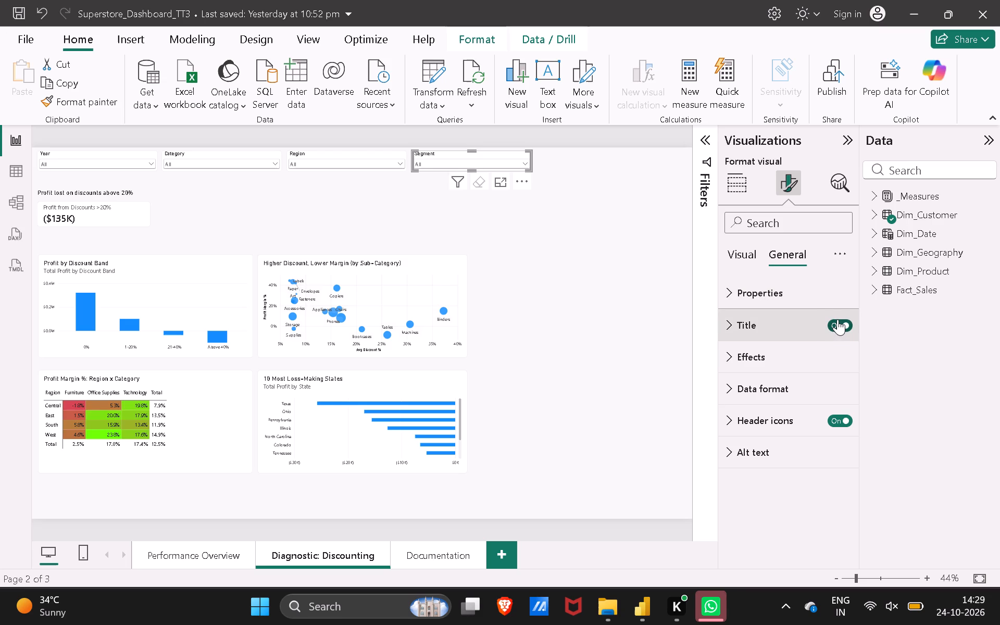
{"action": "left_click", "coordinate": [838, 319]}
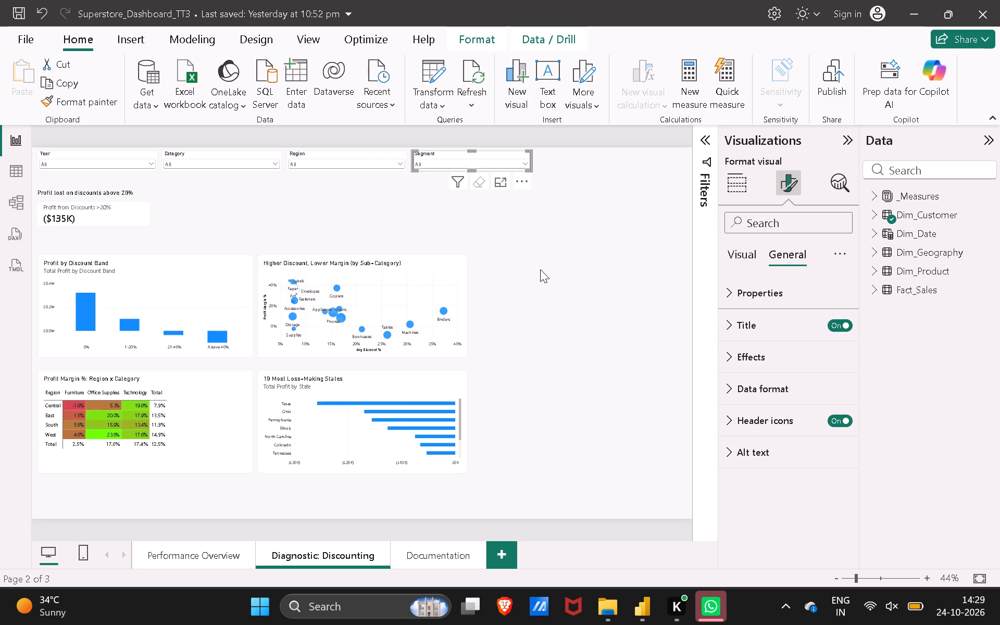
{"action": "left_click", "coordinate": [535, 268]}
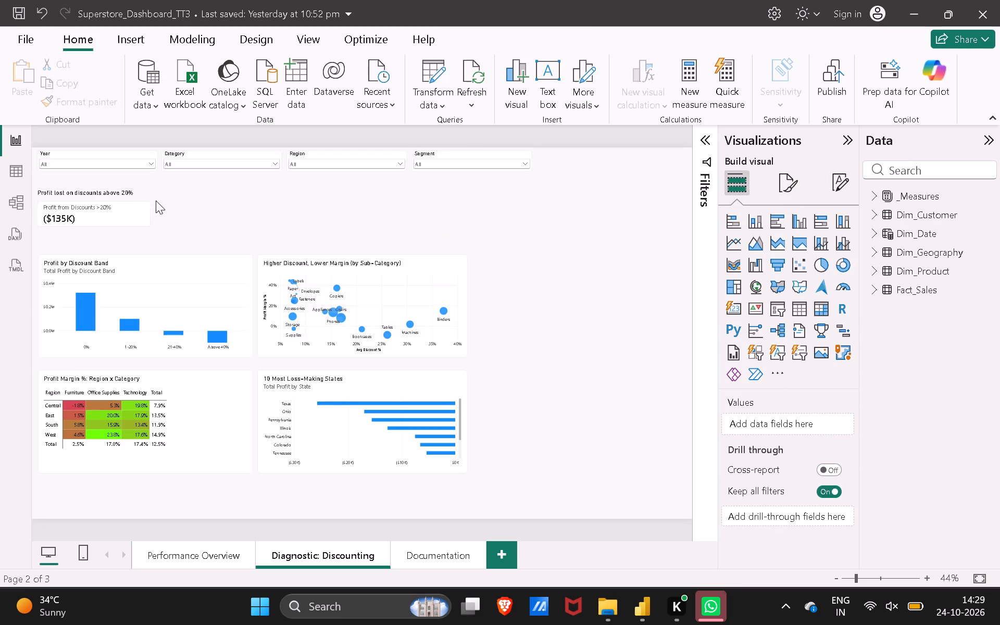
Set the width of the Profit from Discounts >20% card to 350.
{"action": "left_click", "coordinate": [128, 207]}
{"action": "left_click", "coordinate": [790, 184]}
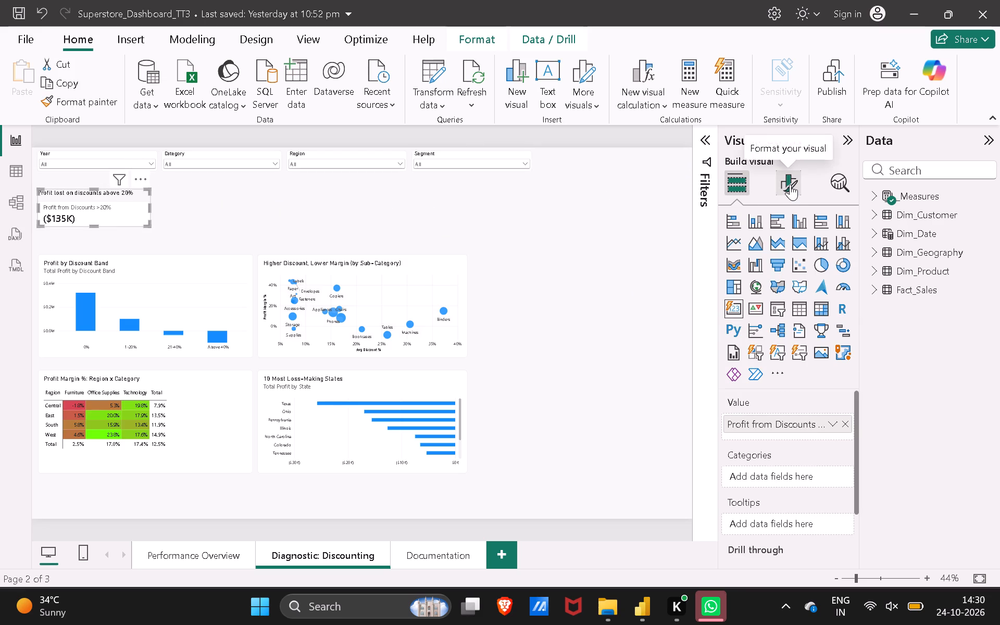
{"action": "left_click", "coordinate": [784, 249]}
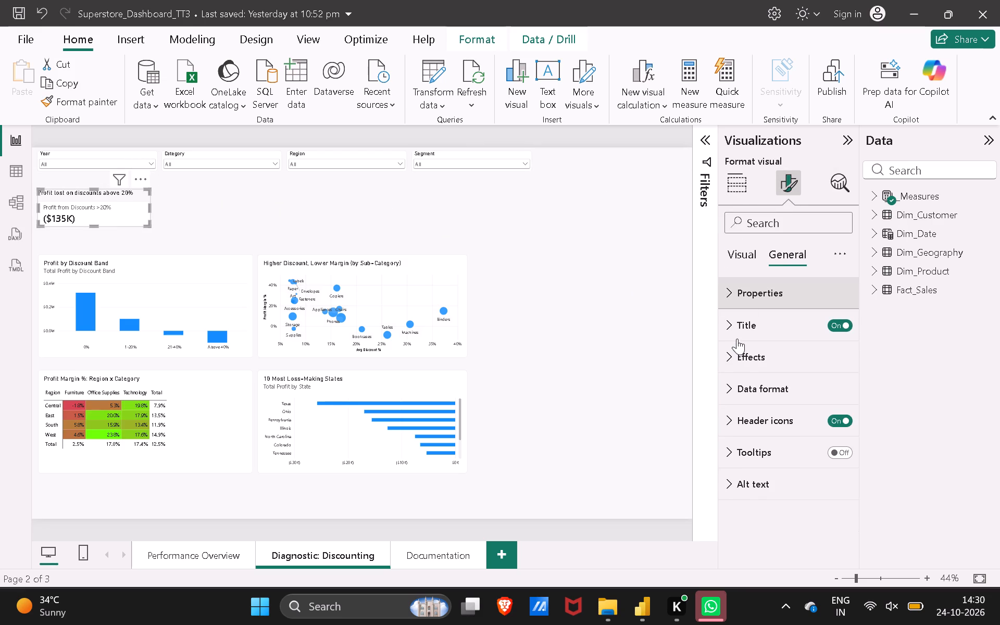
{"action": "left_click", "coordinate": [781, 295]}
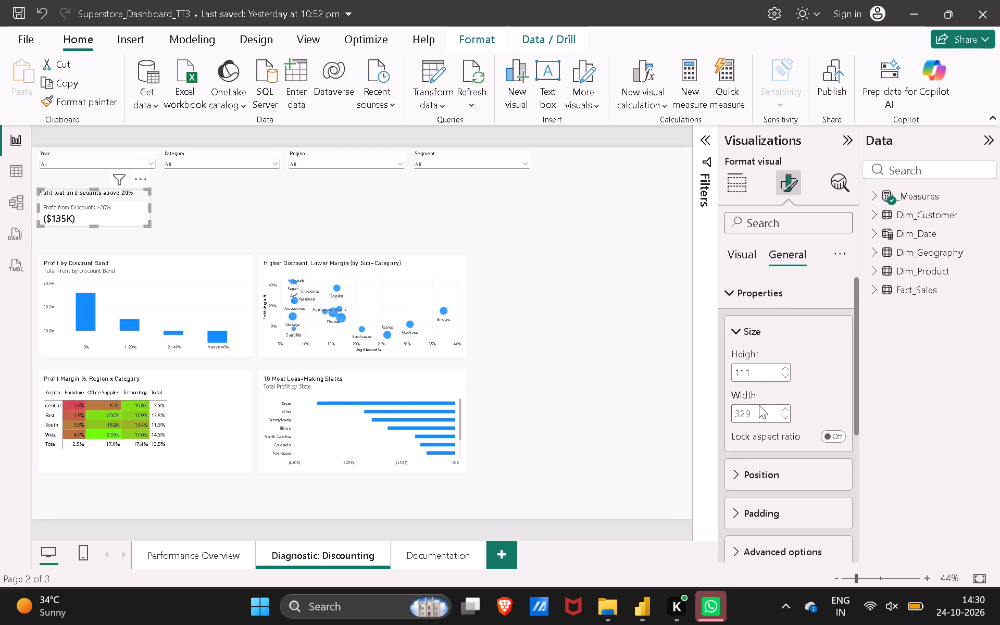
{"action": "left_click", "coordinate": [751, 417]}
{"action": "type", "text": "350"}
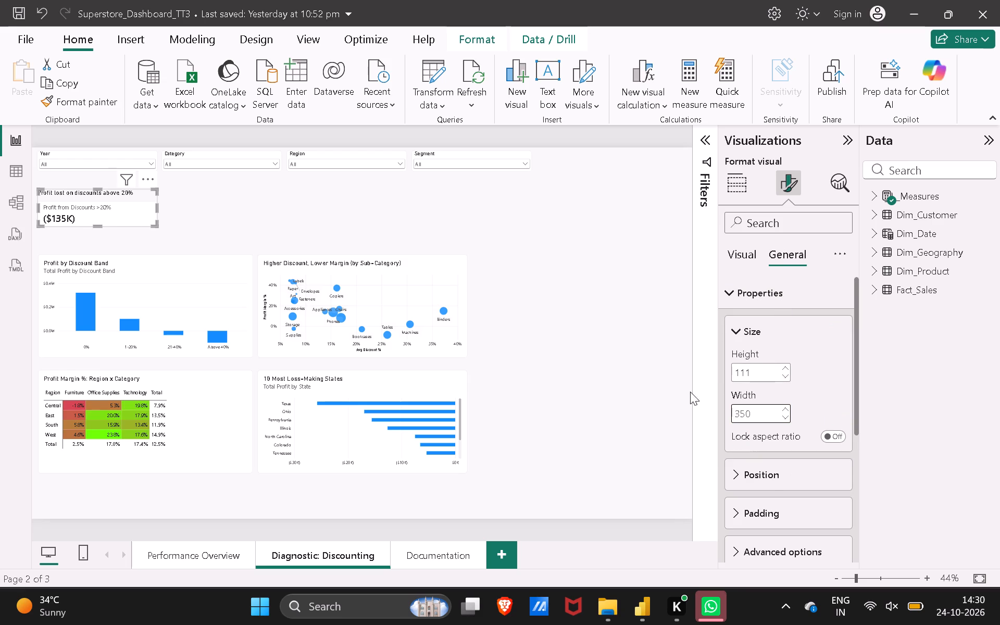
{"action": "left_click", "coordinate": [657, 378]}
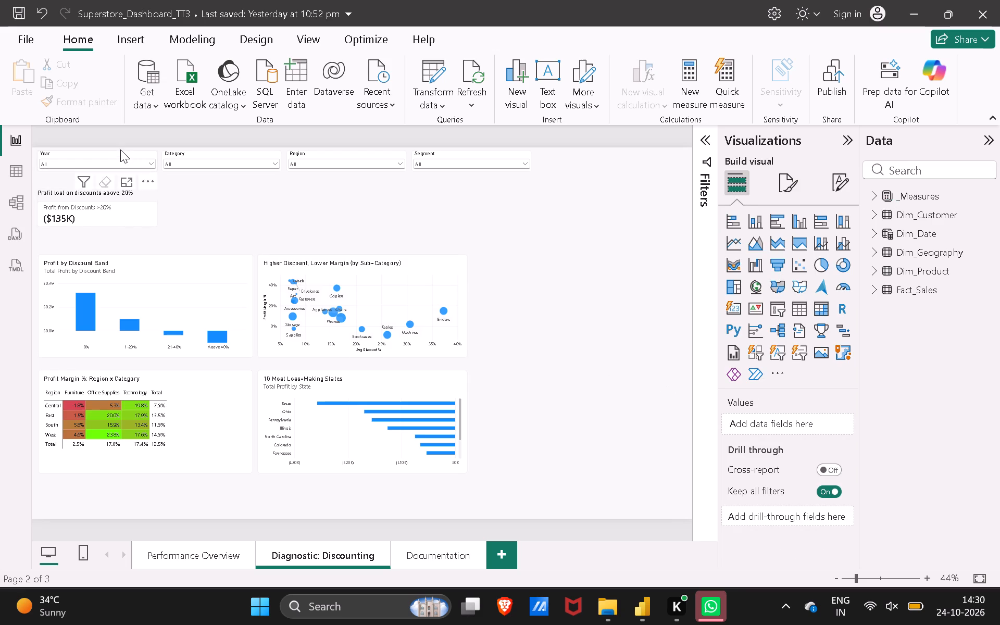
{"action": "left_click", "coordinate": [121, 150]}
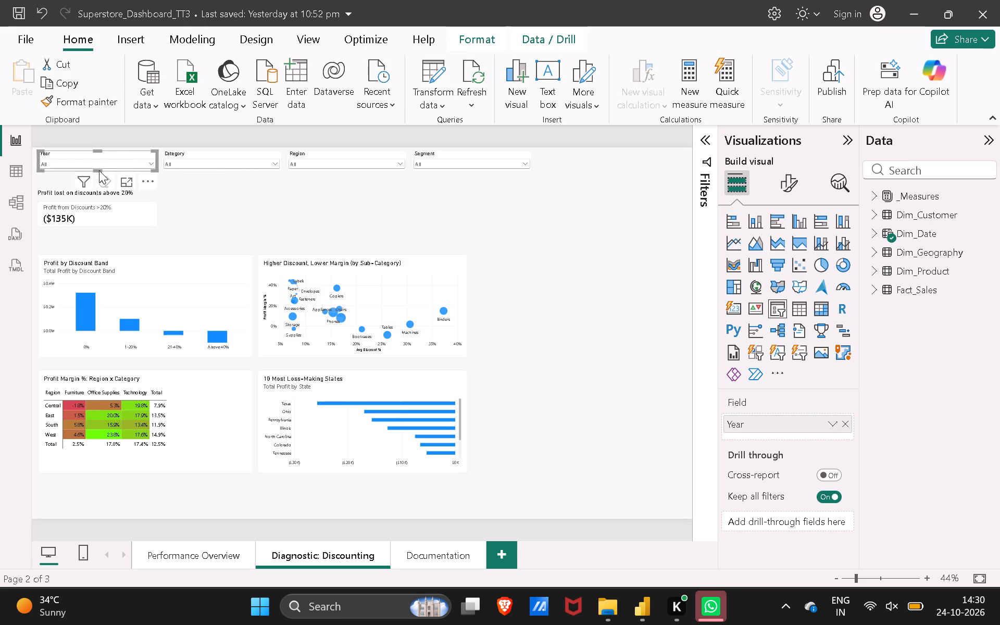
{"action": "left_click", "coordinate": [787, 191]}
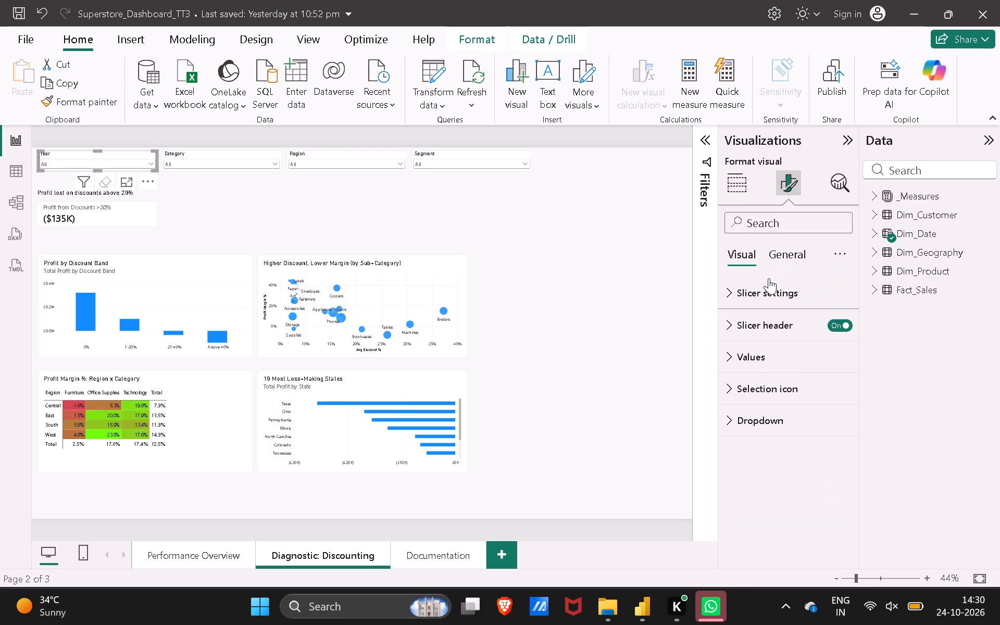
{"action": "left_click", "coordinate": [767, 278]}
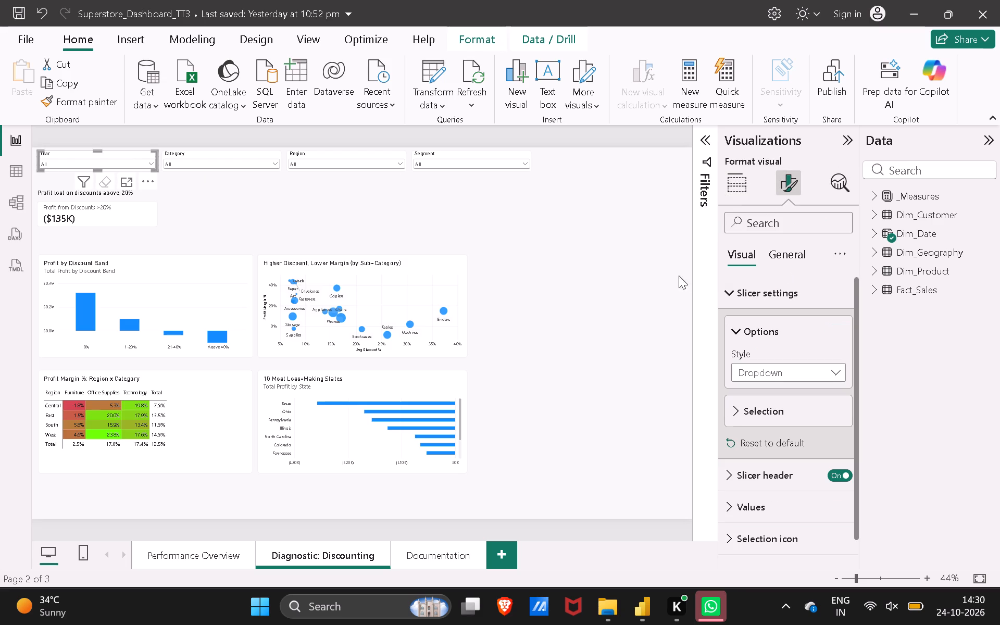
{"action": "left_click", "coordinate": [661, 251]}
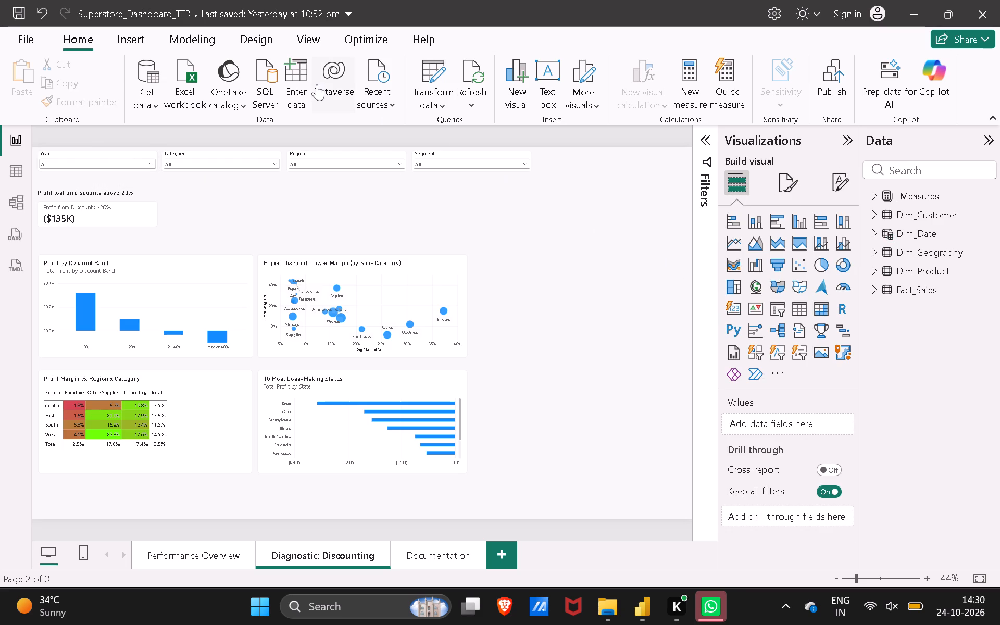
Set the height of the Year, Category, Region and Segment slicers to 80 together.
{"action": "left_click", "coordinate": [123, 150]}
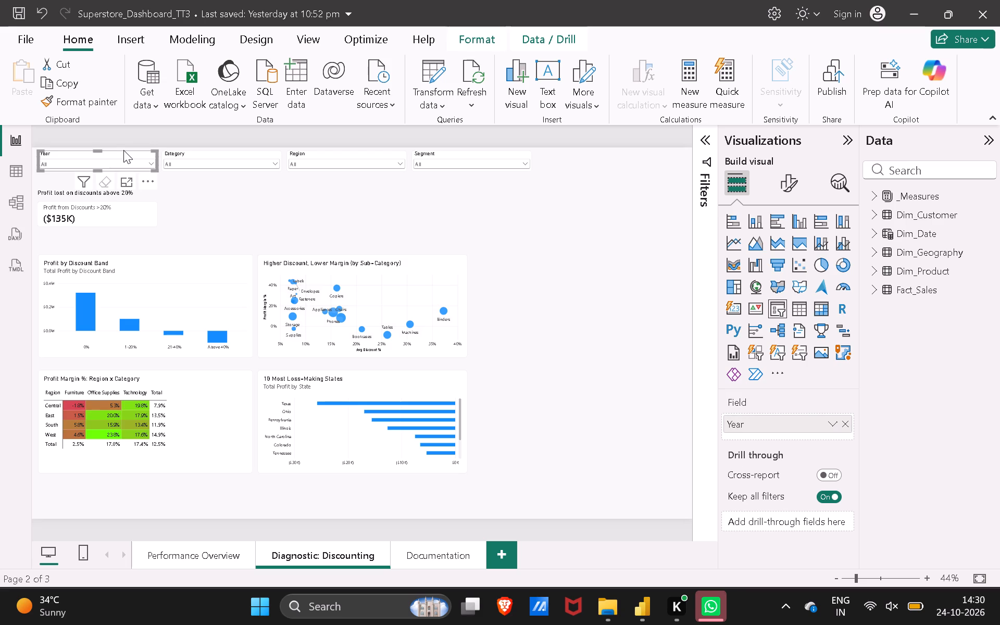
{"action": "left_click", "coordinate": [217, 153], "text": "ctrl"}
{"action": "left_click", "coordinate": [307, 155], "text": "ctrl"}
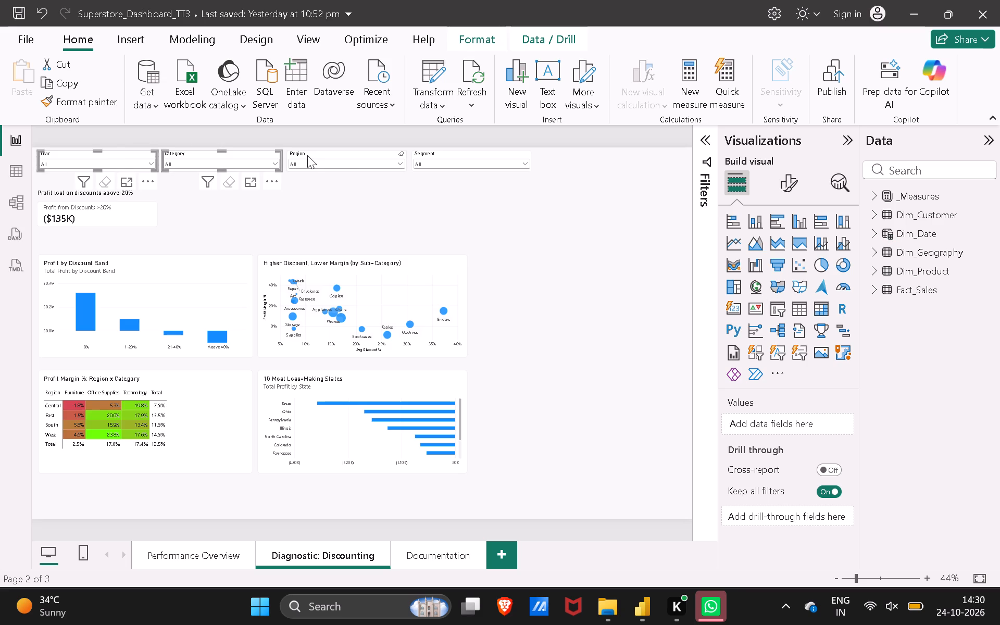
{"action": "left_click", "coordinate": [434, 153], "text": "ctrl"}
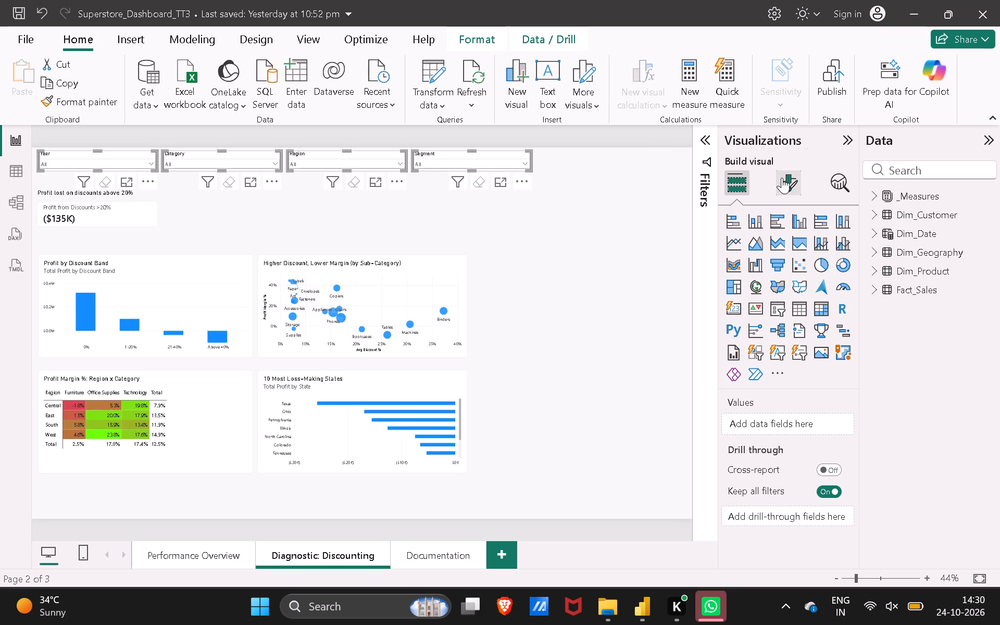
{"action": "left_click", "coordinate": [782, 178]}
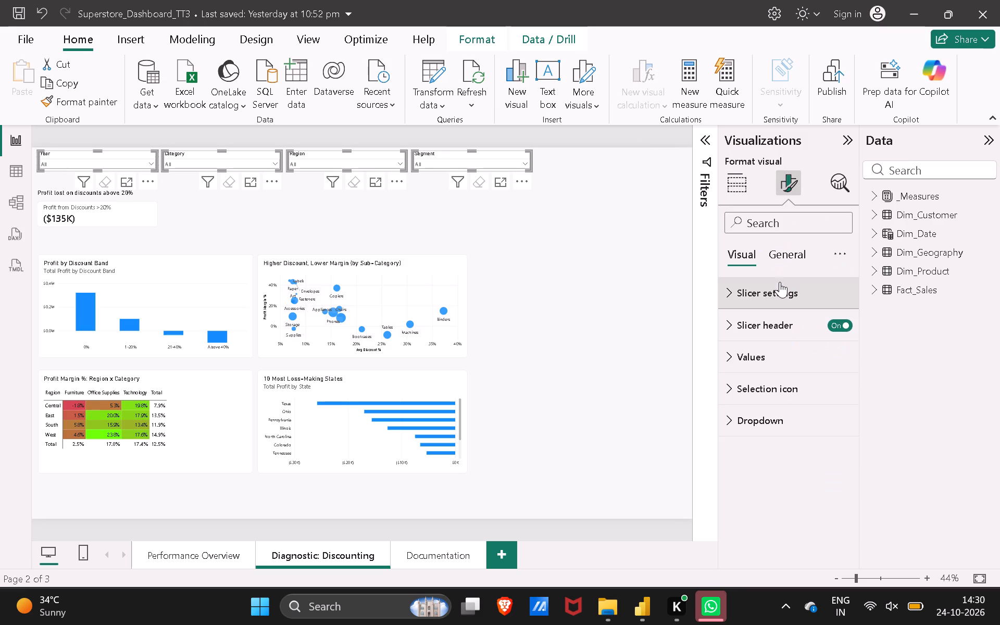
{"action": "left_click", "coordinate": [786, 258]}
{"action": "left_click", "coordinate": [785, 285]}
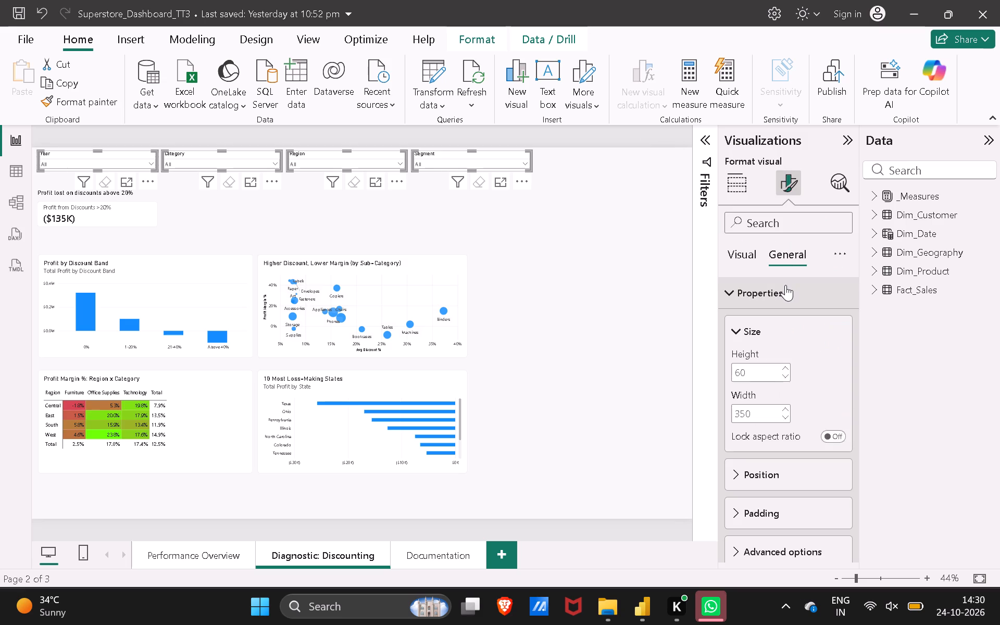
{"action": "left_click", "coordinate": [764, 365]}
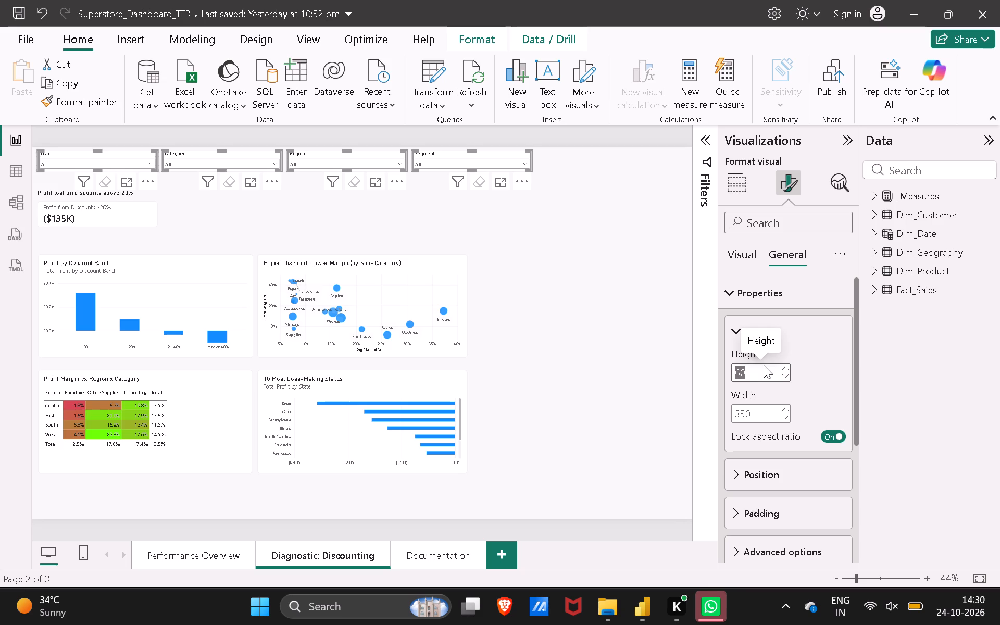
{"action": "type", "text": "80"}
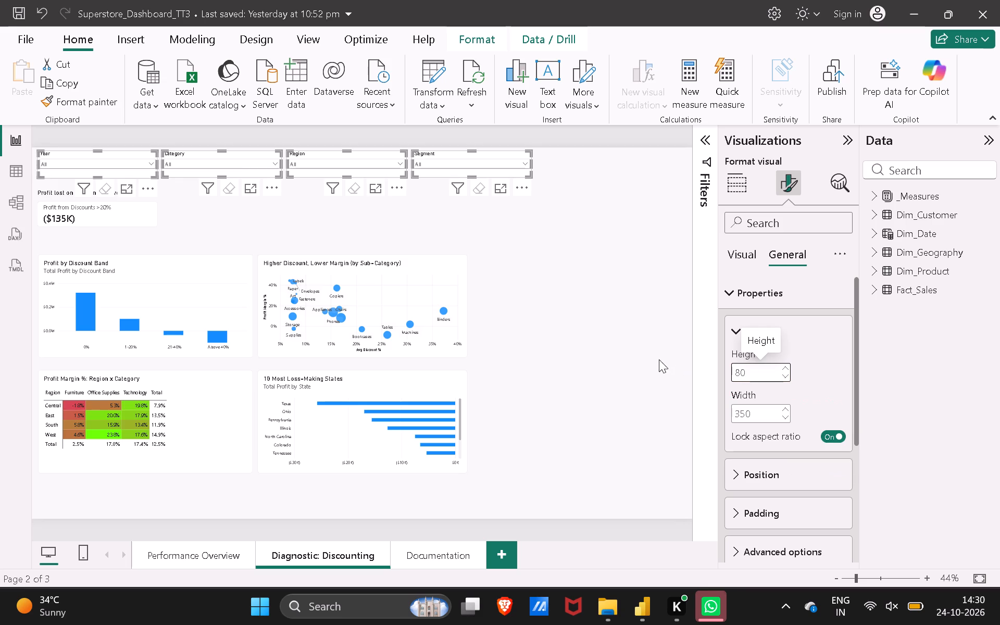
{"action": "left_click", "coordinate": [670, 340]}
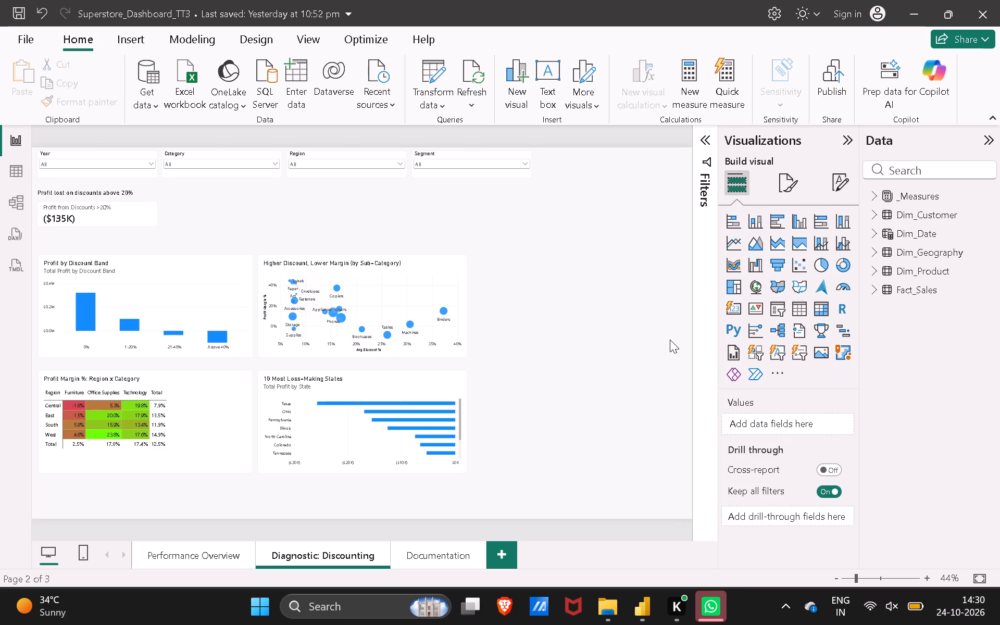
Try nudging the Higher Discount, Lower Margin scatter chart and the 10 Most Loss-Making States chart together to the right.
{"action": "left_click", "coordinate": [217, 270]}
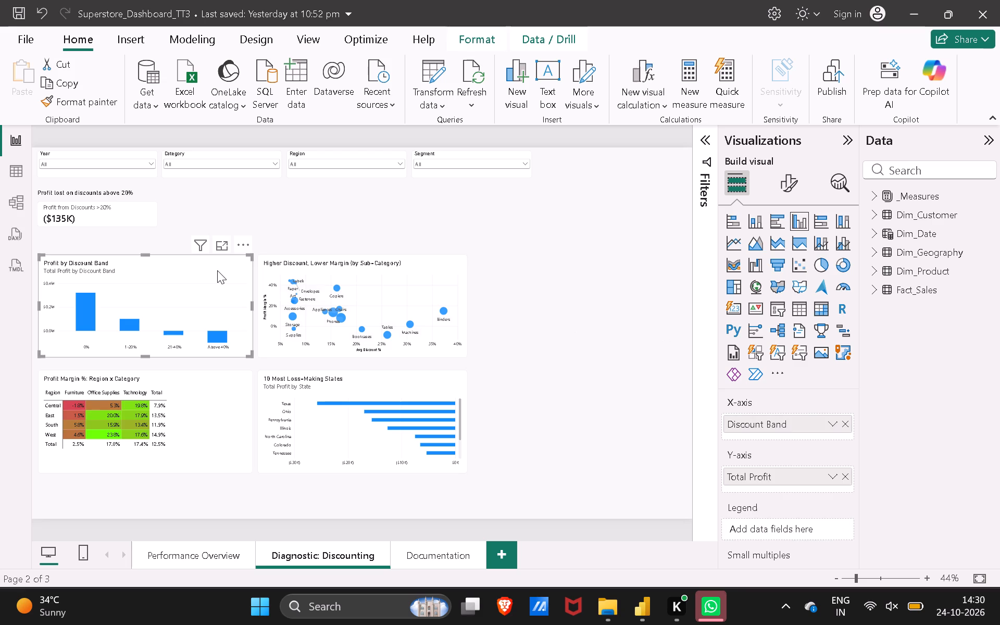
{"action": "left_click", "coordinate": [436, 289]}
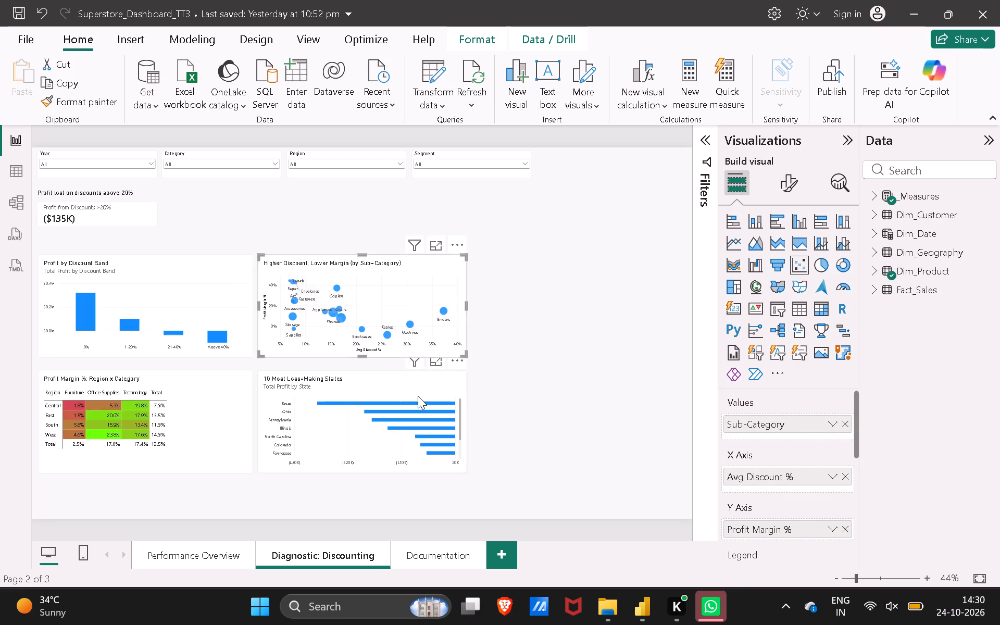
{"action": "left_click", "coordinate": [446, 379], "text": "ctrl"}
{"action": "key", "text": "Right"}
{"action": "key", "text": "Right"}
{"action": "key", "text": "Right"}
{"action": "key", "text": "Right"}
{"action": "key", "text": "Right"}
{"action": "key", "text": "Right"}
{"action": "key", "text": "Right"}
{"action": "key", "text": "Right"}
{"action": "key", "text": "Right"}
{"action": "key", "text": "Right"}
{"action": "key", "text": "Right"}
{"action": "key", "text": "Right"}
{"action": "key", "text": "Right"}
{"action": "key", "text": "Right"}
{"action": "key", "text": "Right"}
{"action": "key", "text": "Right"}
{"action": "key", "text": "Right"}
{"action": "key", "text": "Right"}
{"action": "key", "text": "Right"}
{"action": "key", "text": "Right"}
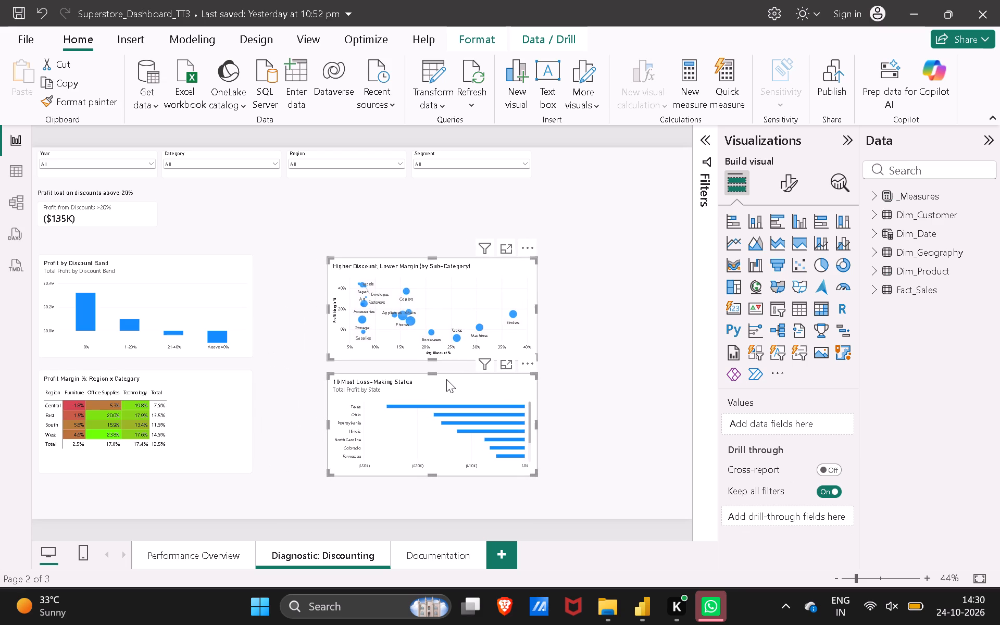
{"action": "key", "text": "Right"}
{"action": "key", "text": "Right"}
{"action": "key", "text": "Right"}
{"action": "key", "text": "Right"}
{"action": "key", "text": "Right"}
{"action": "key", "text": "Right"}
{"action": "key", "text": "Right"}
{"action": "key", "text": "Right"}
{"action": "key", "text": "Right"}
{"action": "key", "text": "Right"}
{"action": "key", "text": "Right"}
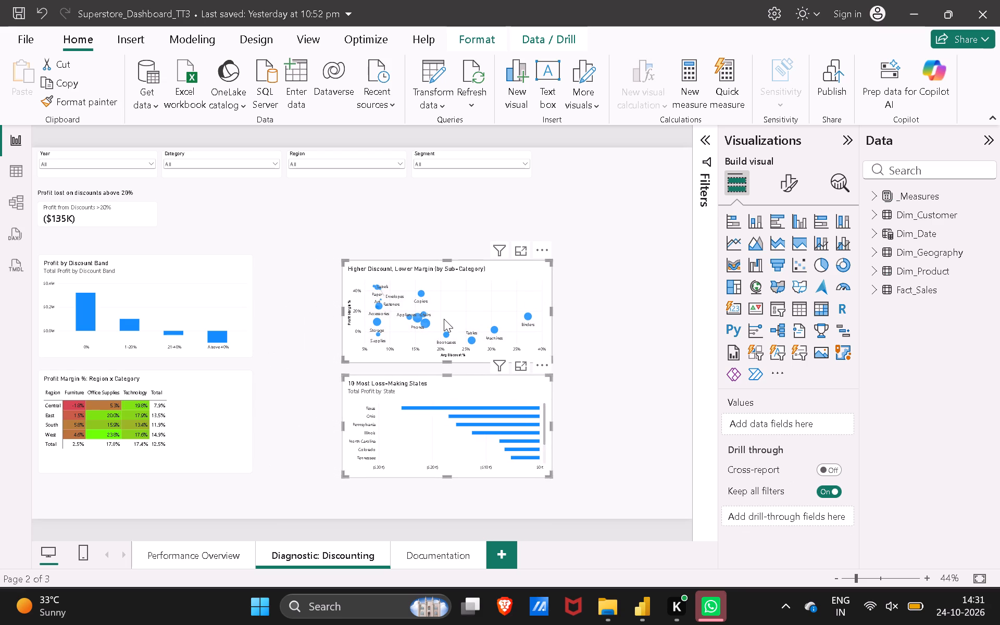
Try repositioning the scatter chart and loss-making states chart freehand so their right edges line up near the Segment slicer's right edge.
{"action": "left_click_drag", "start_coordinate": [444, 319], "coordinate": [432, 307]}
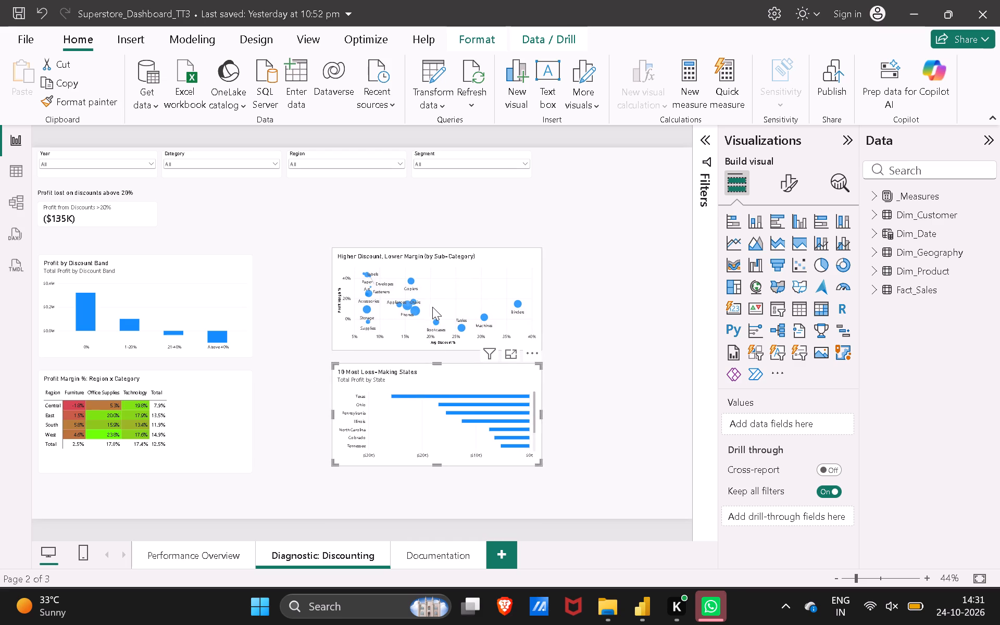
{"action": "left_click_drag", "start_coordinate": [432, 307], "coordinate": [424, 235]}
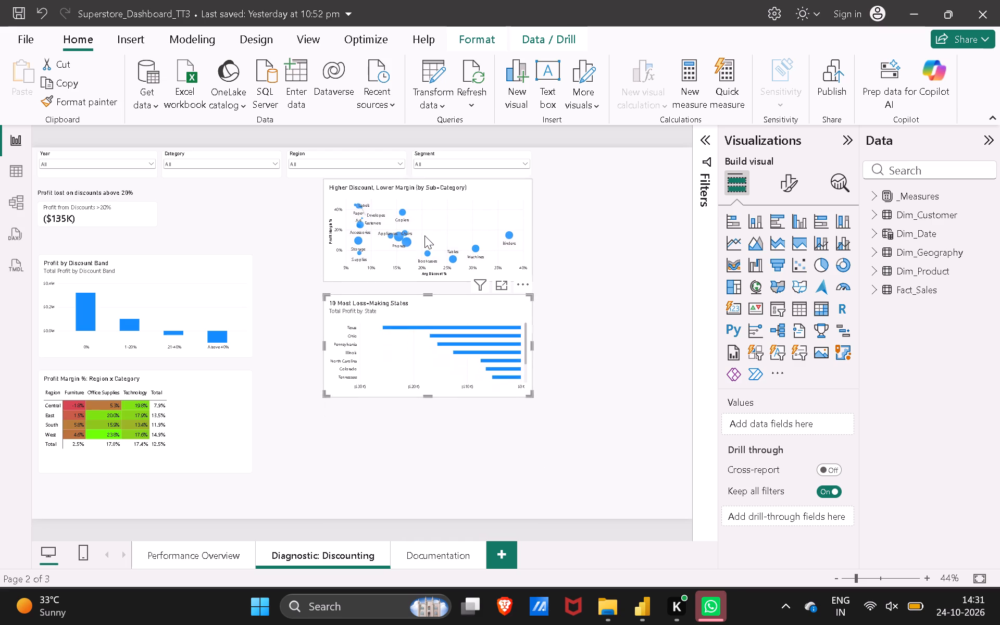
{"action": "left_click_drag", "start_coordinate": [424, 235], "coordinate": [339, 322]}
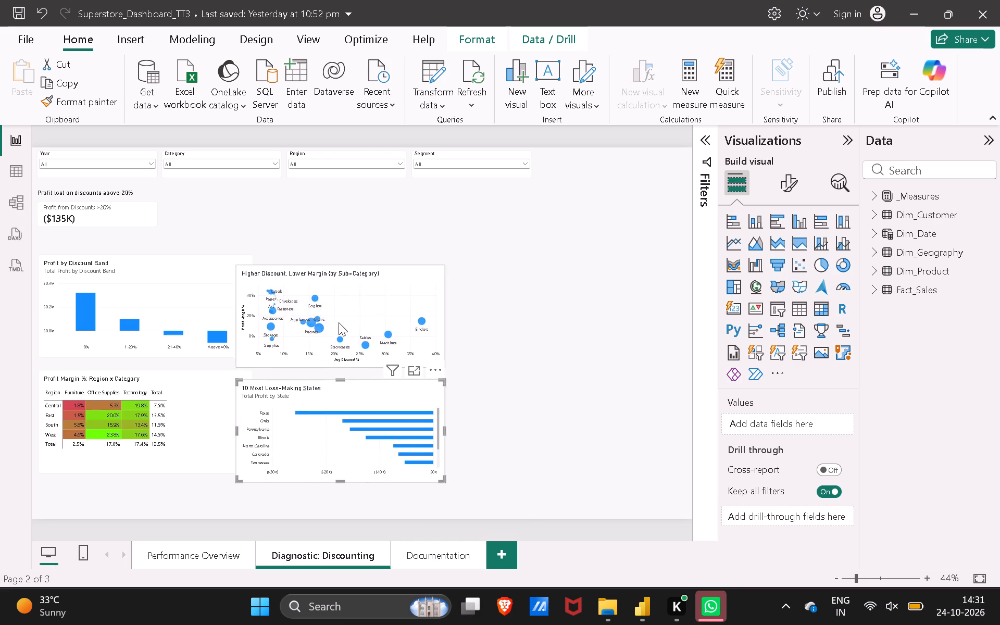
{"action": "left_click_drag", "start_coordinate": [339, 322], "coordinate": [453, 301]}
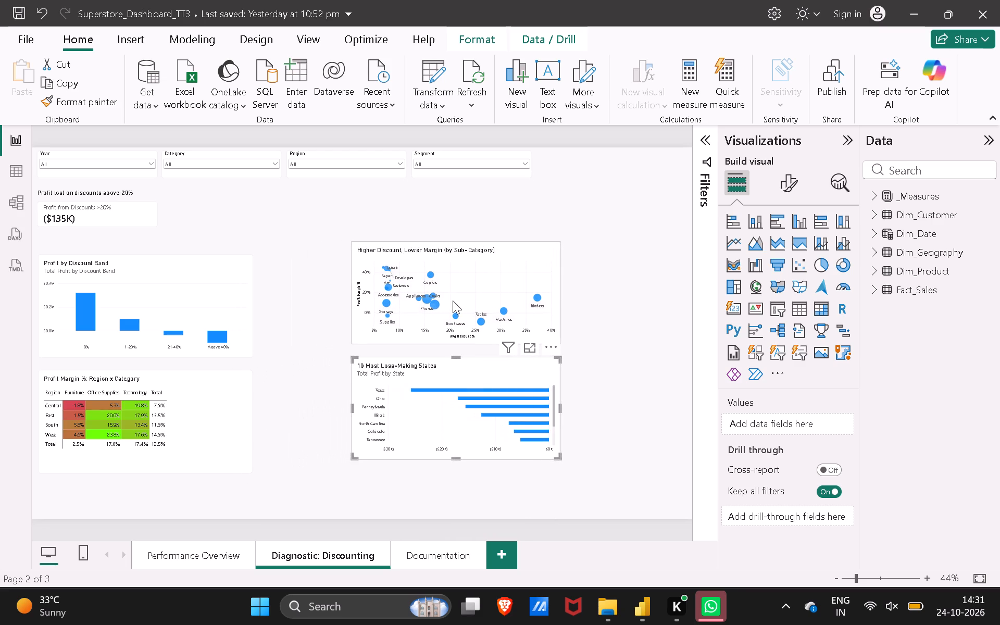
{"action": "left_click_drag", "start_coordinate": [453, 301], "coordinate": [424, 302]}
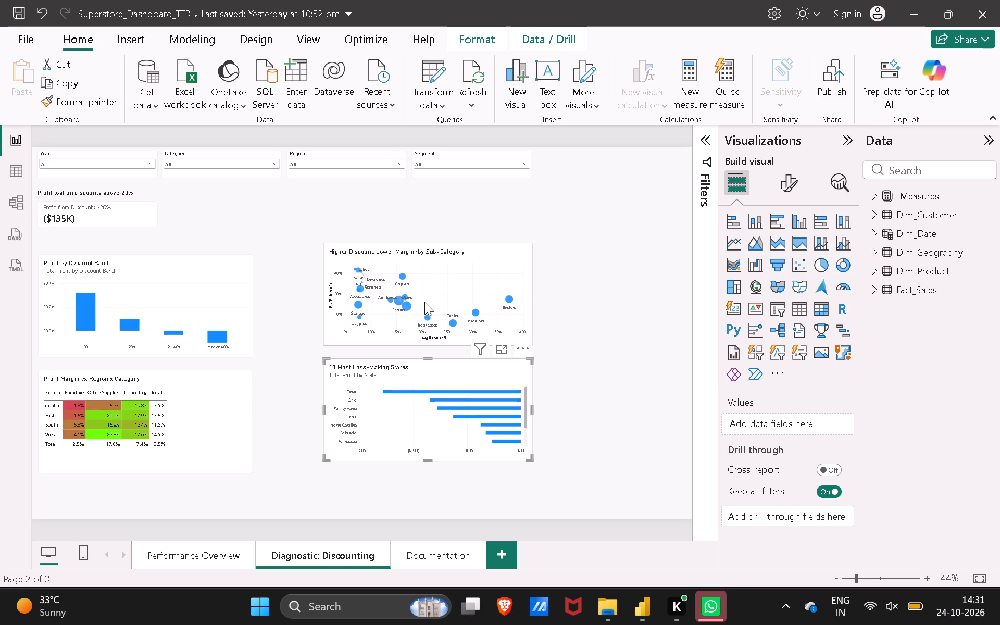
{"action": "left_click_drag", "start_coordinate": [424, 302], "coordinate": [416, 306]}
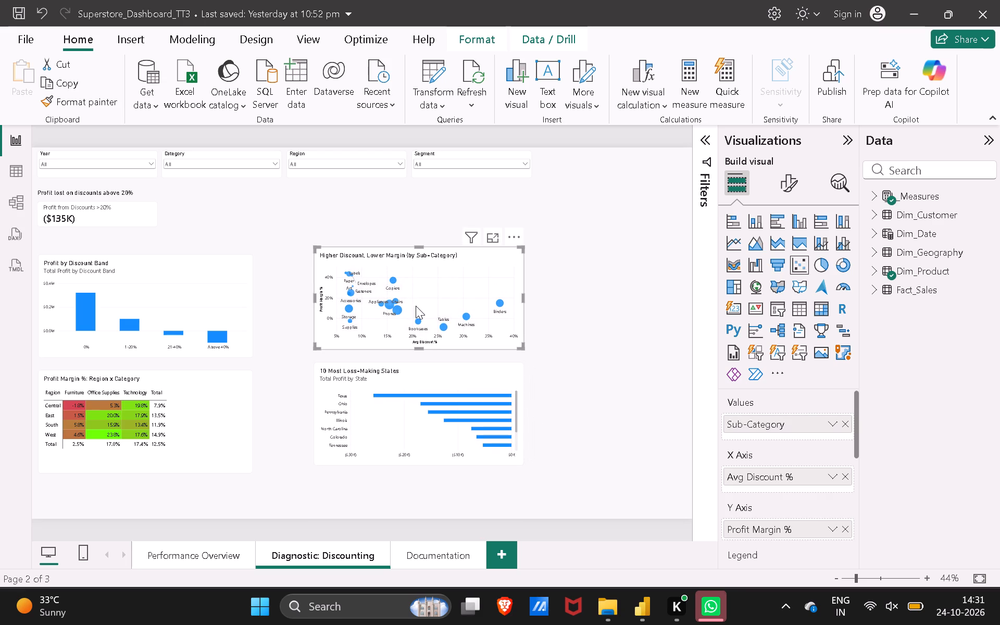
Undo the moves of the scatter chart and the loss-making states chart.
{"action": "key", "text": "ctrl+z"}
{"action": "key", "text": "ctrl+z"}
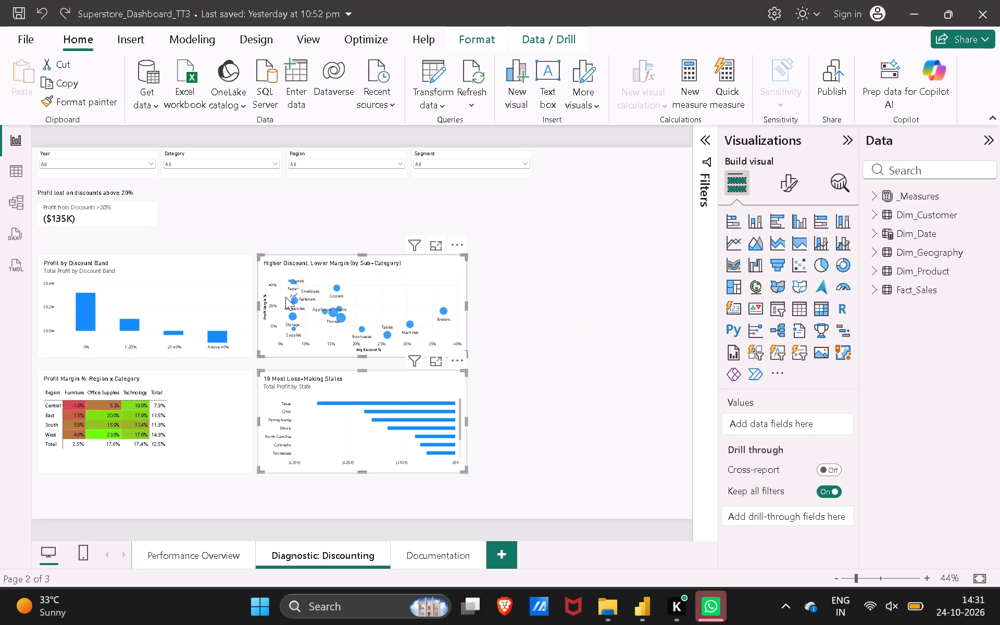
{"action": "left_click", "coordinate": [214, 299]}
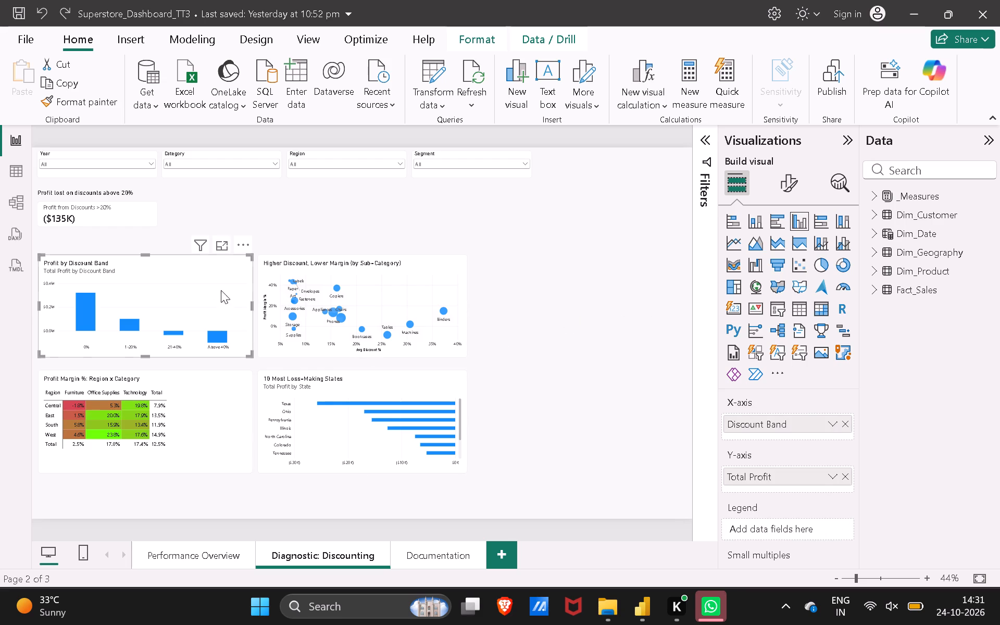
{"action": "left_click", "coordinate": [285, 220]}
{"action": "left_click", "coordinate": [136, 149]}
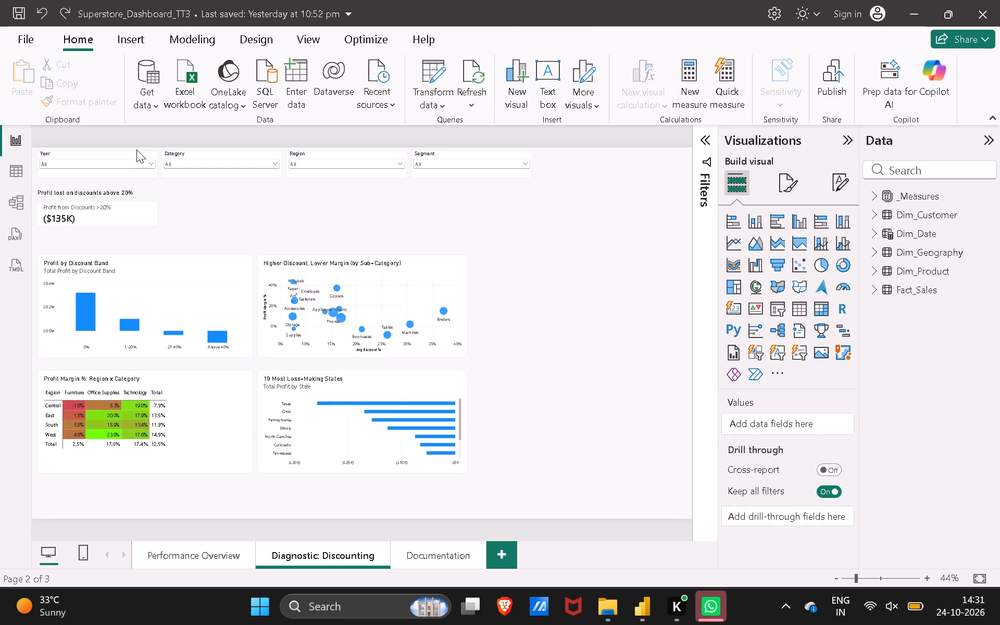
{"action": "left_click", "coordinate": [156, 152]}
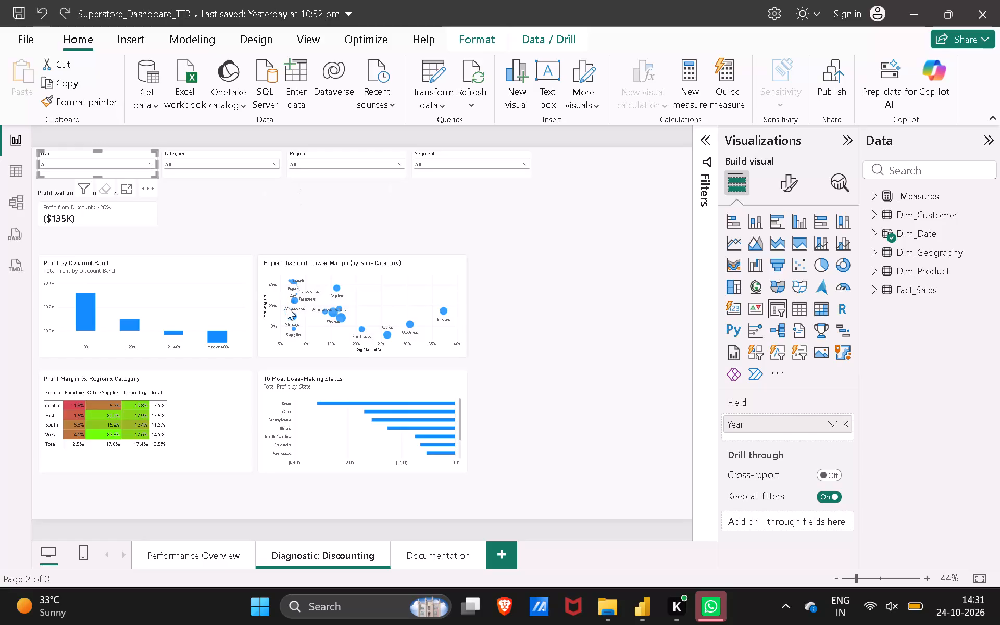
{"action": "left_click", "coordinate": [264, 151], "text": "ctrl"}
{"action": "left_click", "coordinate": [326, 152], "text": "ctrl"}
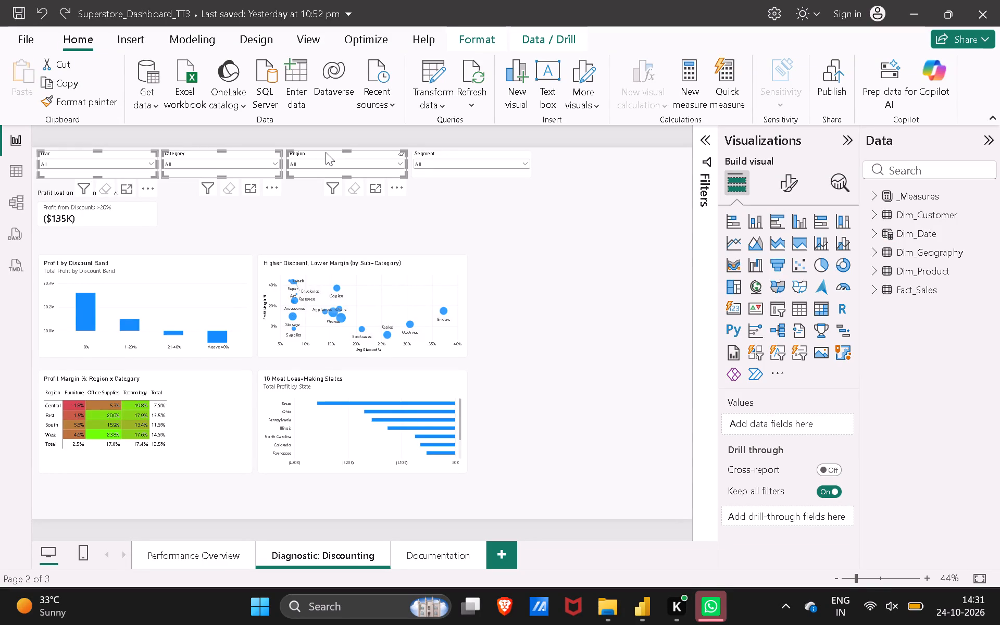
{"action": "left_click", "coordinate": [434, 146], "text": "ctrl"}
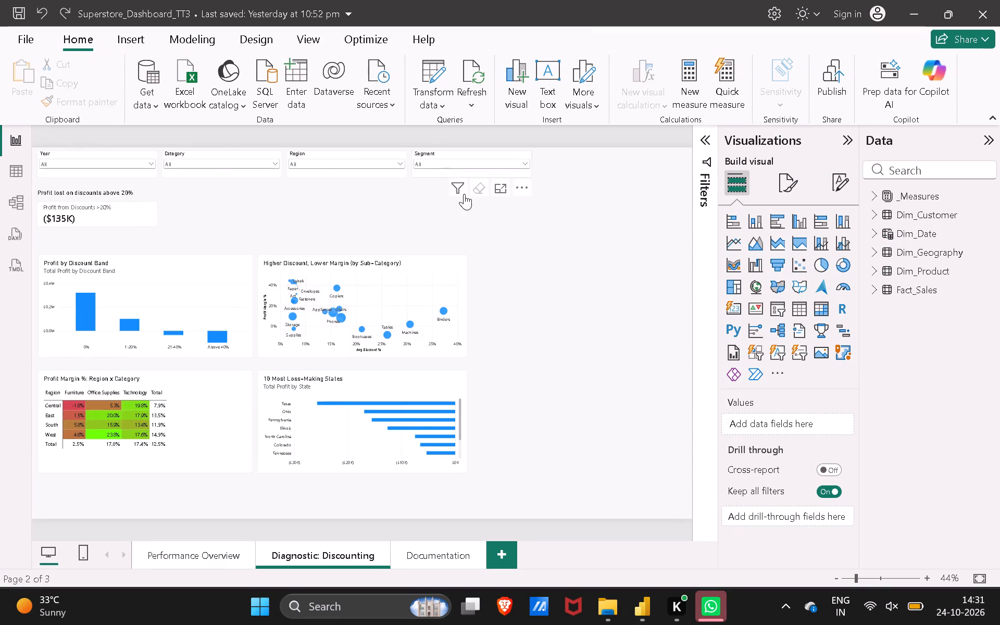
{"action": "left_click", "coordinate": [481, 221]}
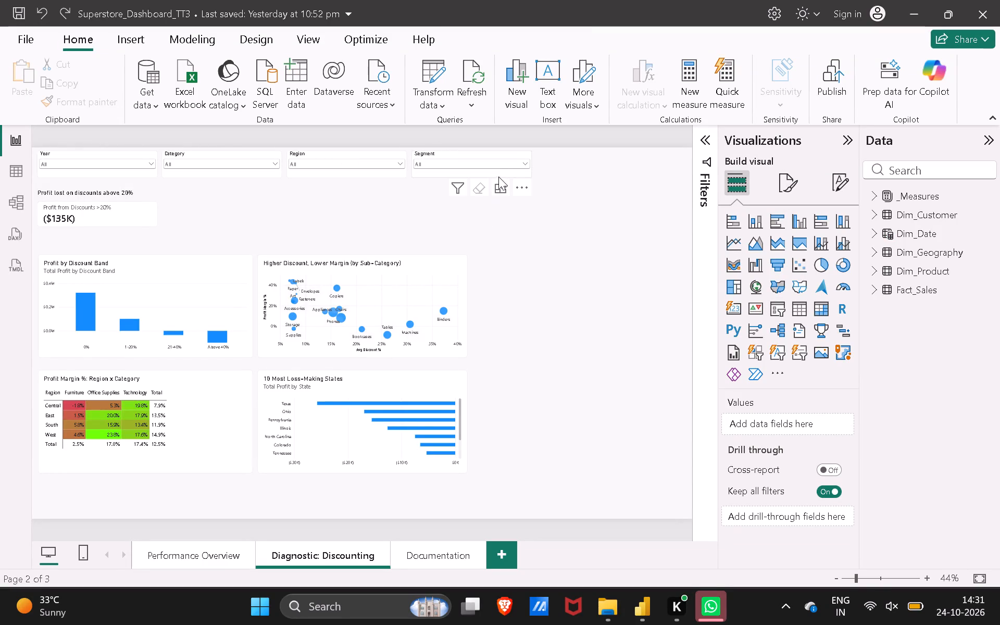
Set the background of the Segment, Region, Category and Year slicers together to the recently used pale mint colour.
{"action": "left_click", "coordinate": [507, 171]}
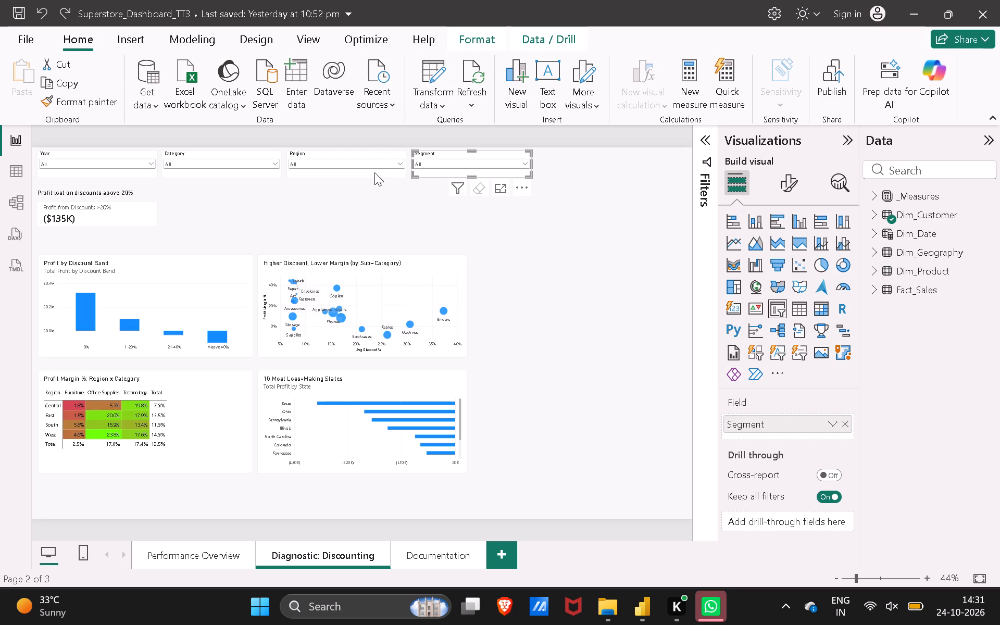
{"action": "left_click", "coordinate": [374, 172], "text": "ctrl"}
{"action": "left_click", "coordinate": [268, 168], "text": "ctrl"}
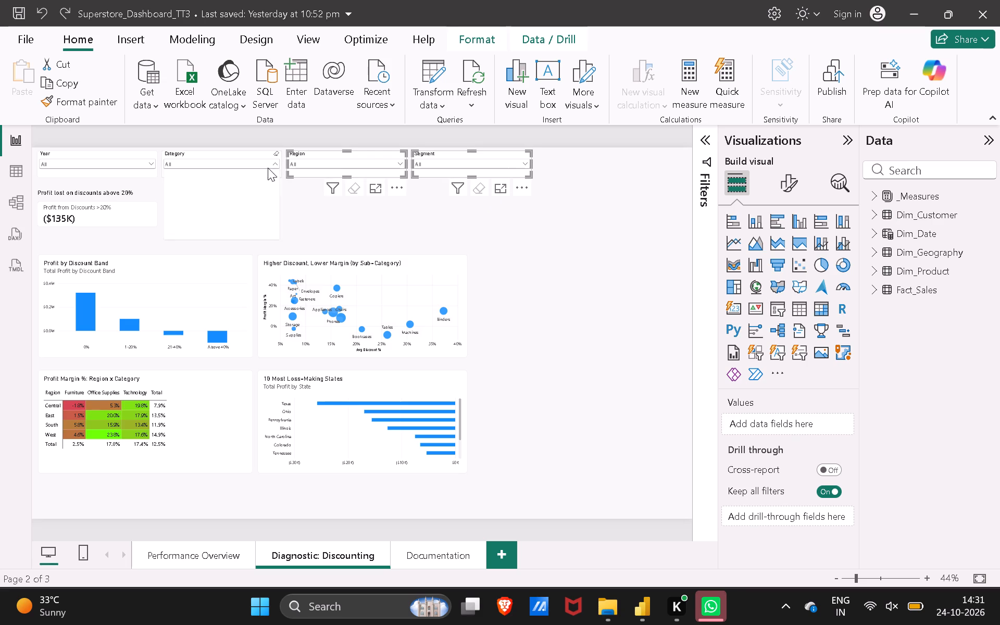
{"action": "left_click", "coordinate": [272, 153], "text": "ctrl"}
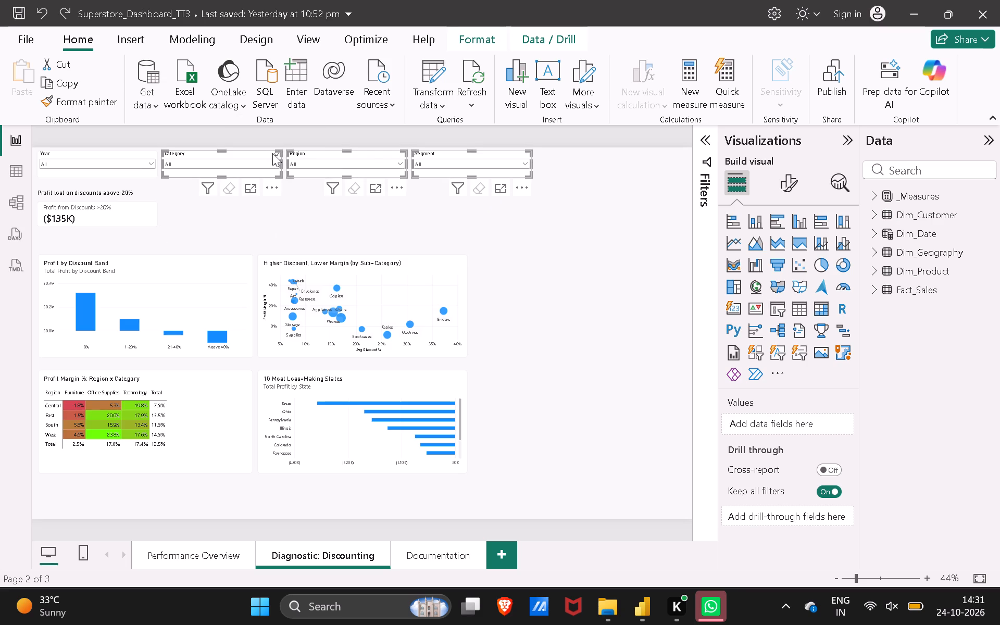
{"action": "left_click", "coordinate": [128, 154], "text": "ctrl"}
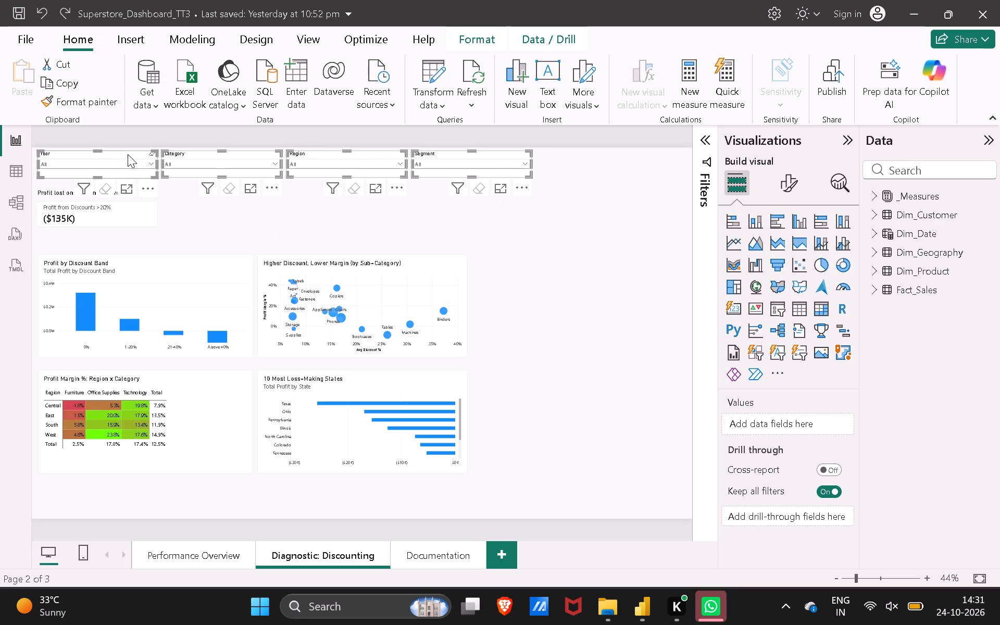
{"action": "left_click", "coordinate": [780, 174]}
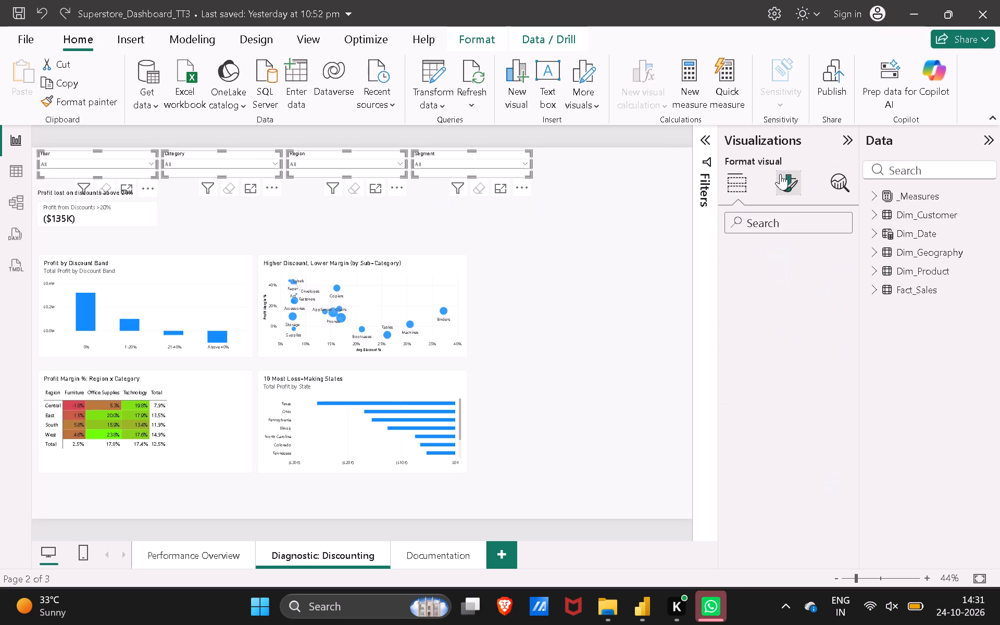
{"action": "left_click", "coordinate": [778, 245]}
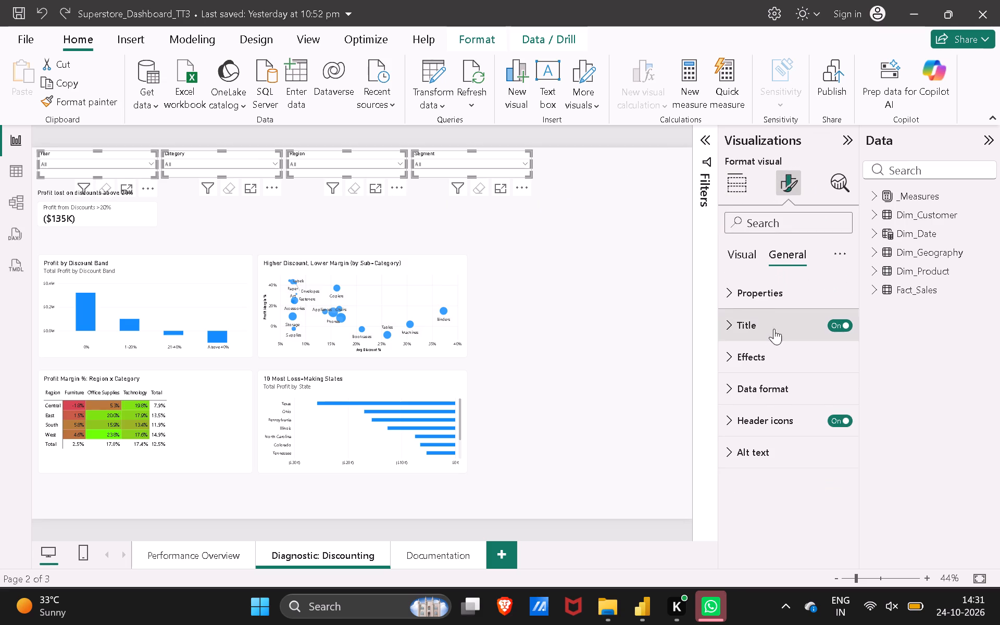
{"action": "left_click", "coordinate": [770, 353]}
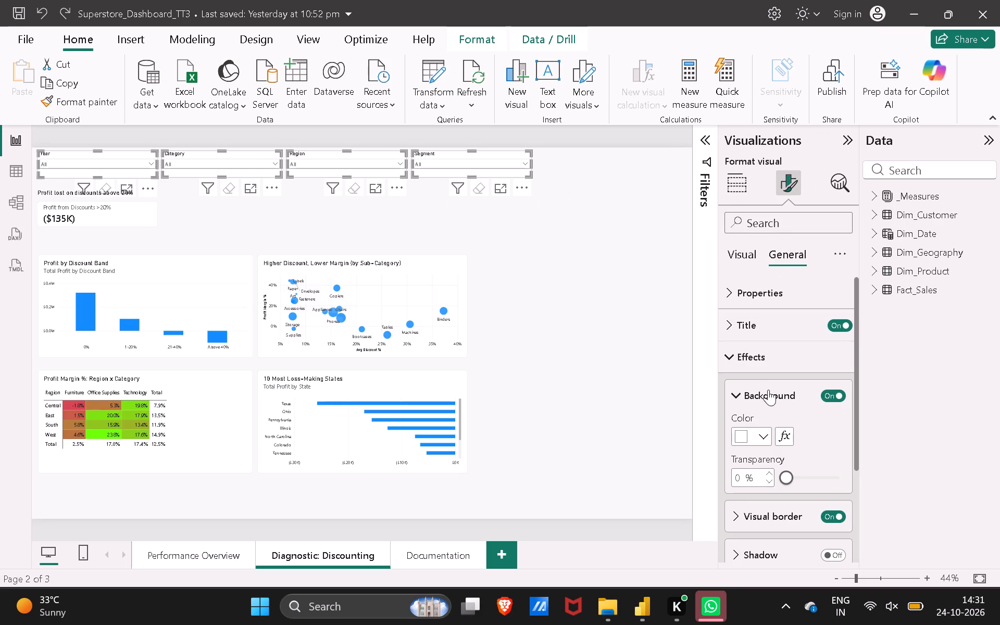
{"action": "left_click", "coordinate": [769, 439]}
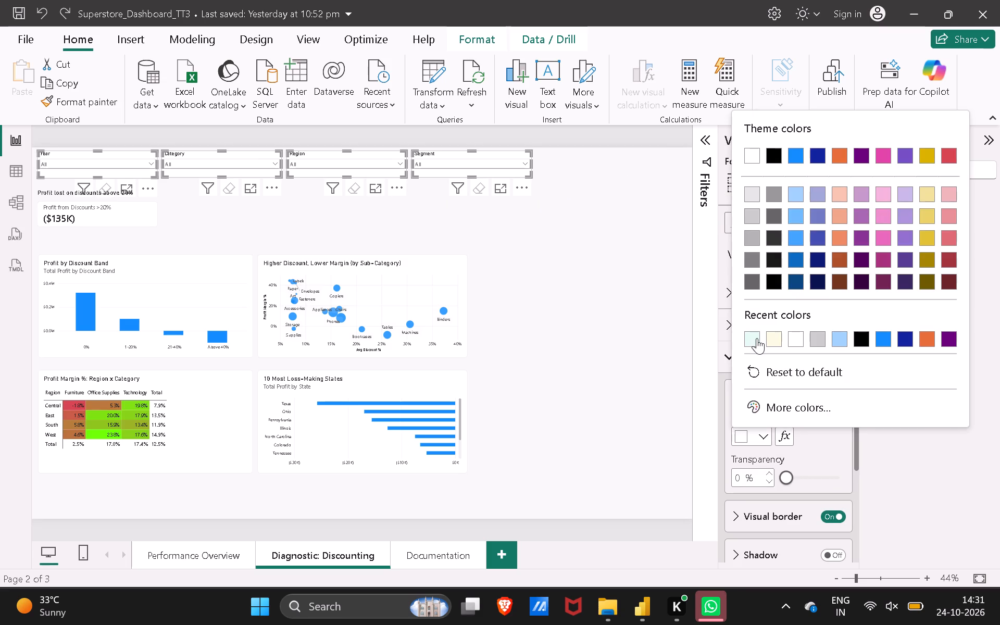
{"action": "left_click", "coordinate": [757, 338]}
{"action": "left_click", "coordinate": [619, 321]}
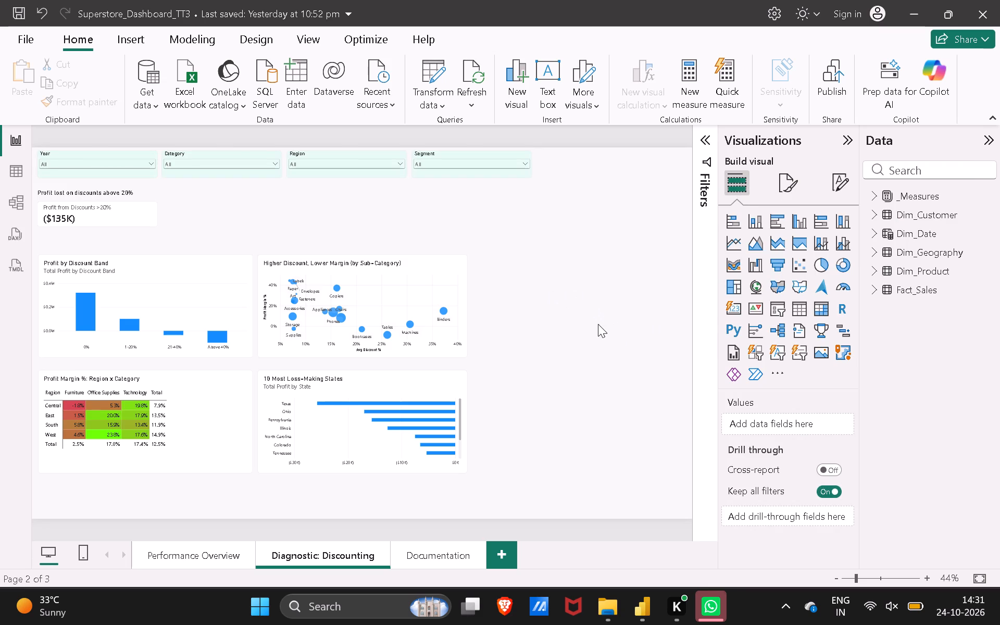
Set the height of the Profit from Discounts >20% card to 120.
{"action": "left_click", "coordinate": [144, 211]}
{"action": "left_click", "coordinate": [786, 181]}
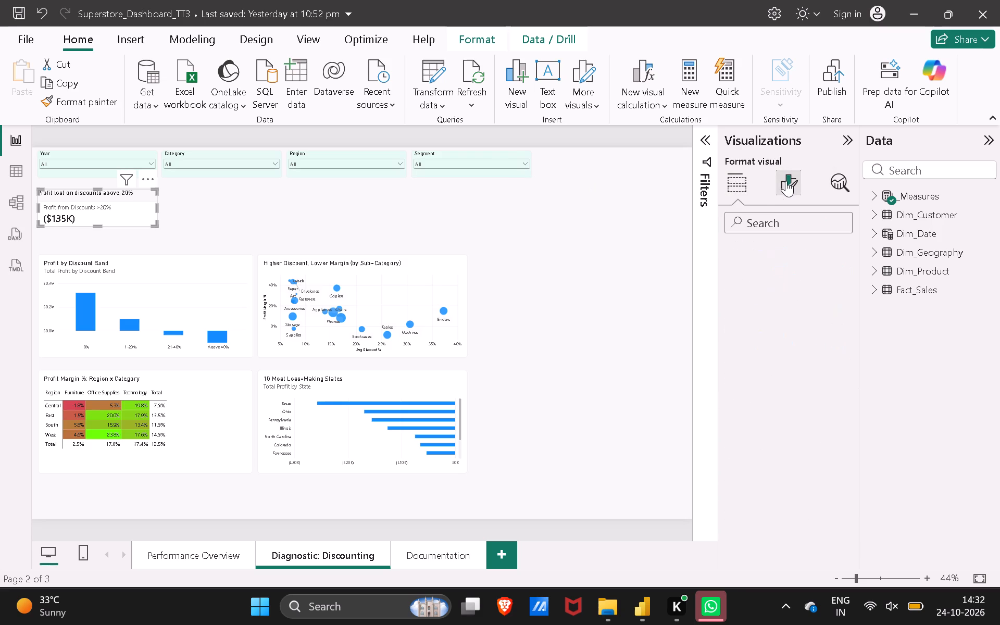
{"action": "left_click", "coordinate": [774, 249]}
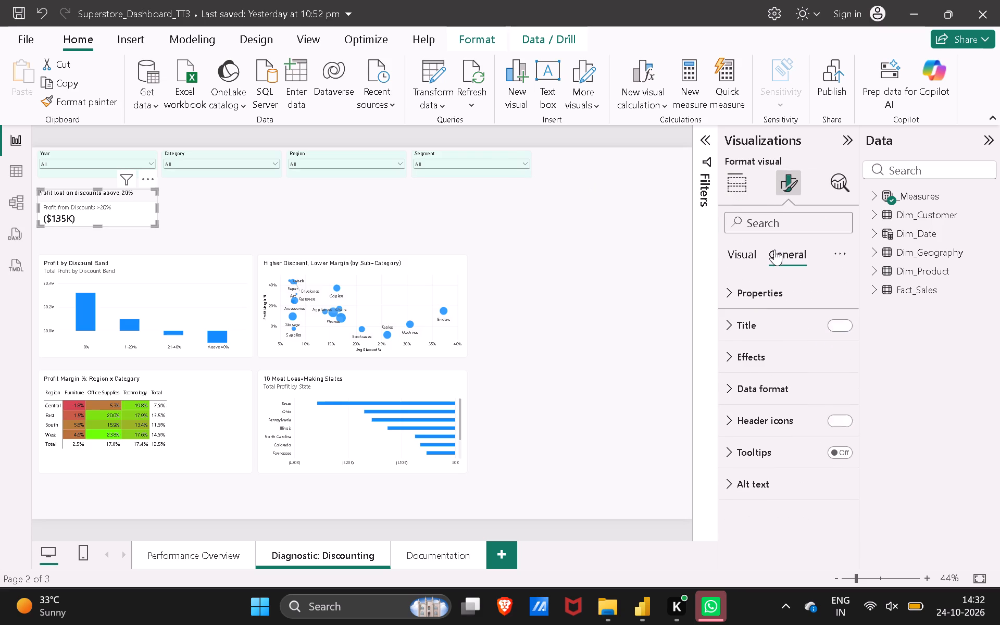
{"action": "left_click", "coordinate": [770, 286]}
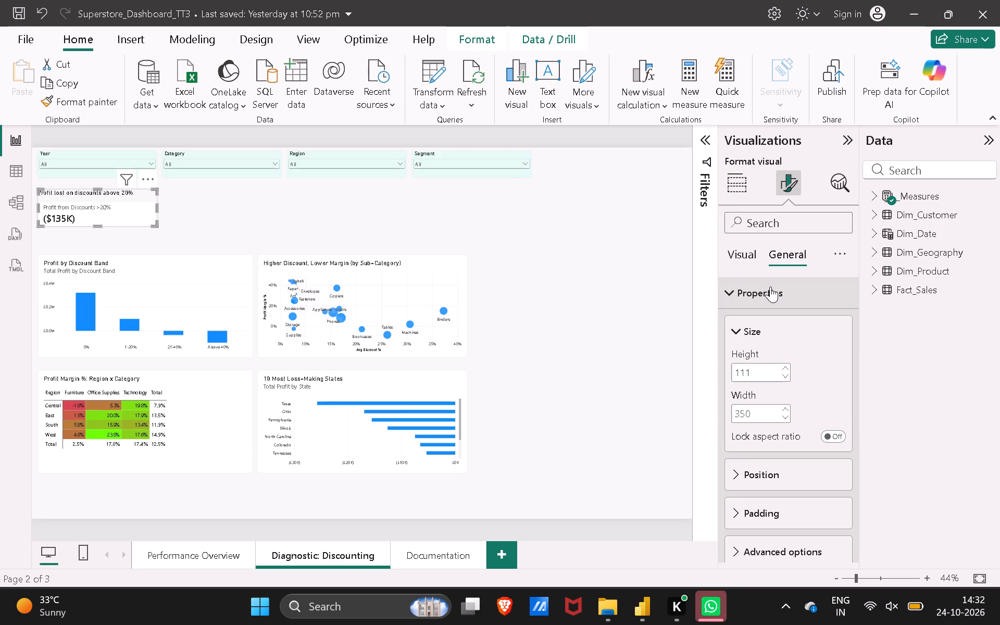
{"action": "left_click", "coordinate": [759, 369]}
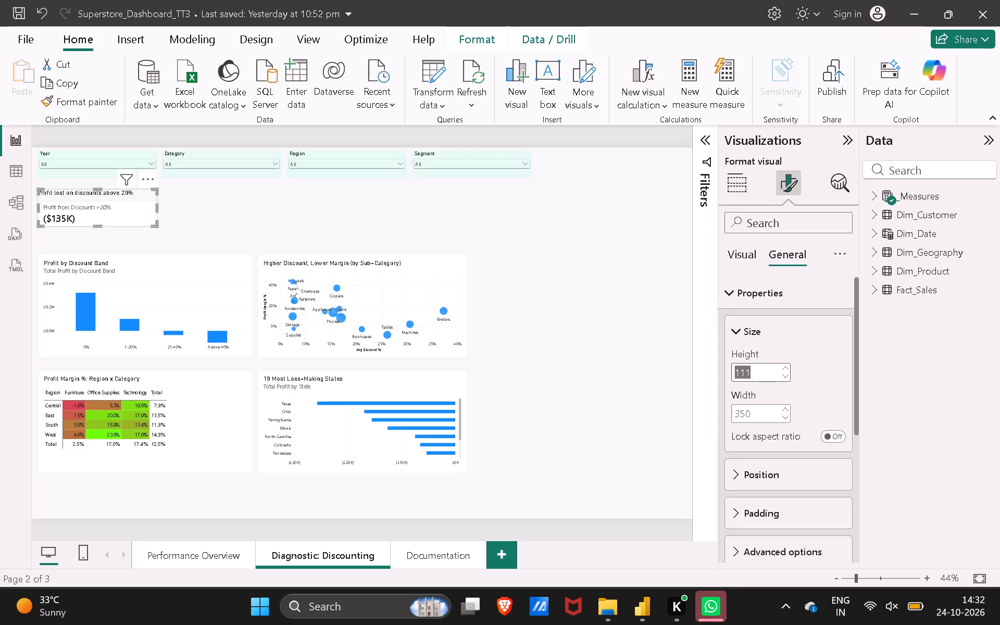
{"action": "type", "text": "120"}
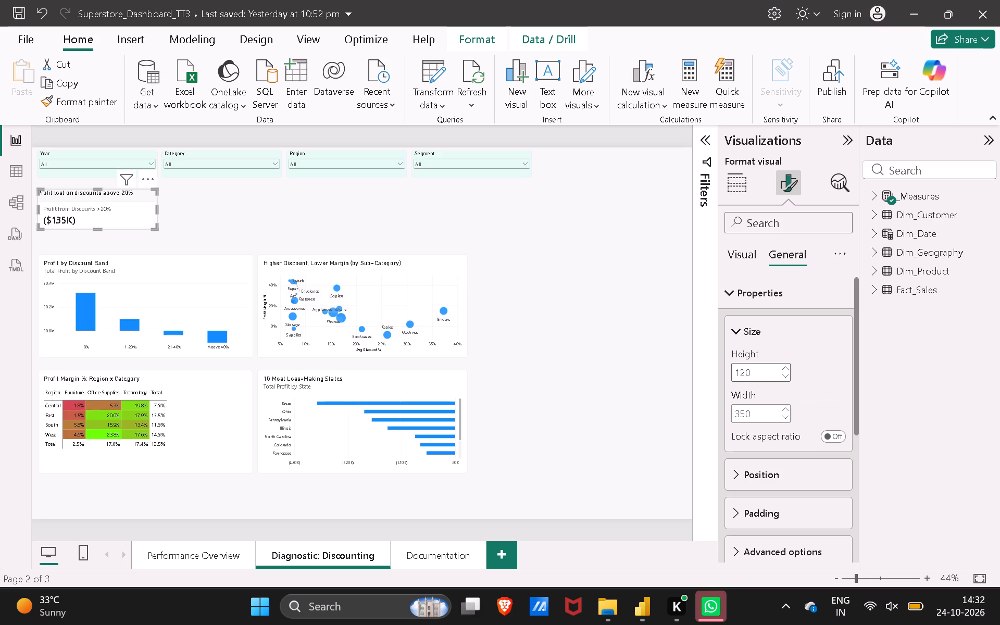
{"action": "left_click", "coordinate": [648, 307]}
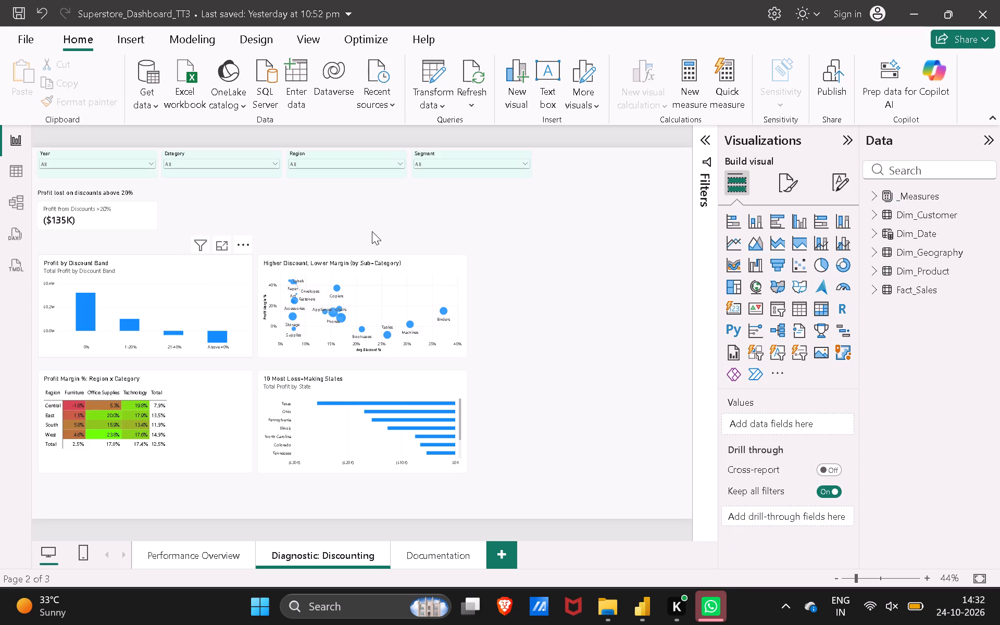
{"action": "left_click", "coordinate": [540, 242]}
Nudge the Profit by Discount Band chart upward until it sits just below the Profit from Discounts >20% card.
{"action": "left_click", "coordinate": [197, 272]}
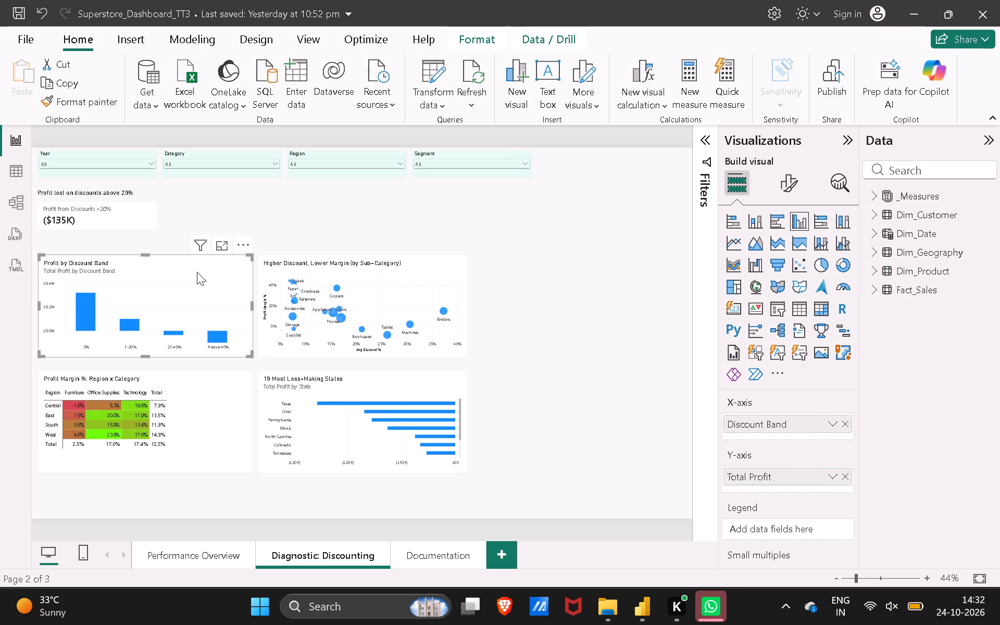
{"action": "key", "text": "Up"}
{"action": "key", "text": "Up"}
{"action": "key", "text": "Up"}
{"action": "key", "text": "Up"}
{"action": "key", "text": "Up"}
{"action": "key", "text": "Up"}
{"action": "key", "text": "Up"}
{"action": "key", "text": "Up"}
{"action": "key", "text": "Up"}
{"action": "key", "text": "Up"}
{"action": "key", "text": "Up"}
{"action": "key", "text": "Up"}
{"action": "key", "text": "Up"}
{"action": "key", "text": "Up"}
{"action": "key", "text": "Up"}
{"action": "key", "text": "Up"}
{"action": "key", "text": "Up"}
{"action": "key", "text": "Up"}
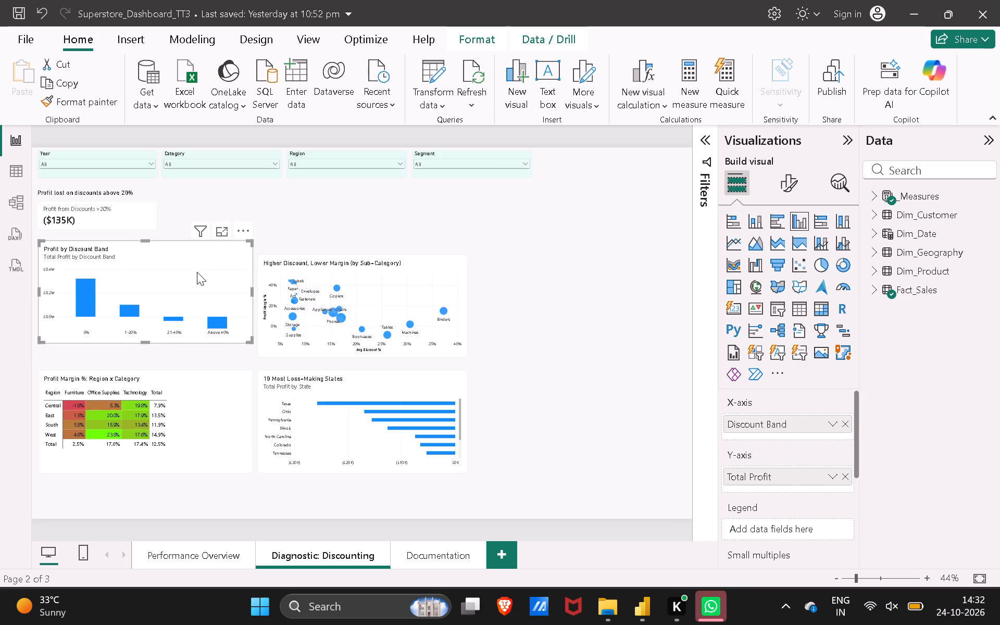
{"action": "key", "text": "Up"}
{"action": "key", "text": "Down"}
Set the height of the Profit by Discount Band chart to 310.
{"action": "left_click", "coordinate": [801, 187]}
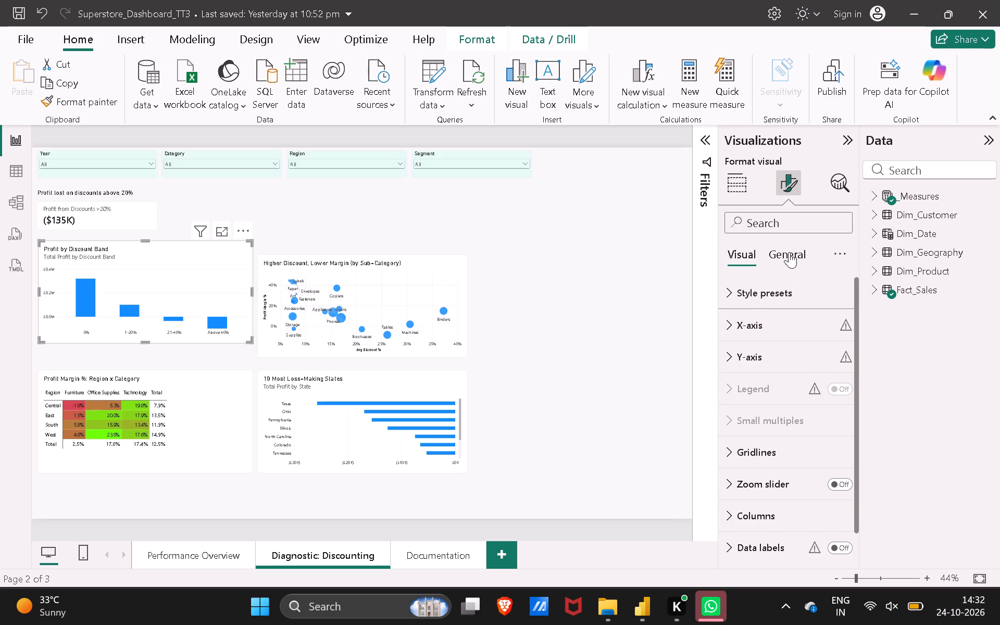
{"action": "left_click", "coordinate": [789, 252]}
{"action": "left_click", "coordinate": [772, 295]}
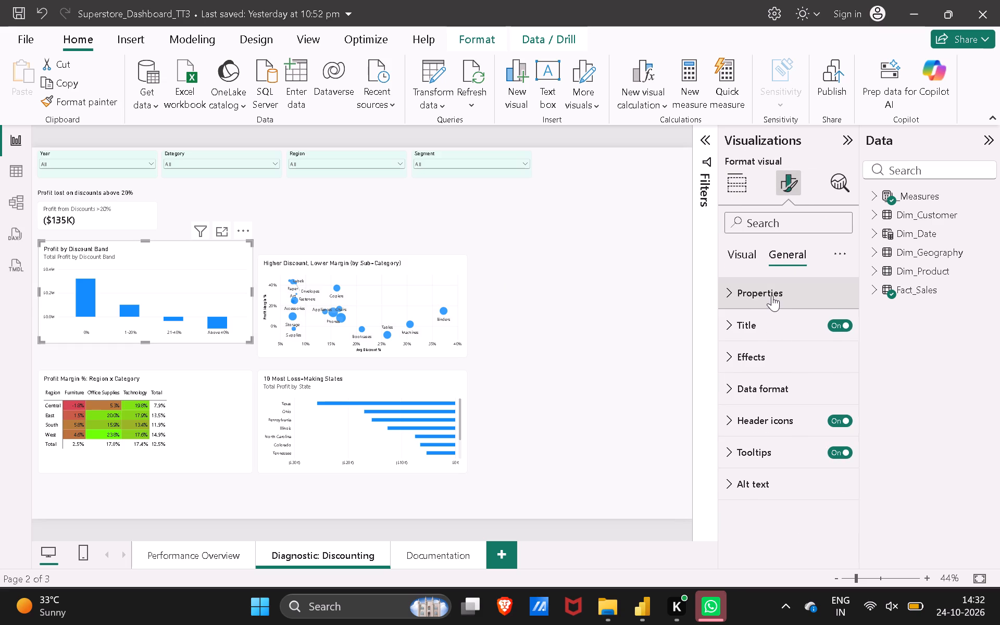
{"action": "left_click", "coordinate": [770, 364]}
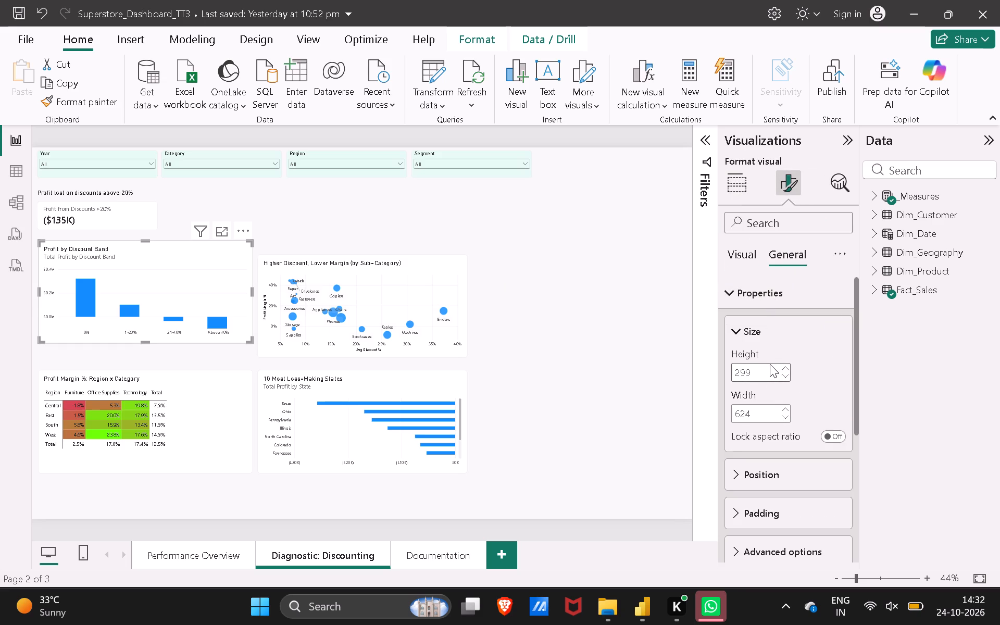
{"action": "left_click", "coordinate": [770, 364]}
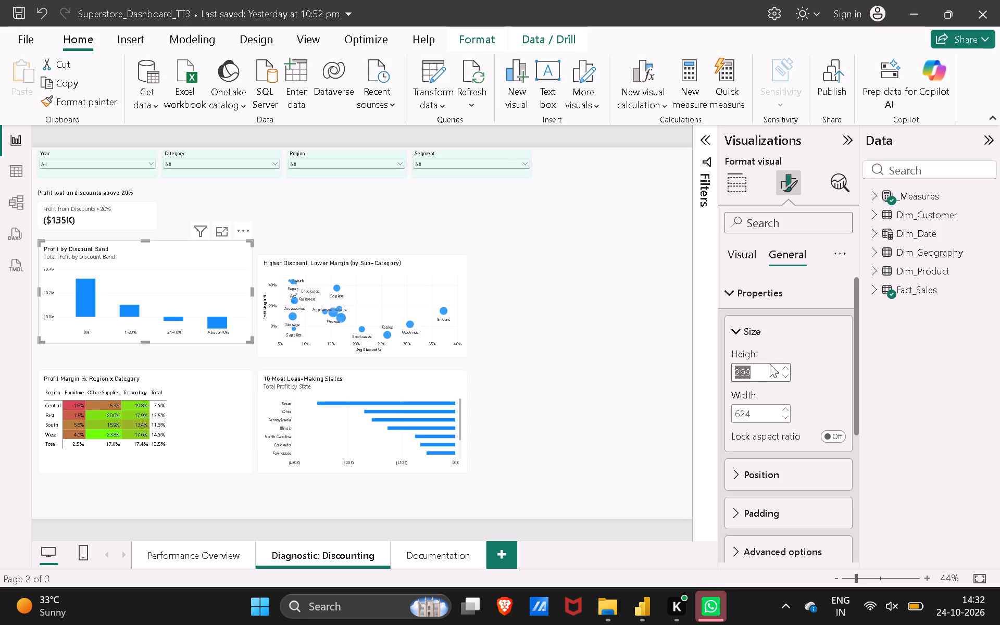
{"action": "left_click", "coordinate": [770, 364]}
{"action": "left_click", "coordinate": [770, 364]}
{"action": "key", "text": "3"}
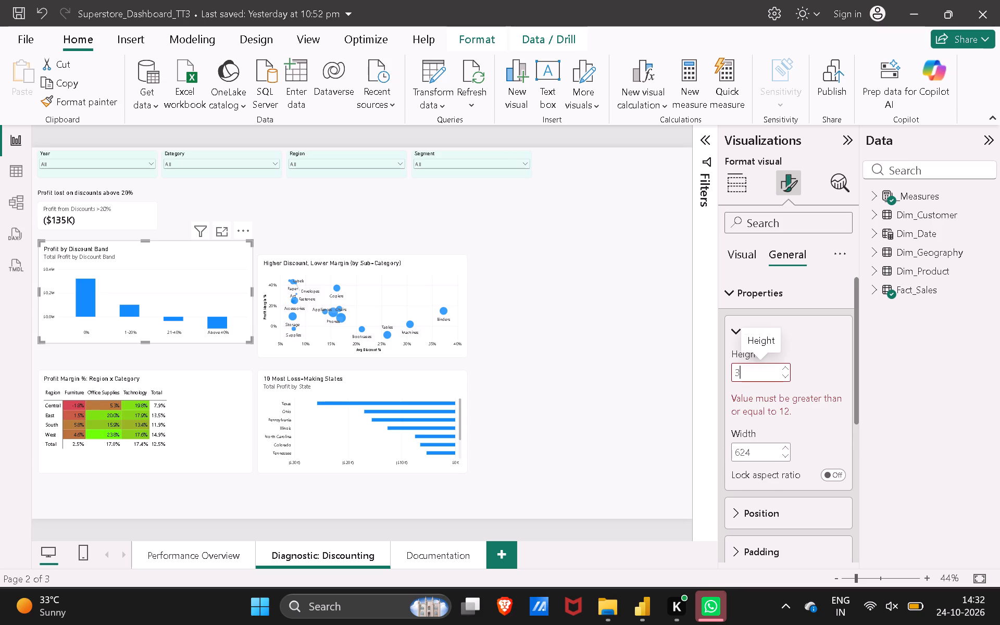
{"action": "type", "text": "10"}
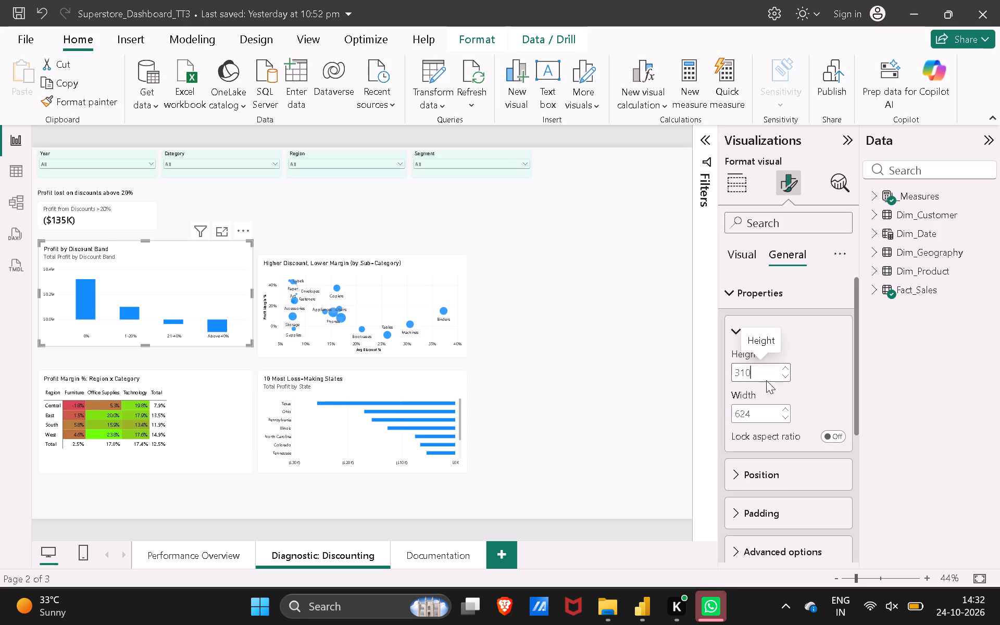
Set the width of the Profit by Discount Band chart to 650.
{"action": "left_click", "coordinate": [758, 409]}
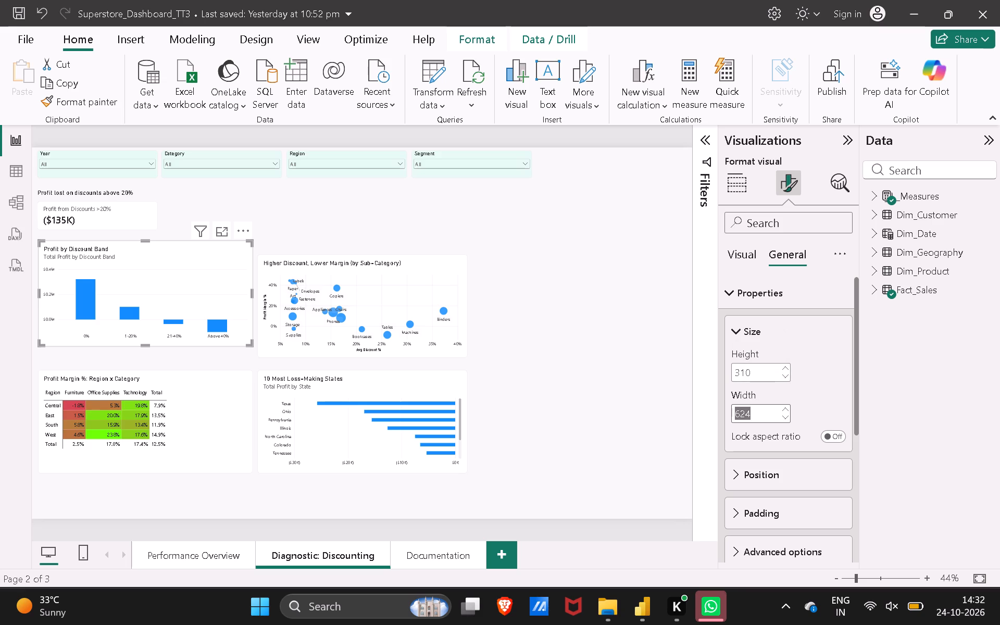
{"action": "type", "text": "65"}
{"action": "key", "text": "0"}
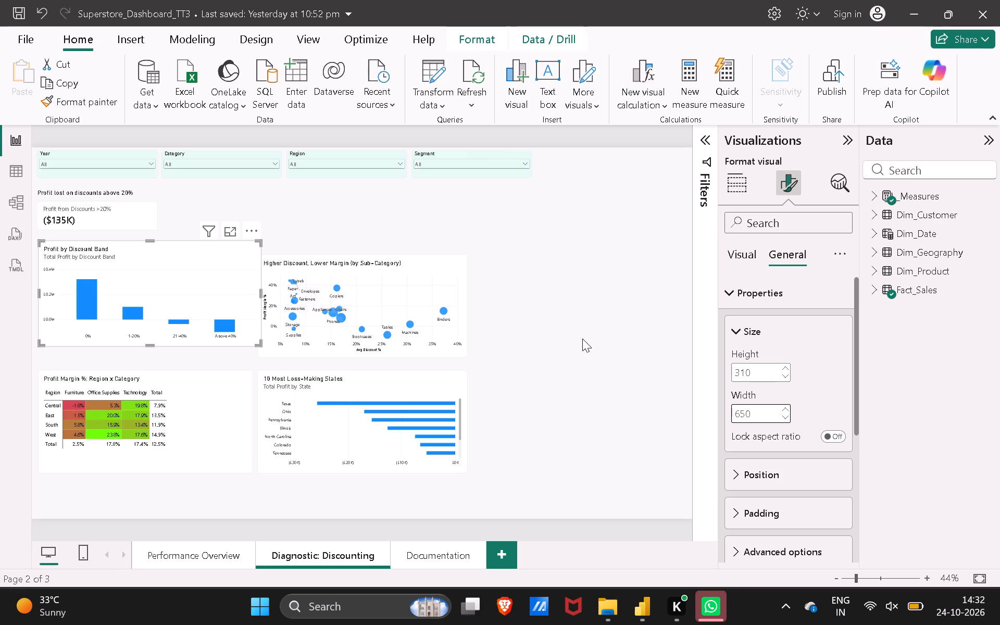
{"action": "left_click", "coordinate": [686, 408]}
Move the Higher Discount, Lower Margin scatter chart clear of the Profit by Discount Band chart, with their top edges aligned.
{"action": "left_click", "coordinate": [436, 289]}
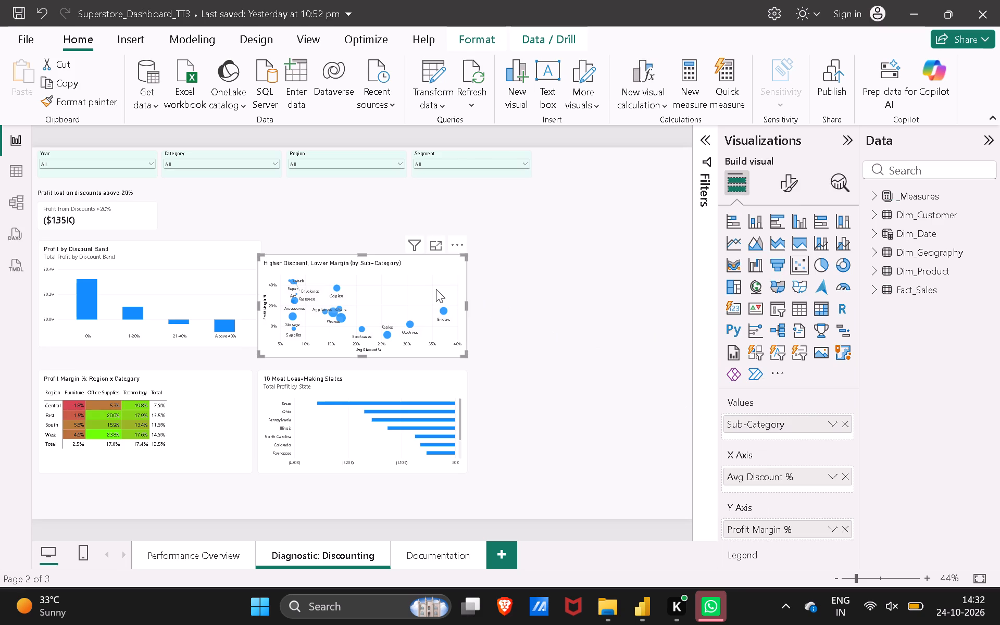
{"action": "left_click_drag", "start_coordinate": [436, 289], "coordinate": [451, 271]}
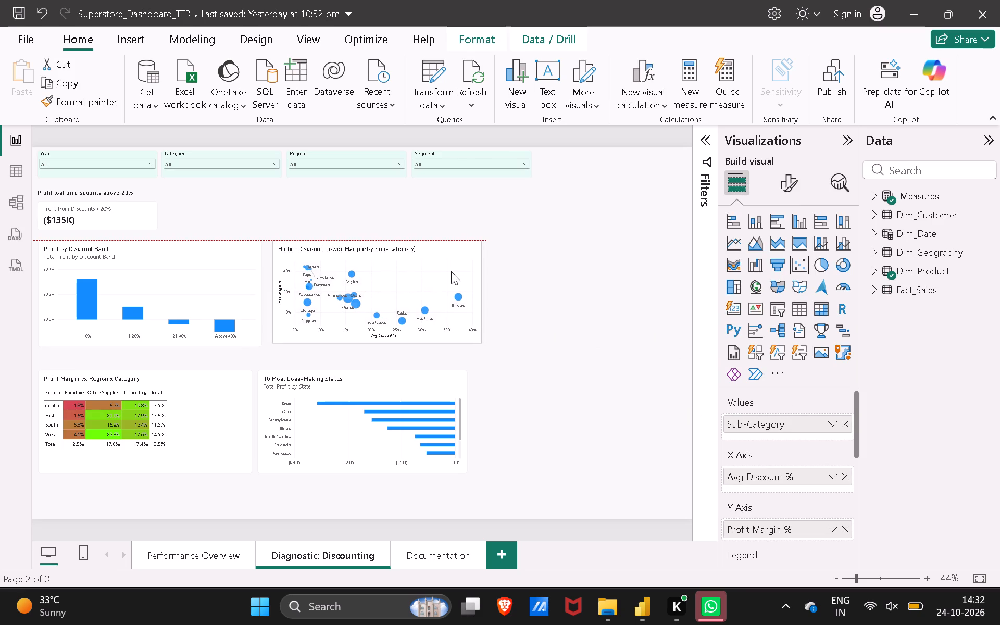
{"action": "left_click_drag", "start_coordinate": [451, 271], "coordinate": [451, 272]}
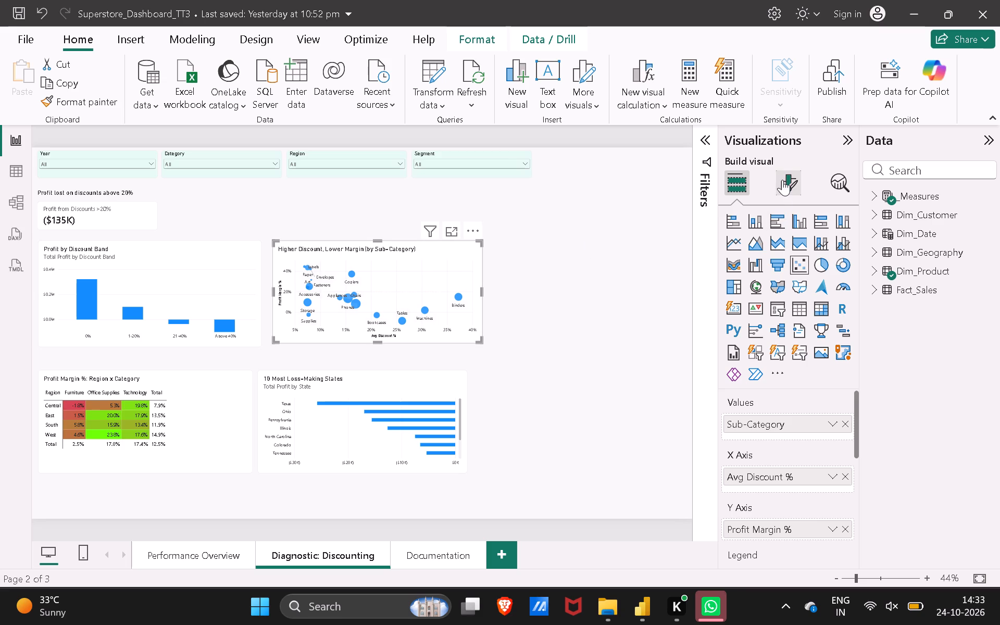
Resize the Higher Discount, Lower Margin scatter chart to a width of 650 and a height of 310.
{"action": "left_click", "coordinate": [799, 190]}
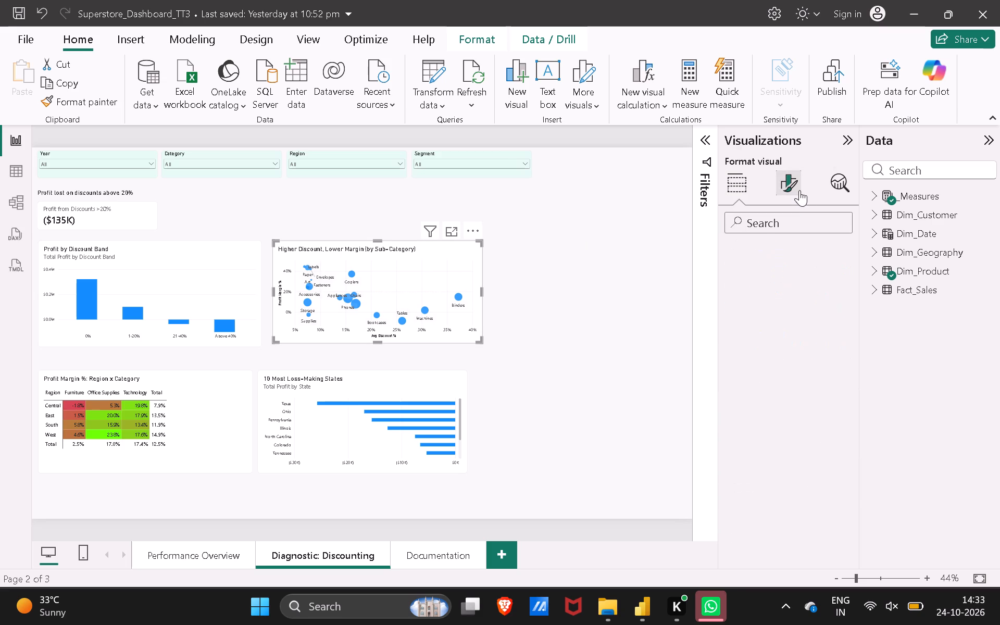
{"action": "left_click", "coordinate": [797, 247]}
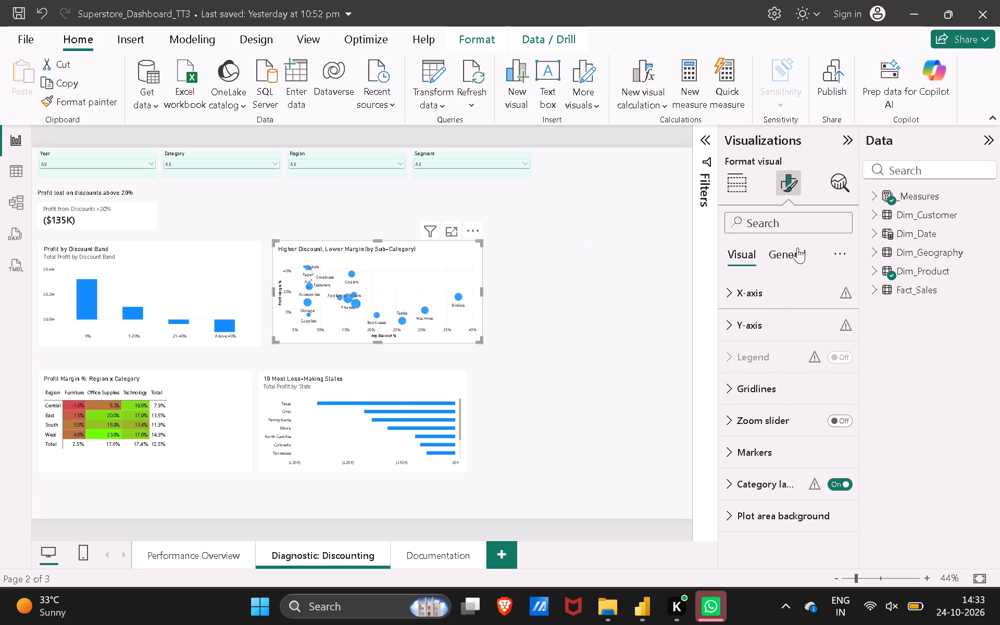
{"action": "left_click", "coordinate": [797, 285]}
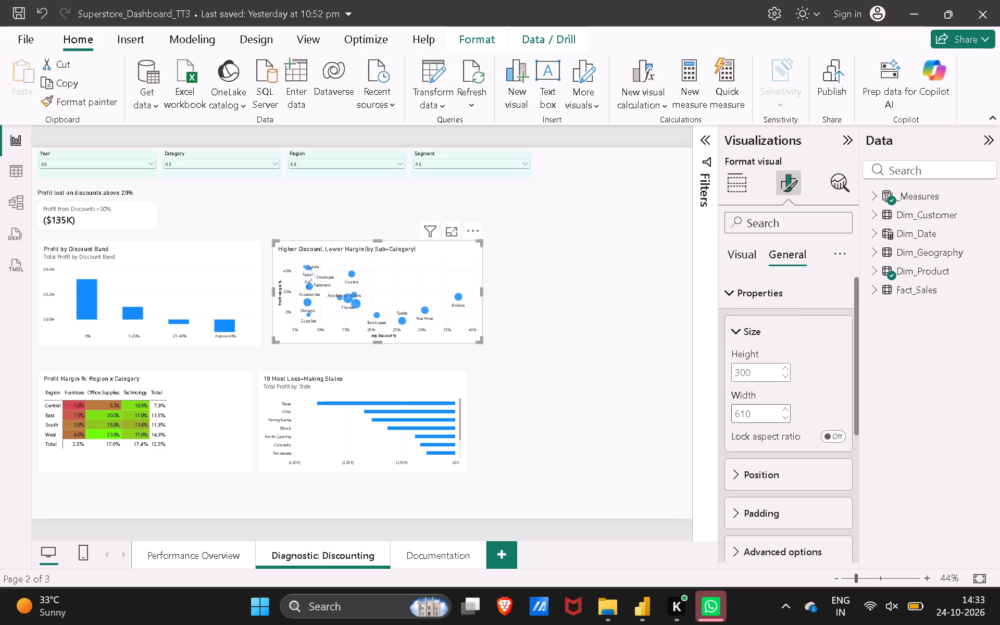
{"action": "left_click", "coordinate": [766, 415]}
{"action": "type", "text": "65"}
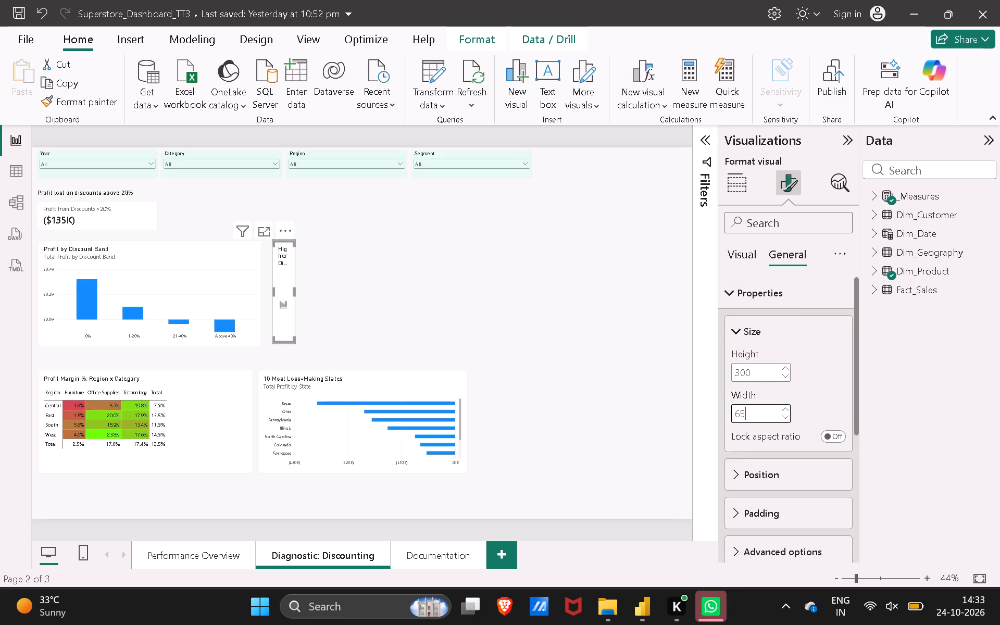
{"action": "key", "text": "0"}
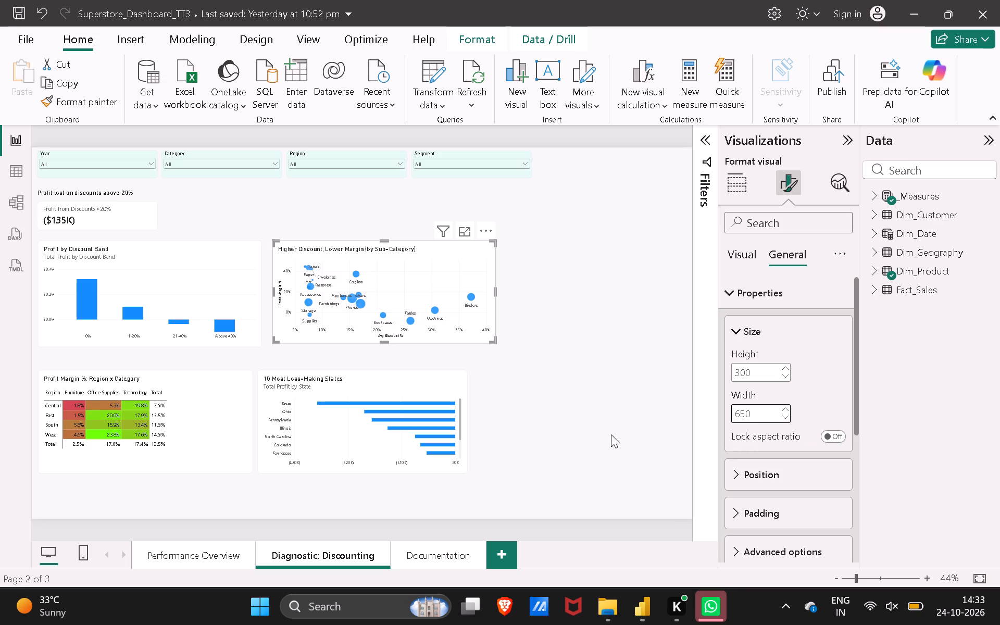
{"action": "left_click", "coordinate": [208, 284]}
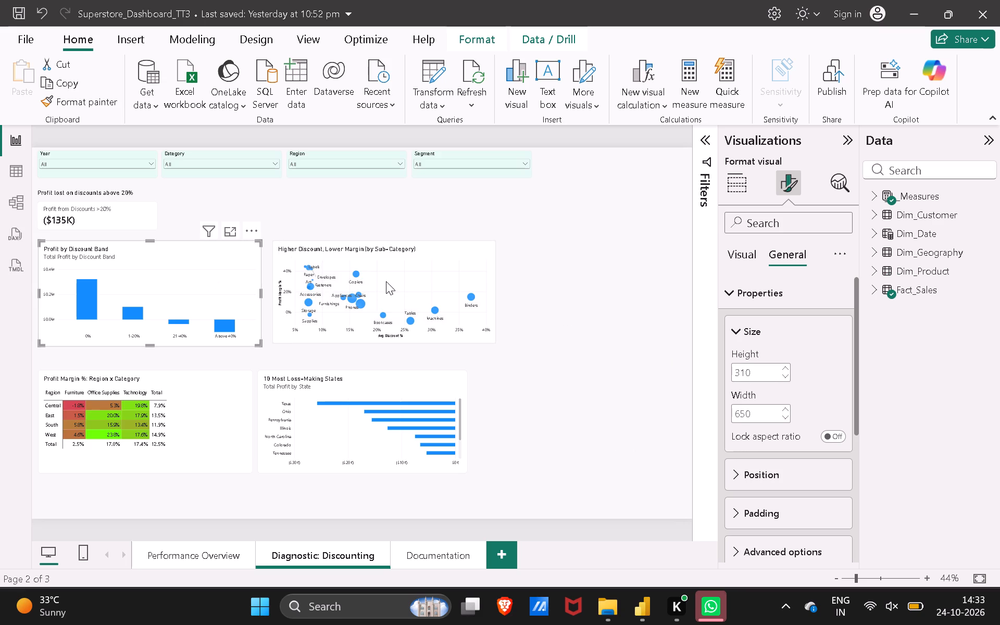
{"action": "left_click", "coordinate": [386, 281]}
{"action": "left_click", "coordinate": [752, 377]}
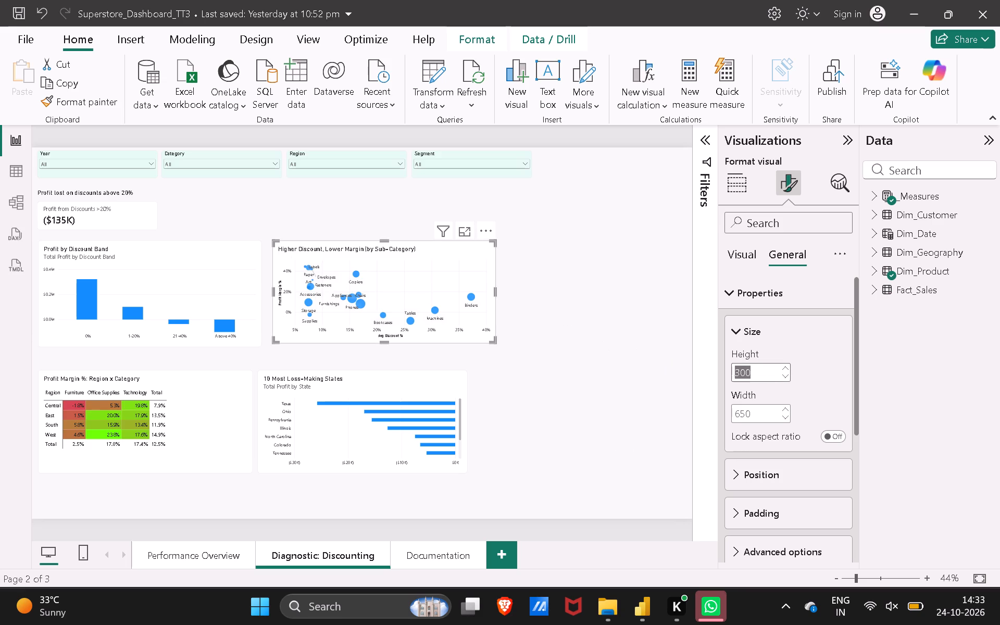
{"action": "type", "text": "310"}
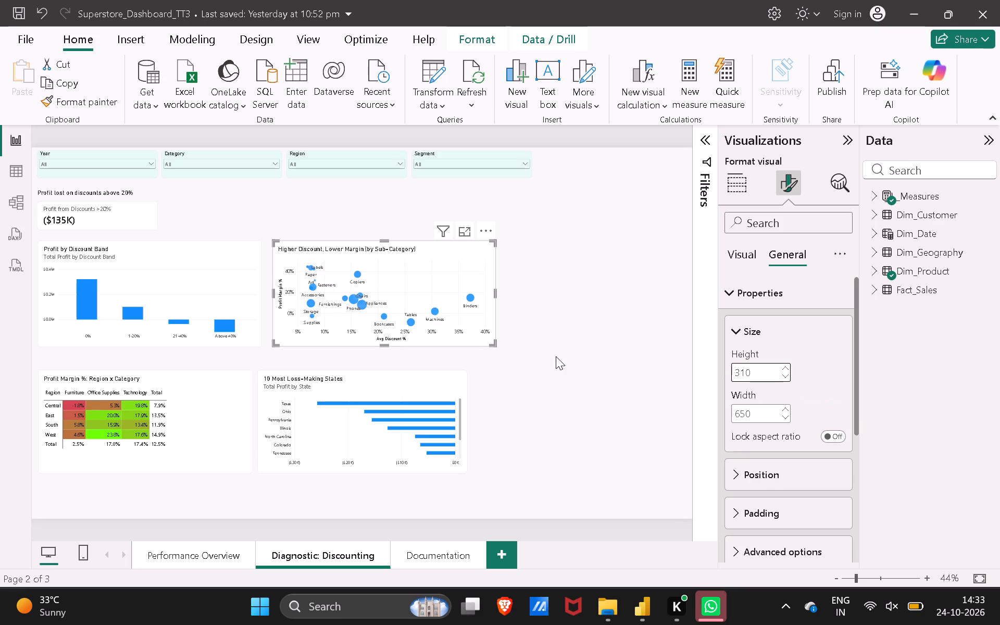
{"action": "left_click", "coordinate": [553, 357]}
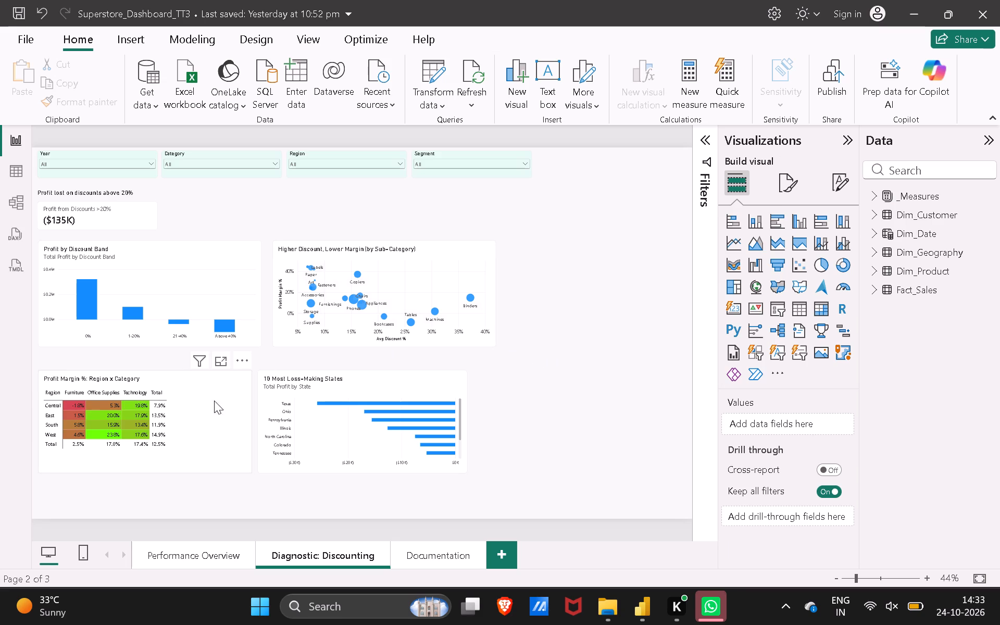
Resize the Profit Margin %: Region x Category matrix to a height of 310 and a width of 650.
{"action": "left_click", "coordinate": [226, 391]}
{"action": "left_click", "coordinate": [246, 282]}
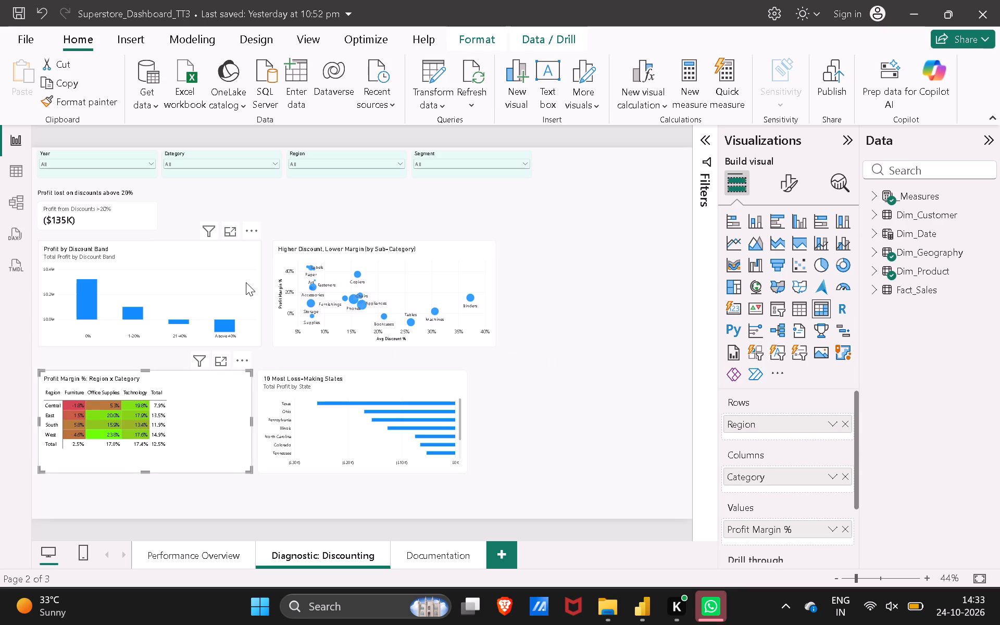
{"action": "left_click", "coordinate": [775, 180]}
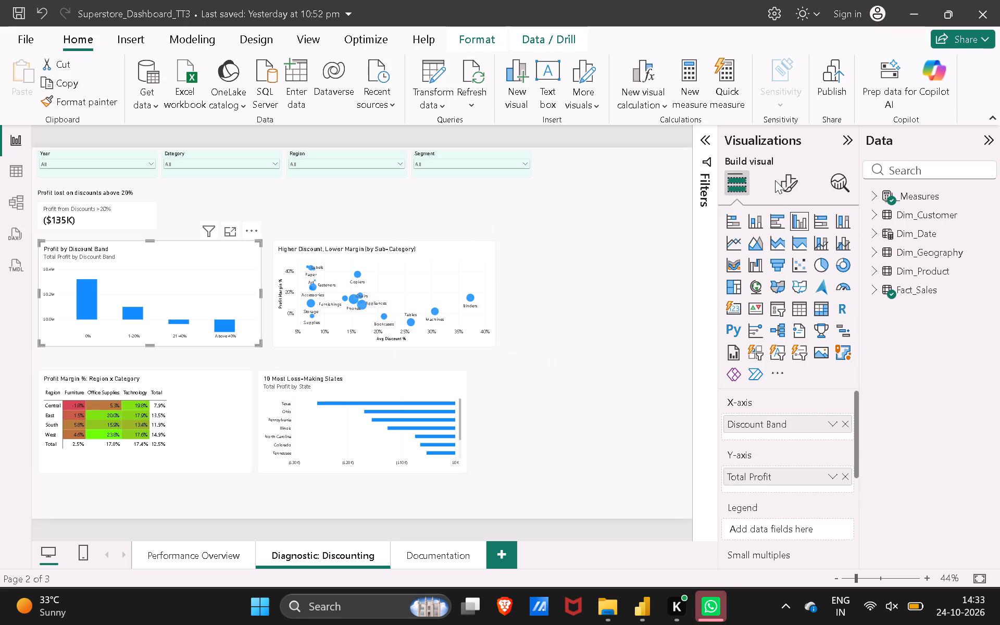
{"action": "left_click", "coordinate": [782, 183]}
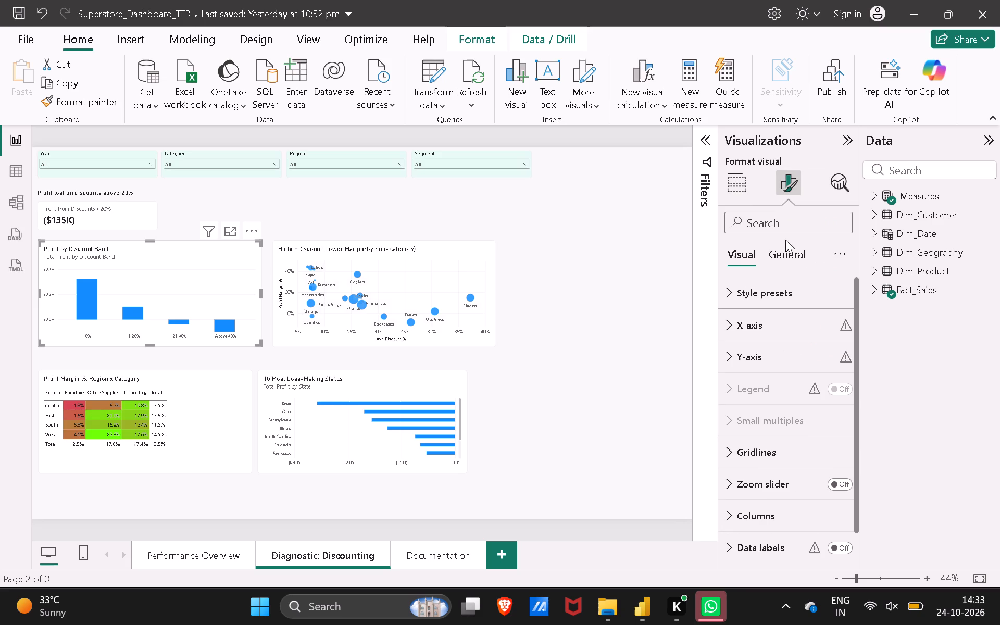
{"action": "left_click", "coordinate": [780, 252]}
{"action": "left_click", "coordinate": [768, 283]}
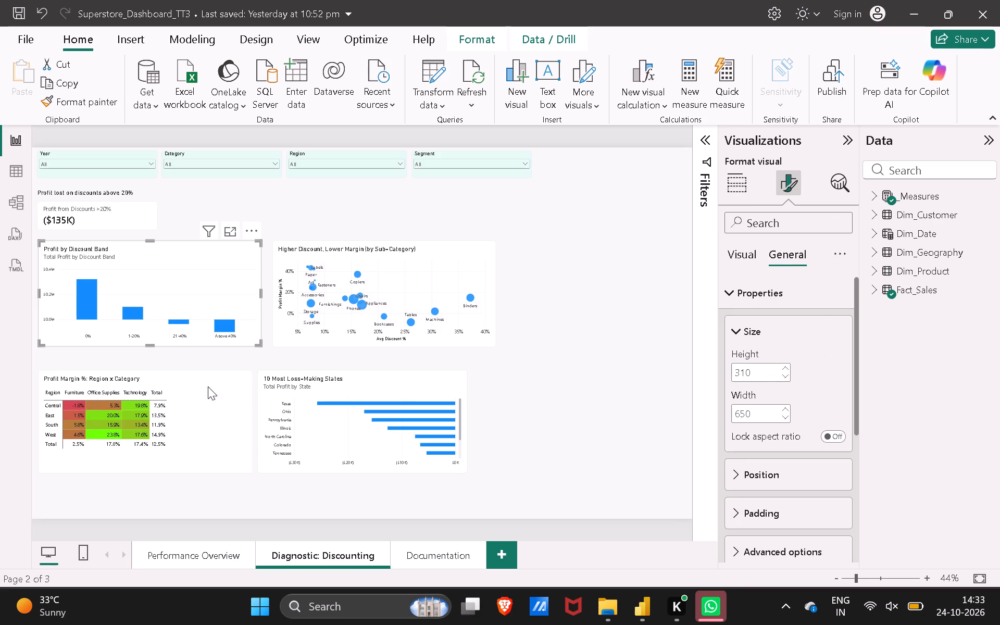
{"action": "left_click", "coordinate": [187, 403]}
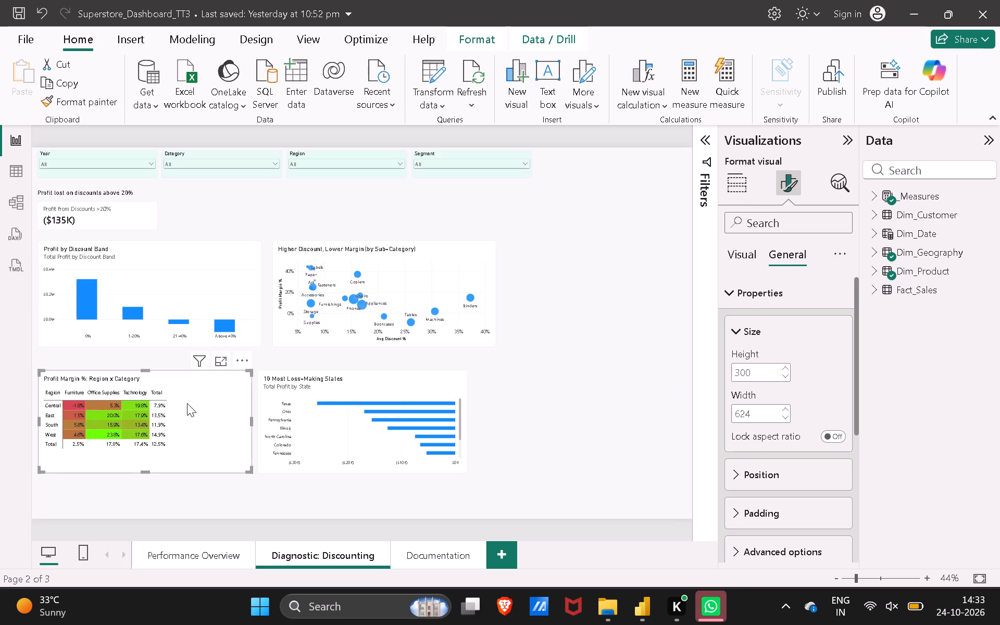
{"action": "left_click", "coordinate": [762, 368]}
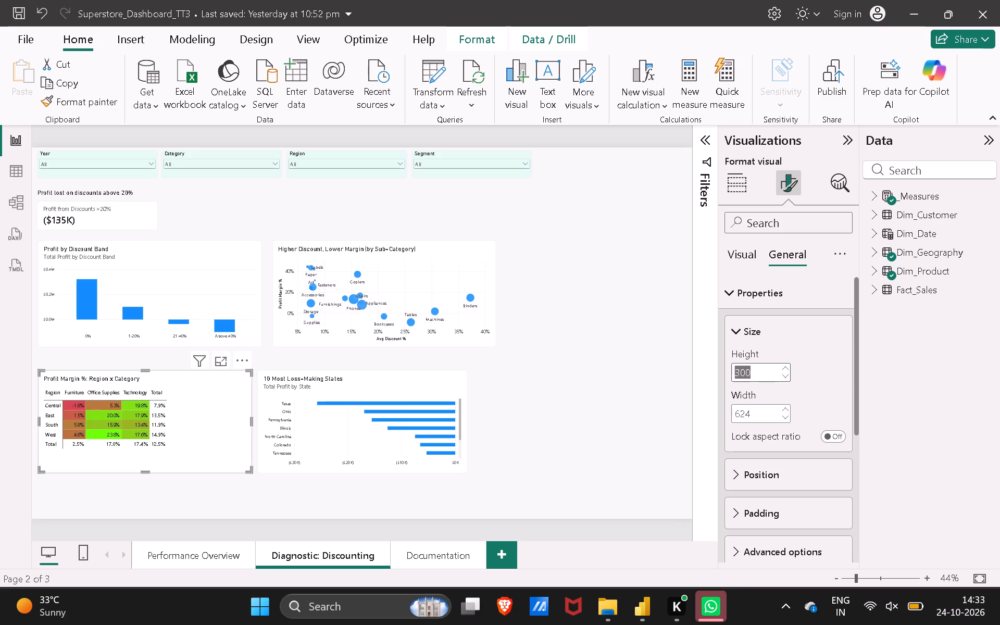
{"action": "type", "text": "310"}
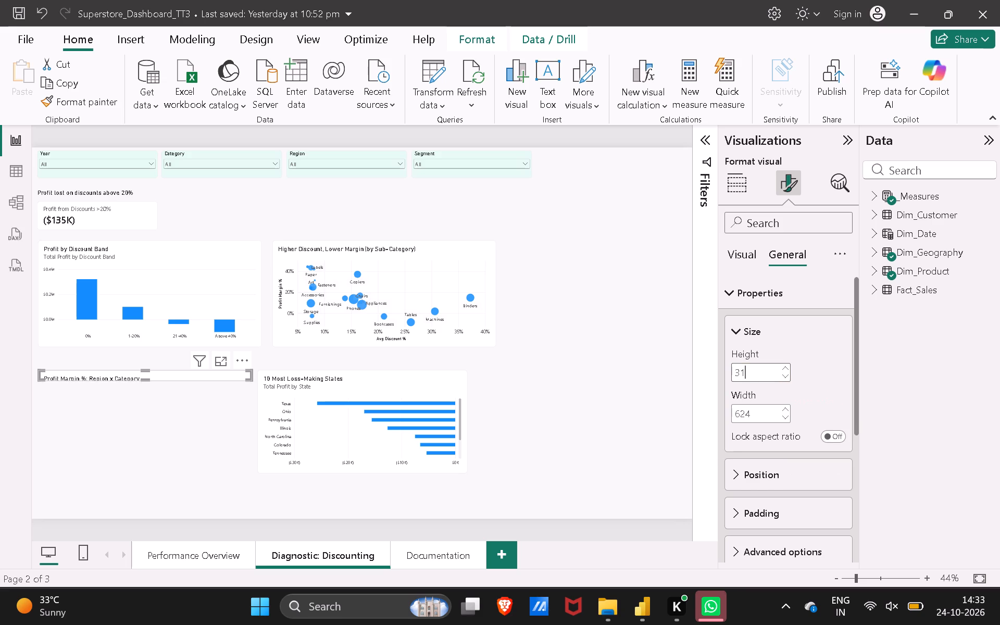
{"action": "double_click", "coordinate": [762, 418]}
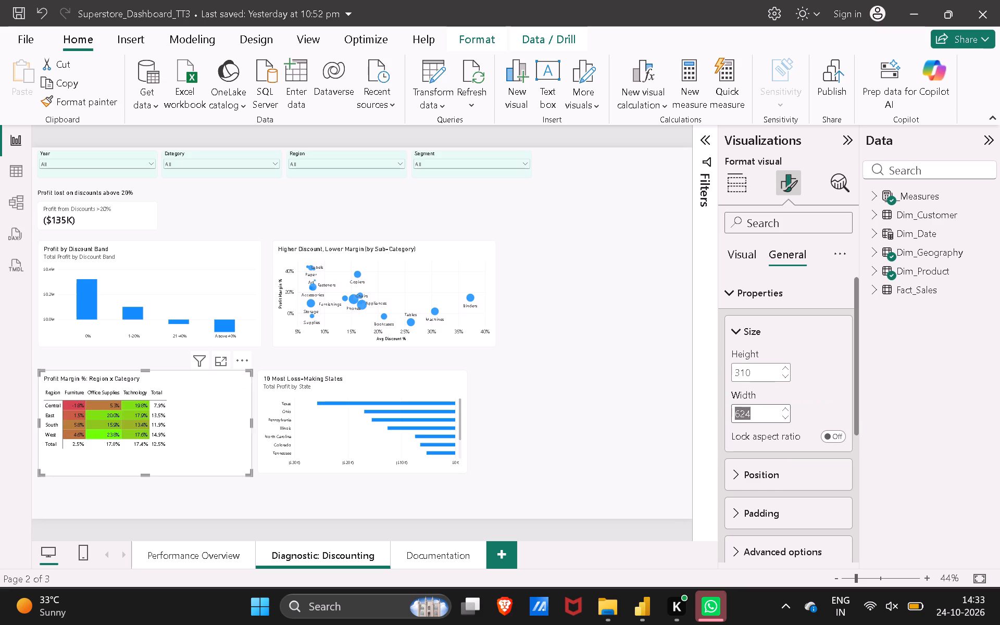
{"action": "type", "text": "65"}
{"action": "key", "text": "0"}
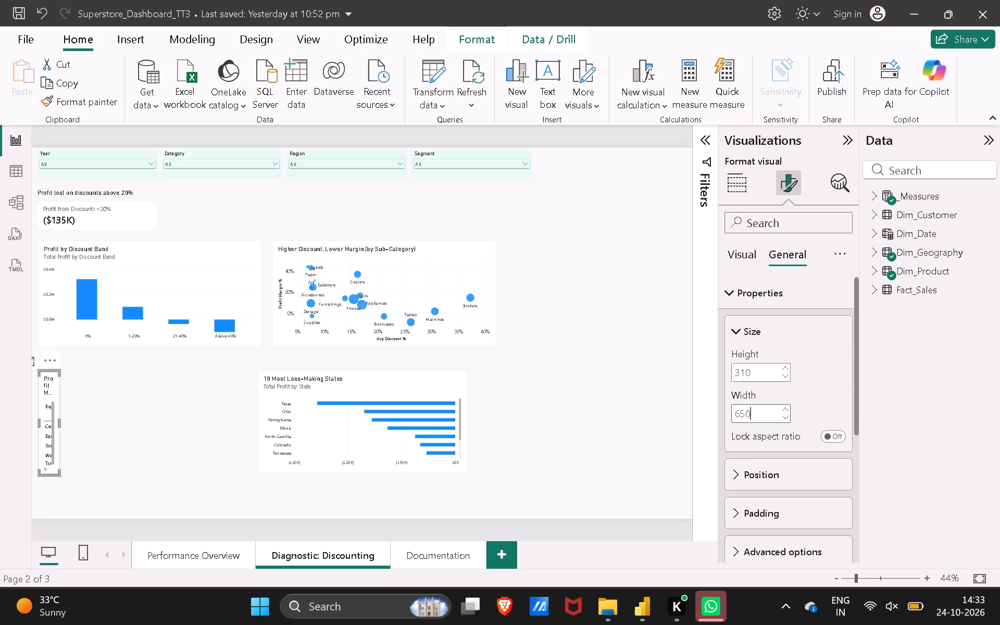
{"action": "left_click", "coordinate": [585, 443]}
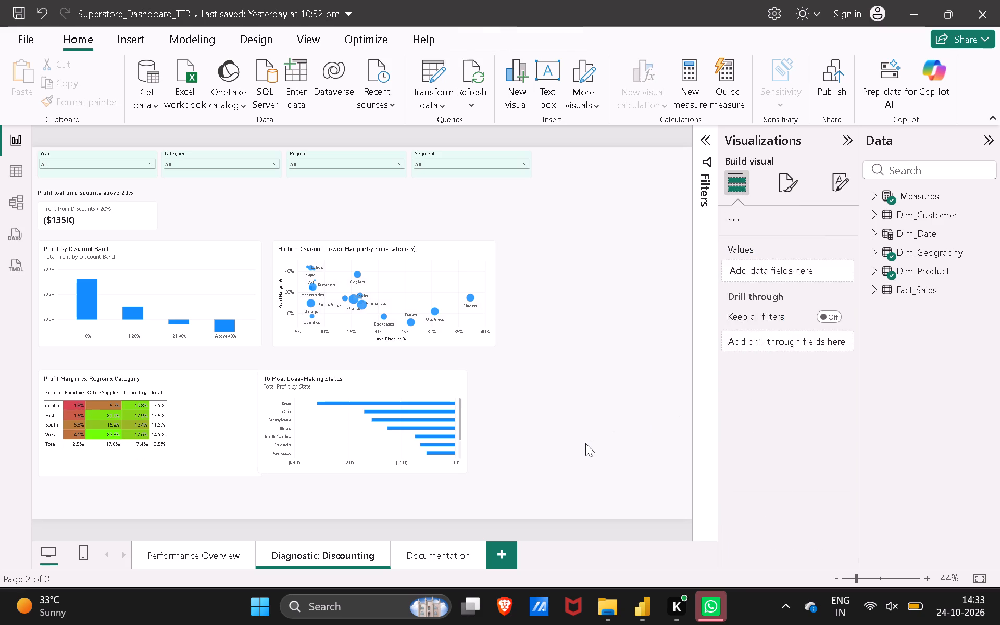
Nudge the Profit Margin %: Region x Category matrix upward until a small gap separates it from the Profit by Discount Band chart.
{"action": "left_click", "coordinate": [202, 429]}
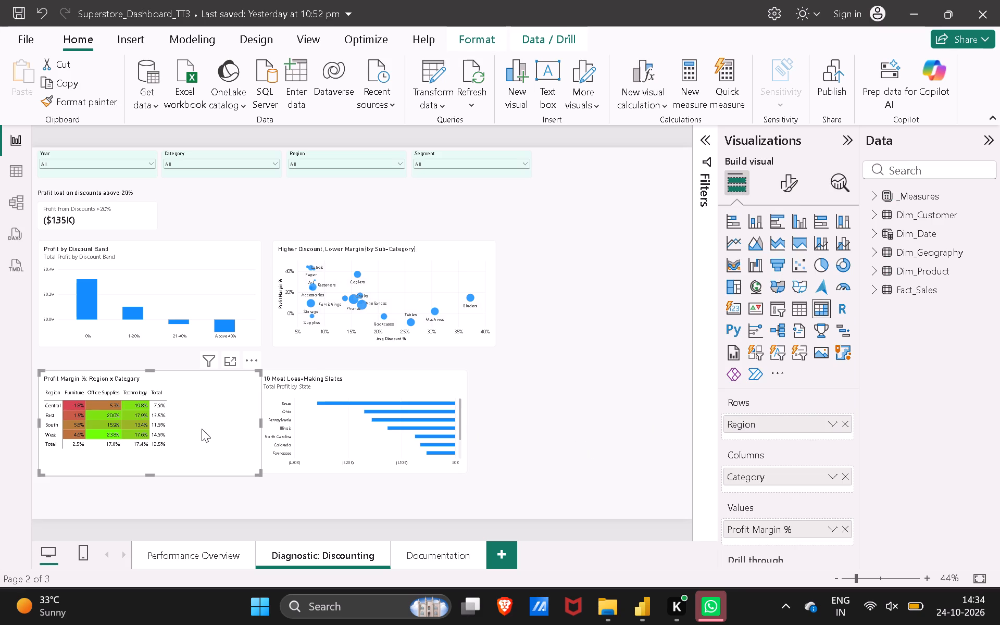
{"action": "key", "text": "Up"}
{"action": "key", "text": "Up"}
{"action": "key", "text": "Up"}
{"action": "key", "text": "Up"}
{"action": "key", "text": "Up"}
{"action": "key", "text": "Up"}
{"action": "key", "text": "Up"}
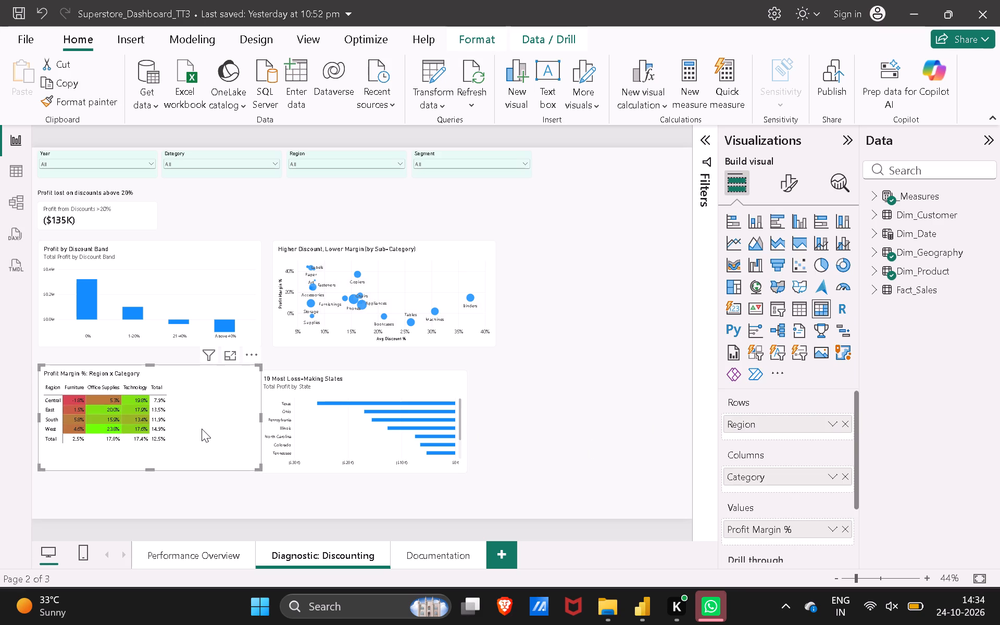
{"action": "key", "text": "Up"}
{"action": "key", "text": "Up"}
{"action": "key", "text": "Up"}
{"action": "key", "text": "Up"}
{"action": "key", "text": "Up"}
{"action": "key", "text": "Up"}
{"action": "key", "text": "Up"}
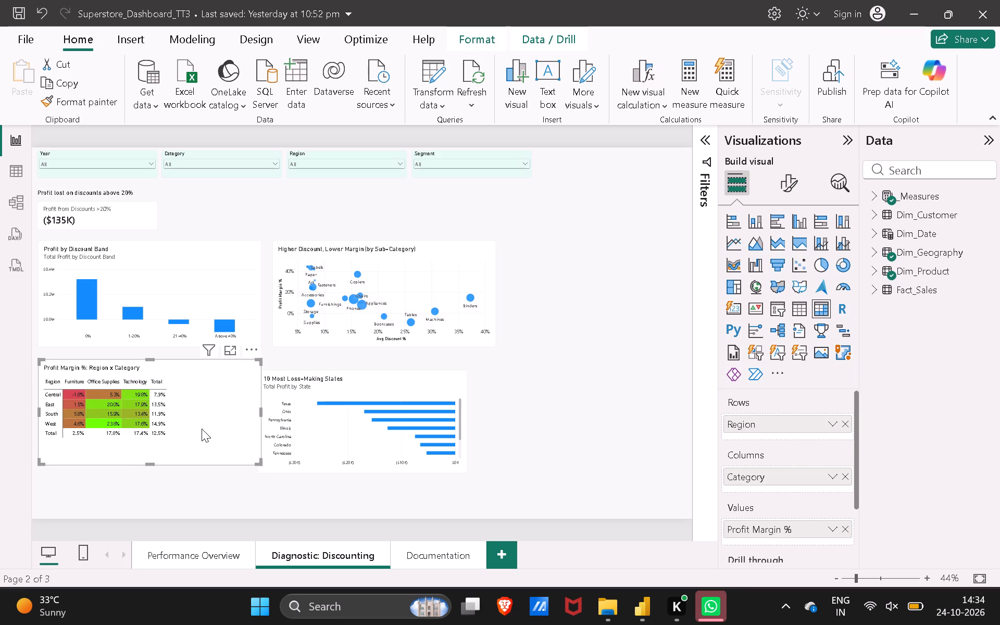
{"action": "key", "text": "Up"}
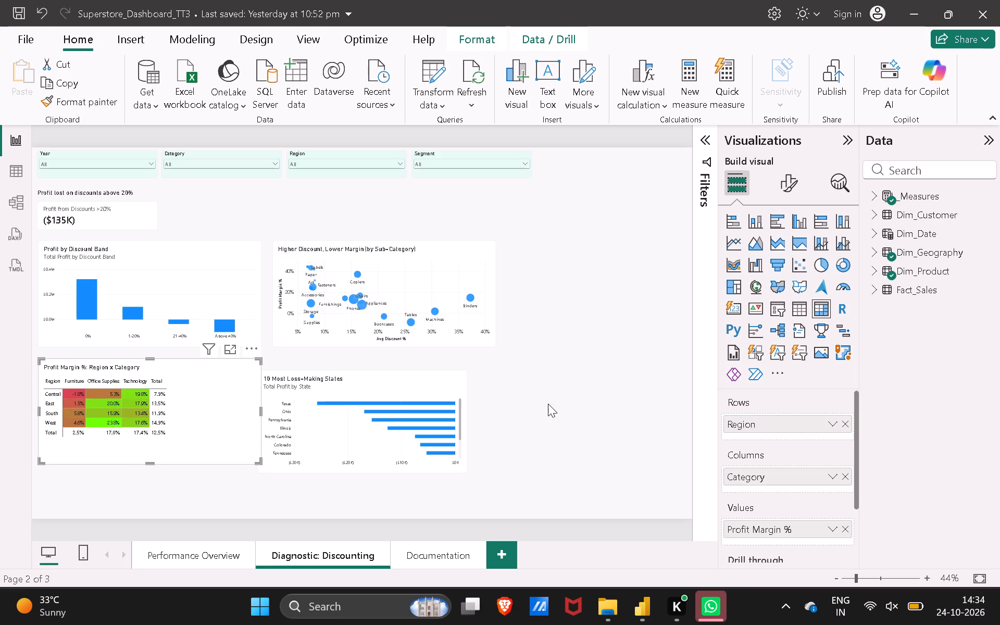
Move the 10 Most Loss-Making States chart to align with the matrix's top edge and the scatter chart's left edge.
{"action": "left_click", "coordinate": [462, 410]}
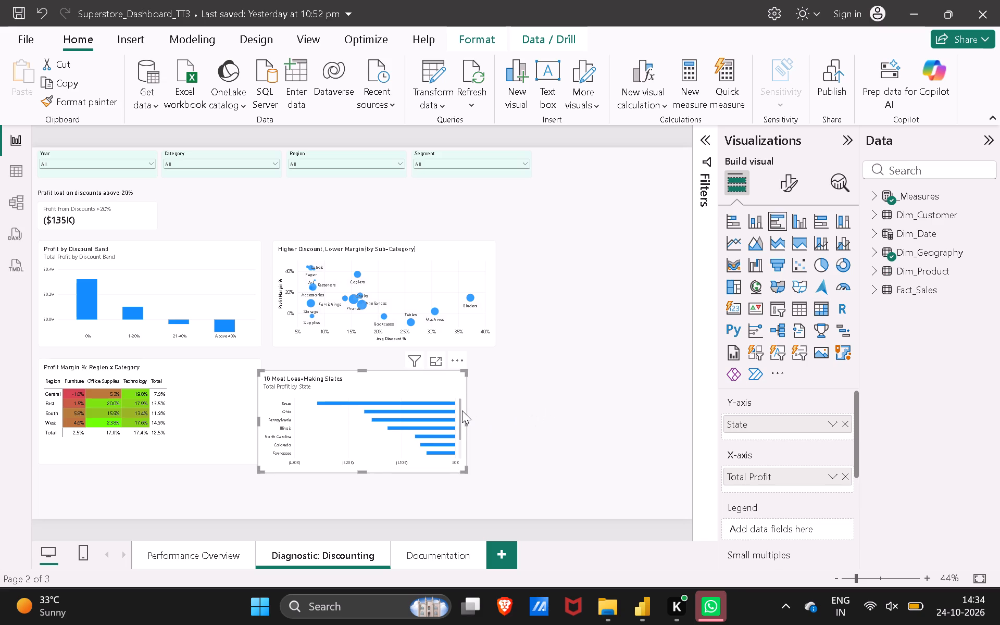
{"action": "left_click_drag", "start_coordinate": [462, 410], "coordinate": [473, 395]}
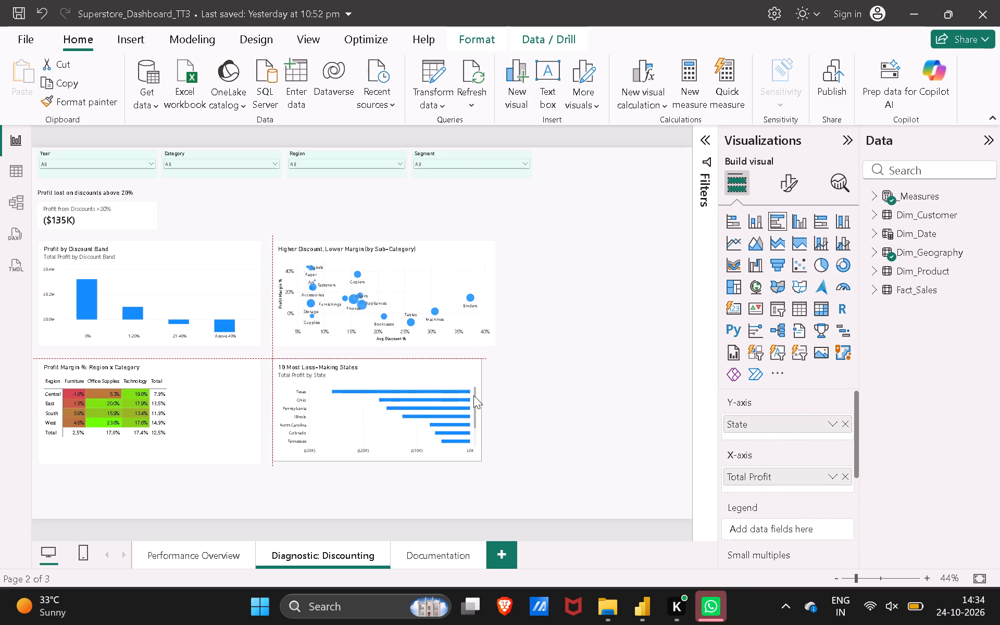
{"action": "left_click_drag", "start_coordinate": [473, 395], "coordinate": [473, 396]}
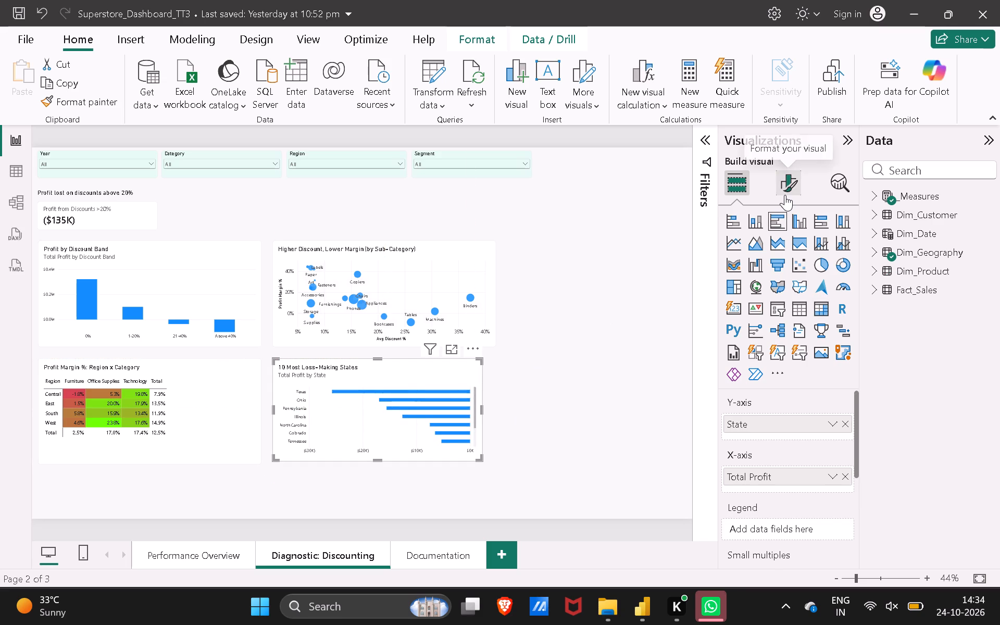
Resize the 10 Most Loss-Making States chart to a height of 310 and a width of 650.
{"action": "left_click", "coordinate": [788, 184]}
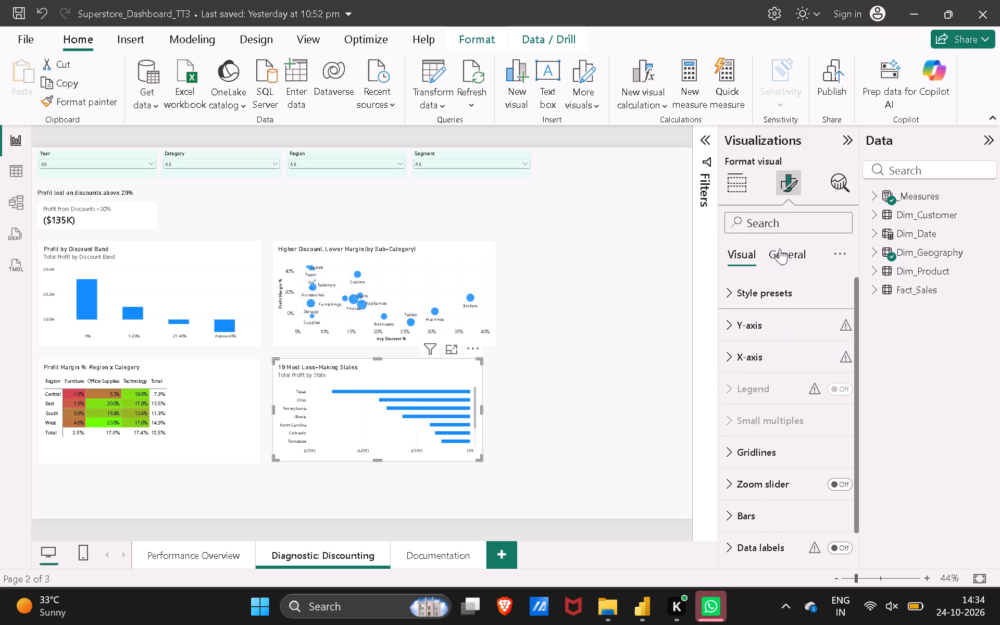
{"action": "left_click", "coordinate": [784, 248]}
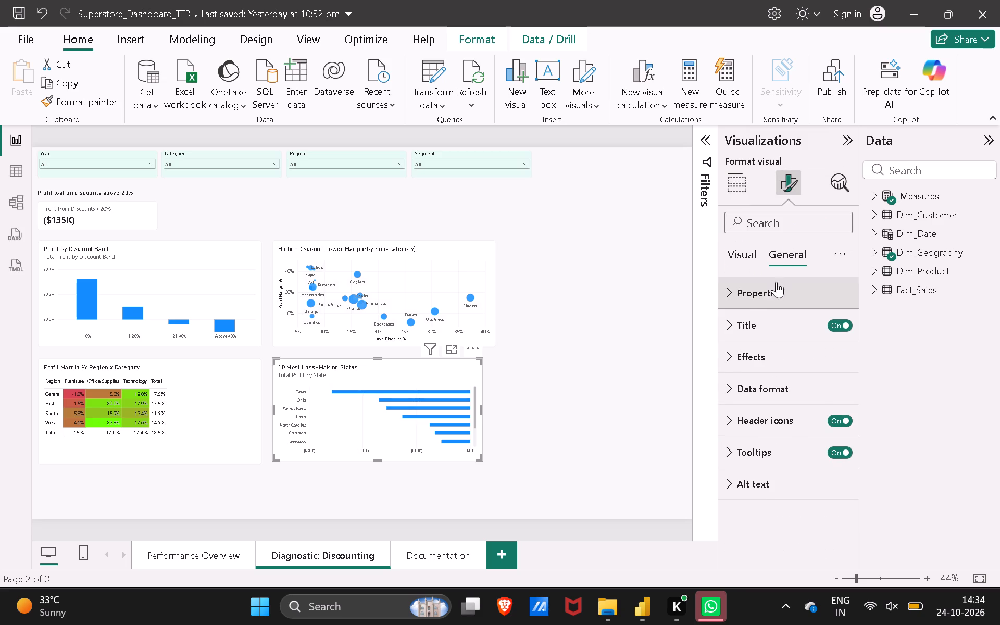
{"action": "left_click", "coordinate": [766, 298]}
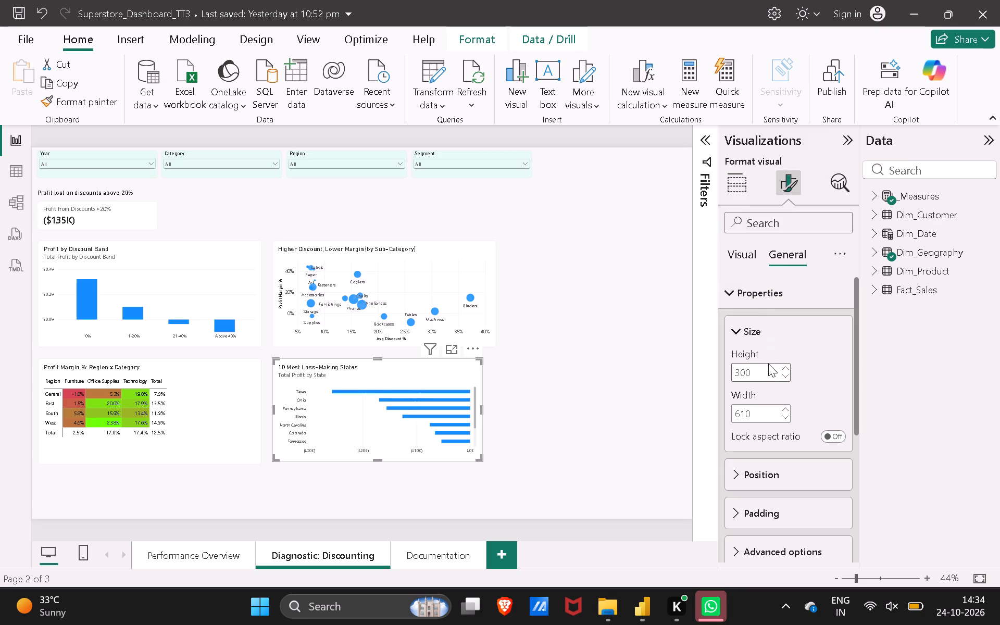
{"action": "left_click", "coordinate": [767, 366]}
{"action": "type", "text": "310"}
{"action": "left_click", "coordinate": [749, 410]}
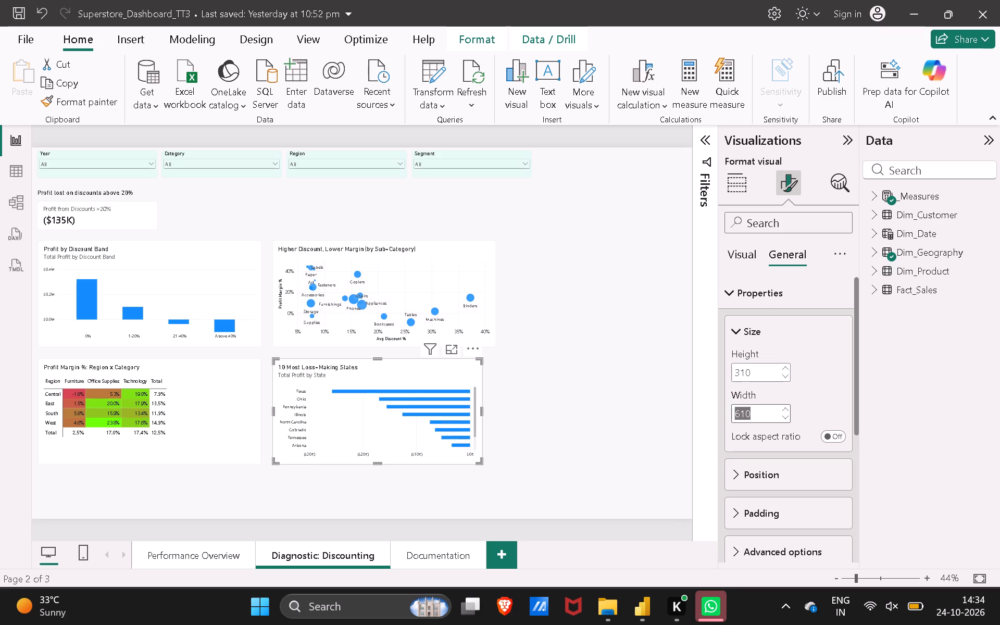
{"action": "type", "text": "65"}
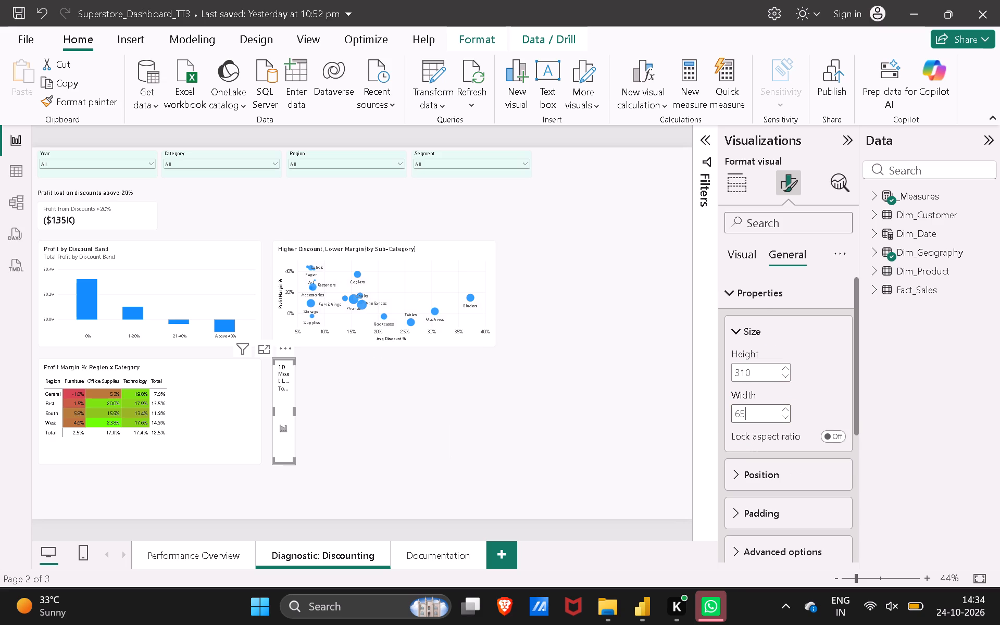
{"action": "key", "text": "0"}
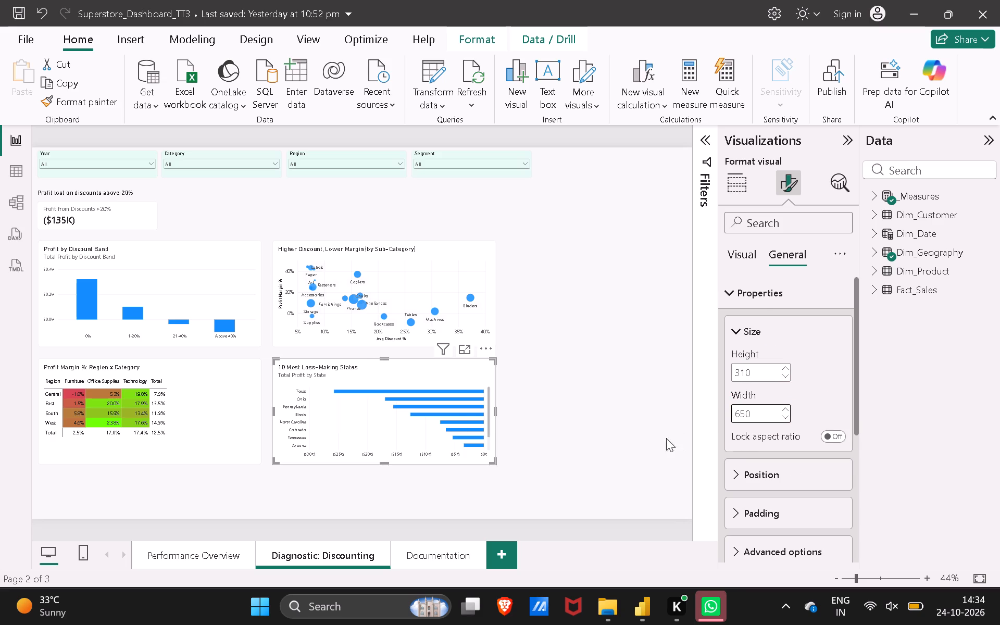
{"action": "left_click", "coordinate": [566, 408]}
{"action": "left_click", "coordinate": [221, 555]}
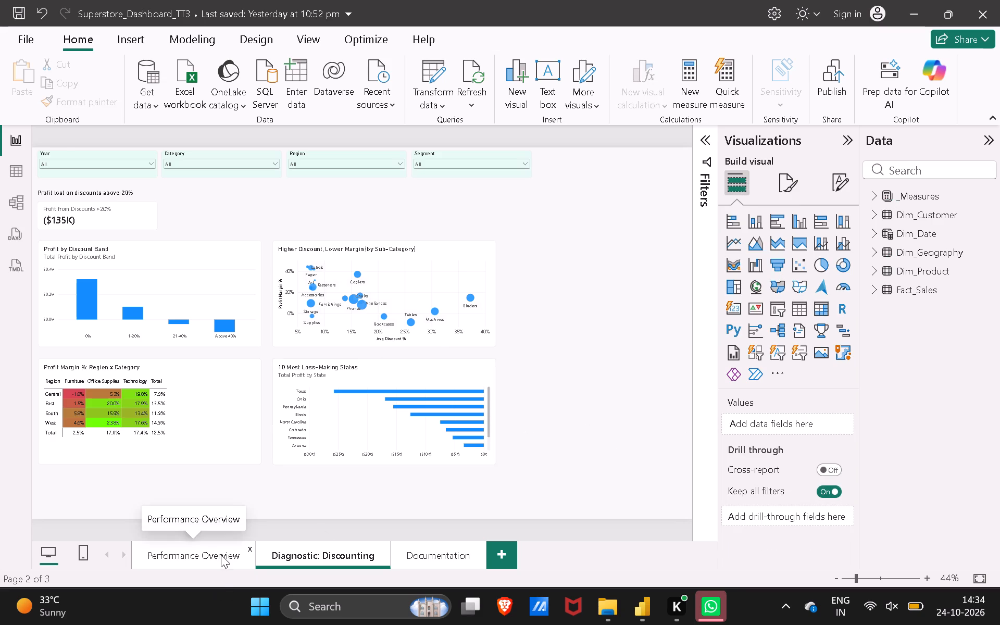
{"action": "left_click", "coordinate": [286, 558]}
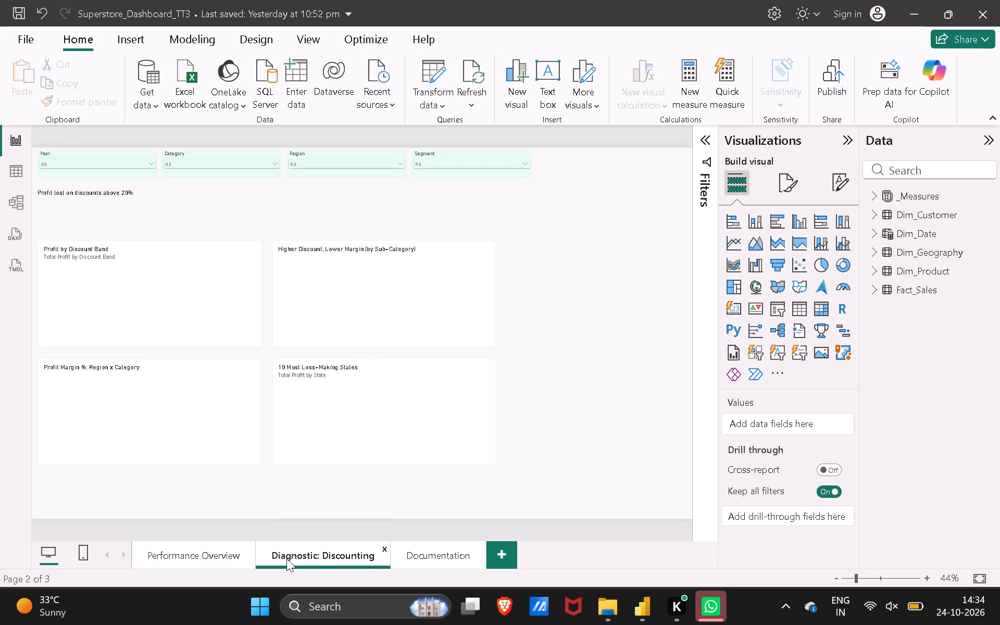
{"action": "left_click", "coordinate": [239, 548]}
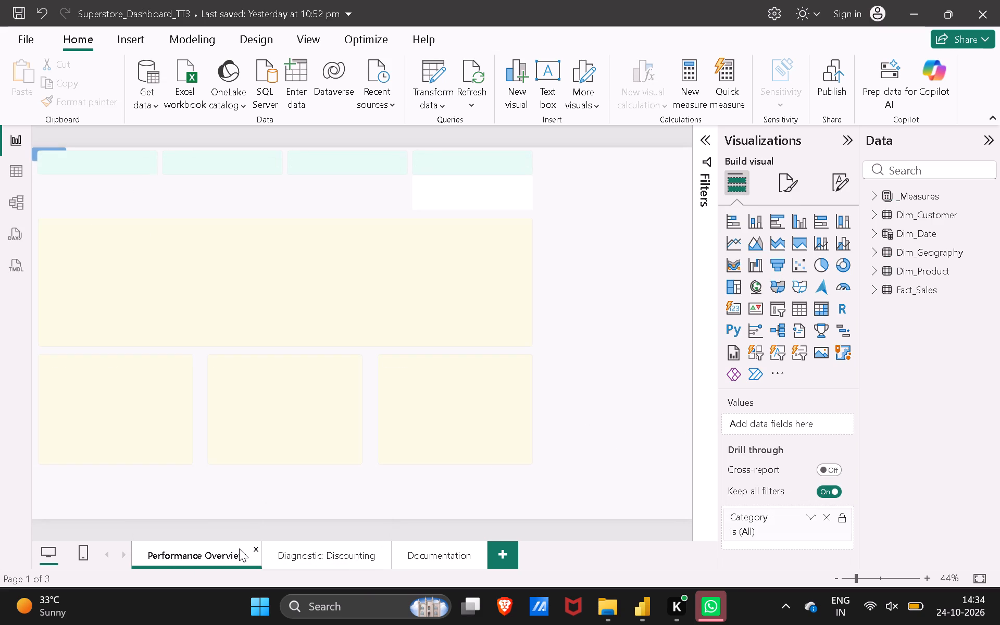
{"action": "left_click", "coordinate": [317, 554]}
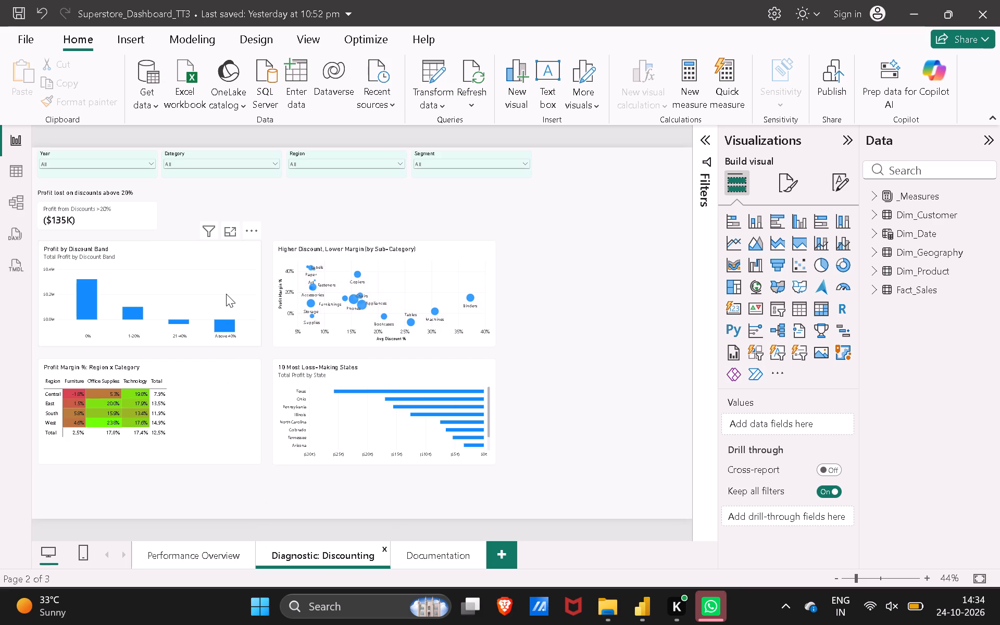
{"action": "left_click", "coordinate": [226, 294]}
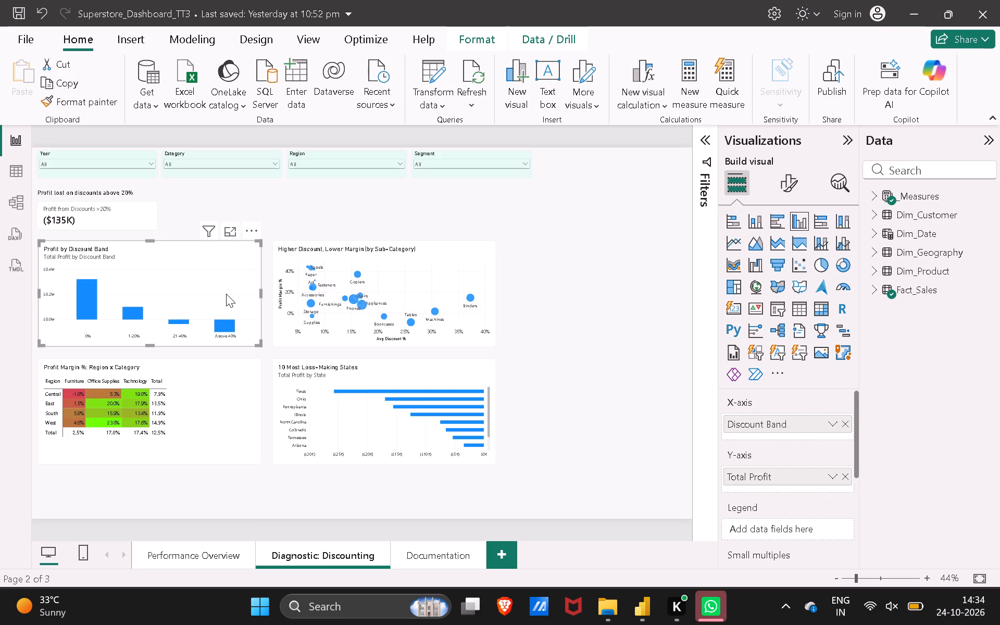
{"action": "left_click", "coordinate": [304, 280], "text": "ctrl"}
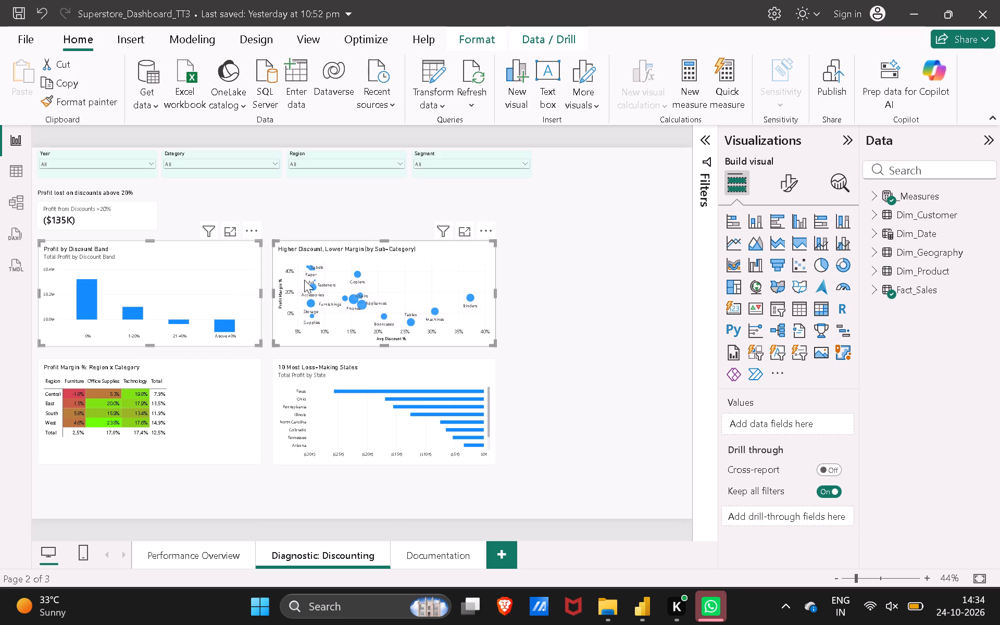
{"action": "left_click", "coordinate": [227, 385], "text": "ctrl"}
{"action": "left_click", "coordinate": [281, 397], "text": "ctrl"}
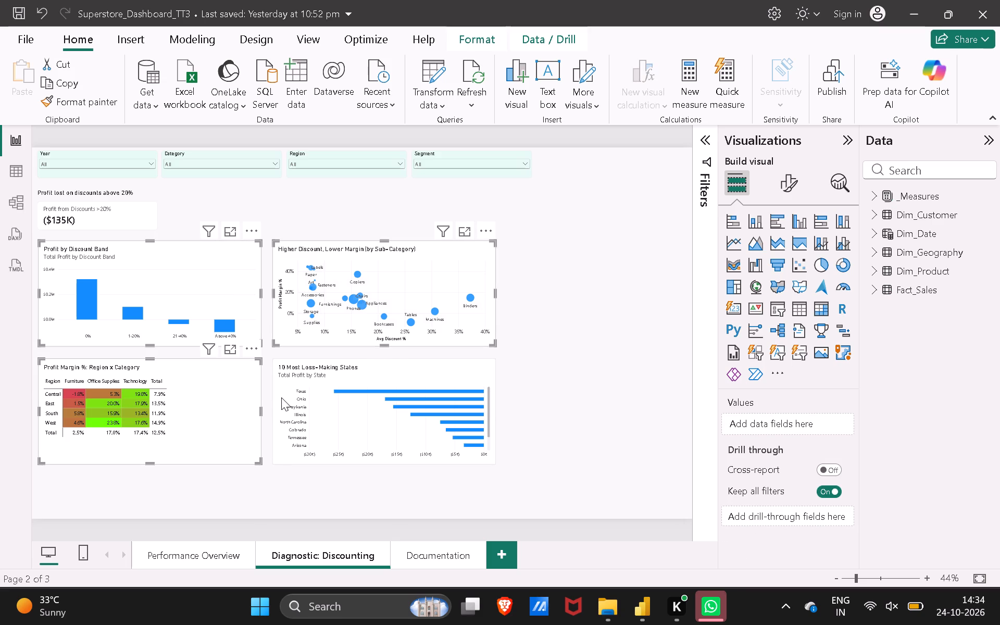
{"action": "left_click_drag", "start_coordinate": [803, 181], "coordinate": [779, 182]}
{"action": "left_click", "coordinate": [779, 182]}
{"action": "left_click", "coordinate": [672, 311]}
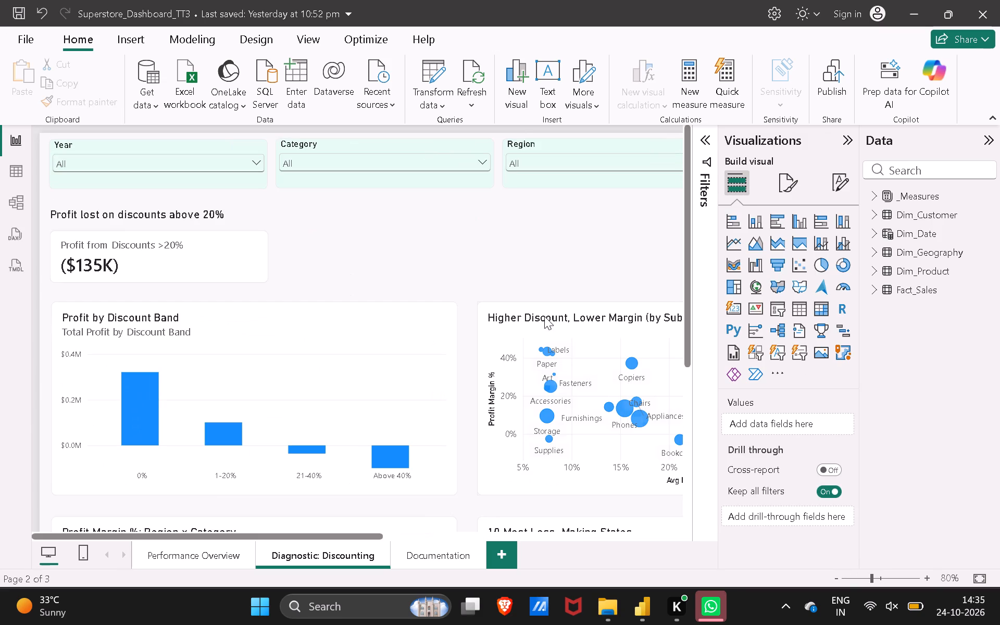
Set the Profit by Discount Band chart's background to the recently used pale cream colour.
{"action": "left_click", "coordinate": [423, 339]}
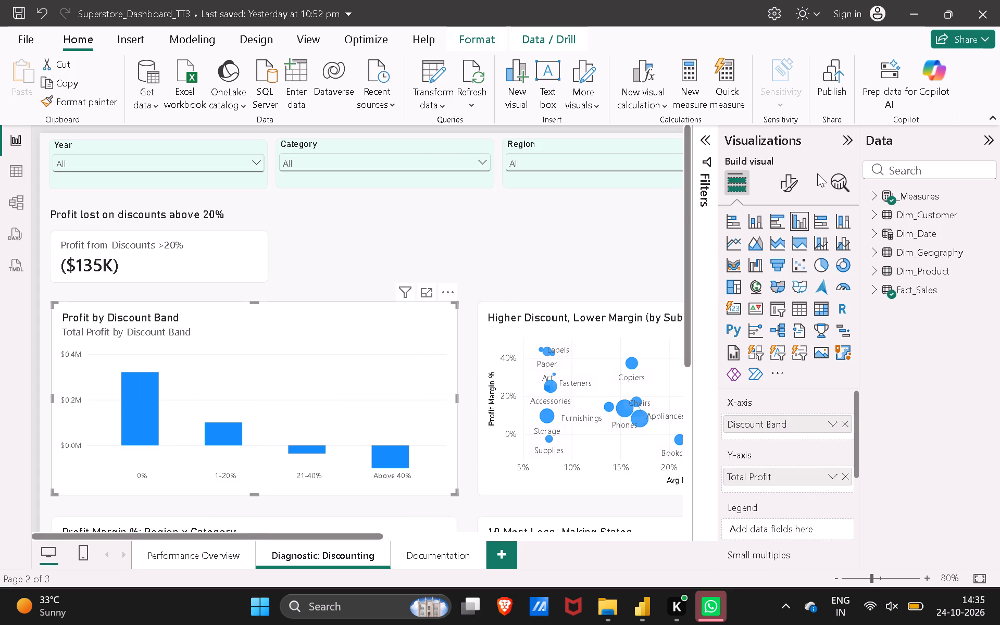
{"action": "left_click_drag", "start_coordinate": [801, 179], "coordinate": [786, 182]}
{"action": "left_click", "coordinate": [786, 182]}
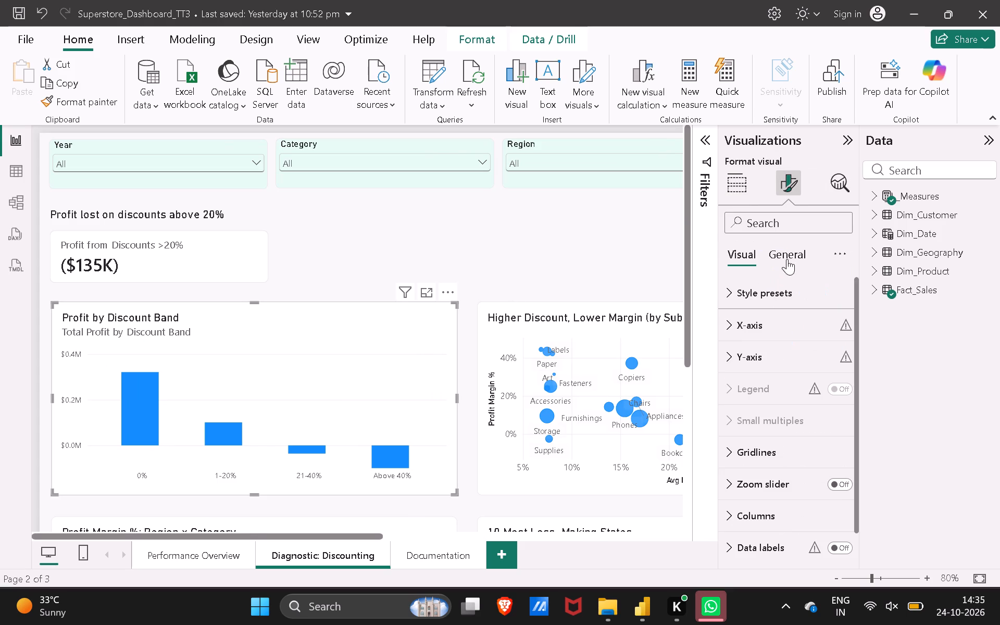
{"action": "left_click", "coordinate": [785, 246]}
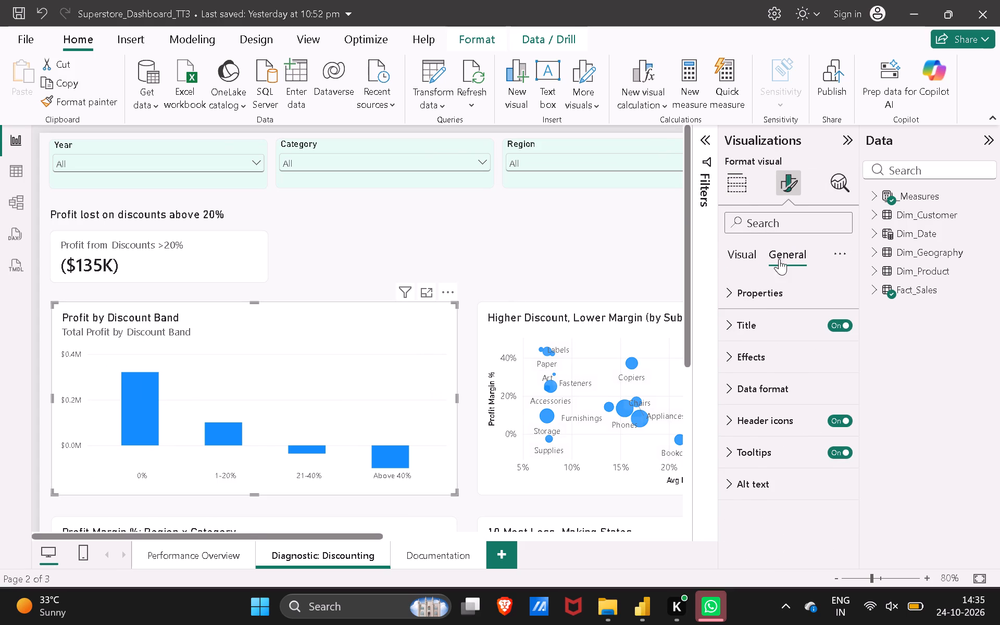
{"action": "left_click", "coordinate": [746, 350]}
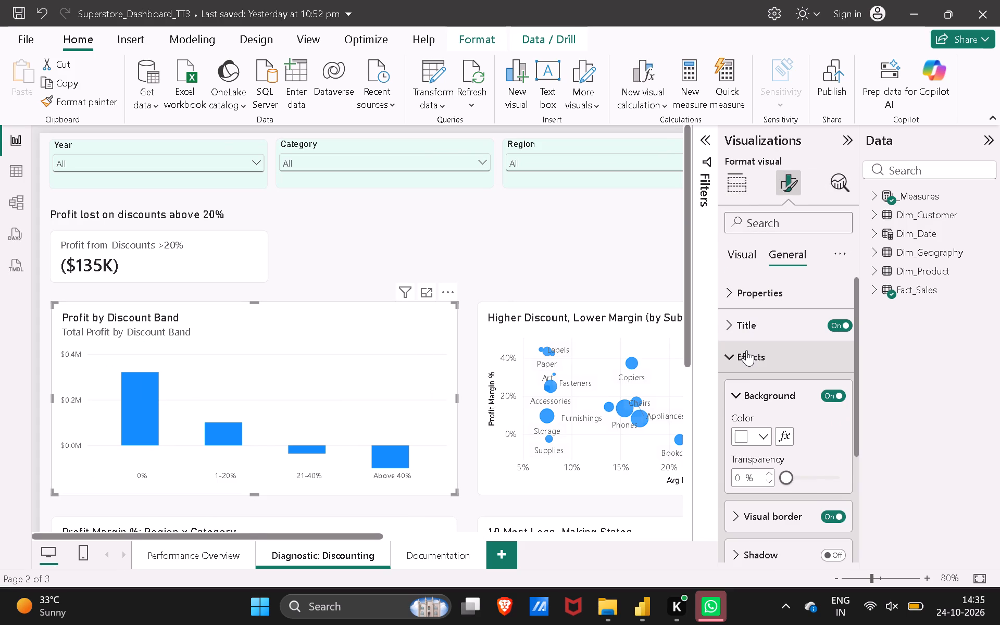
{"action": "left_click", "coordinate": [760, 438]}
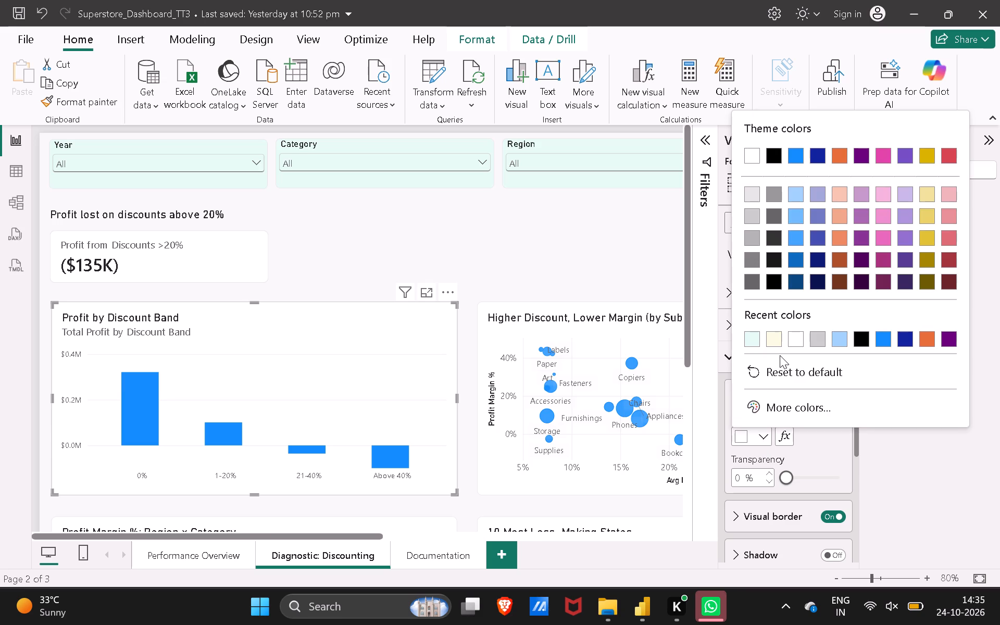
{"action": "left_click", "coordinate": [774, 343]}
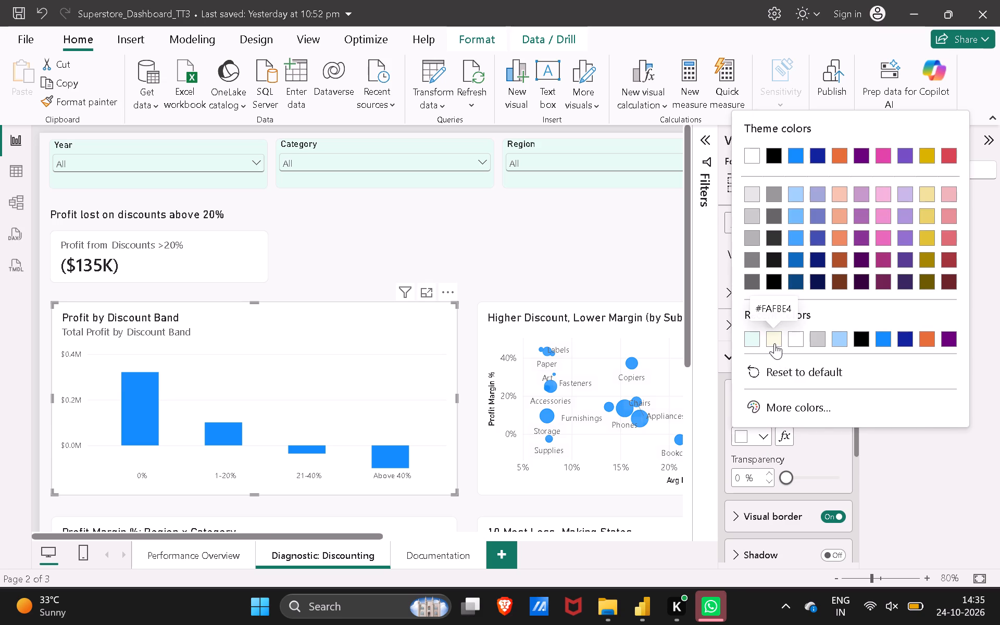
Set the Higher Discount, Lower Margin scatter chart's background to the same pale cream colour.
{"action": "left_click", "coordinate": [642, 330]}
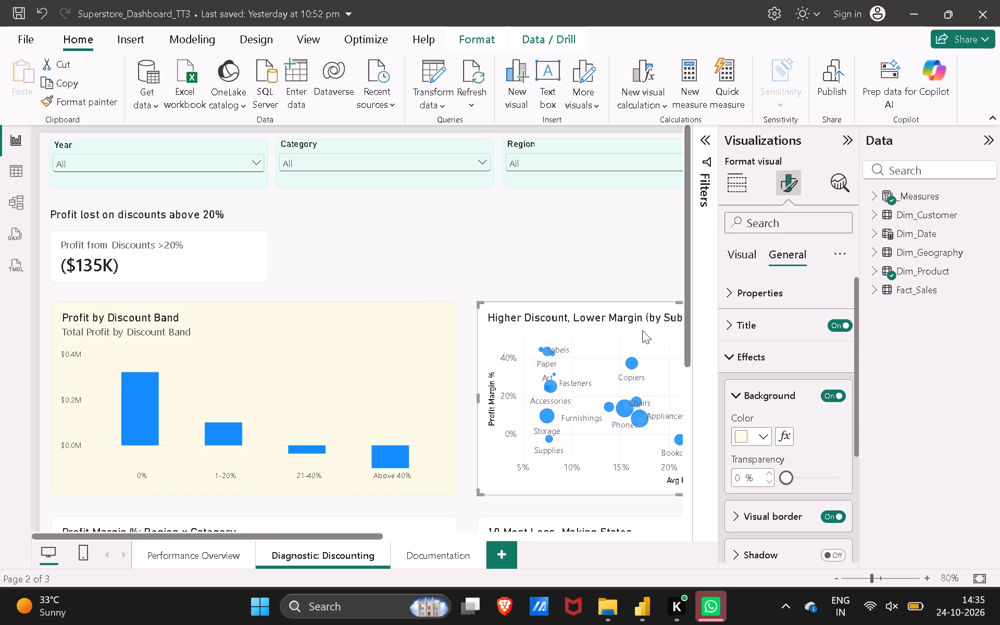
{"action": "left_click", "coordinate": [757, 434]}
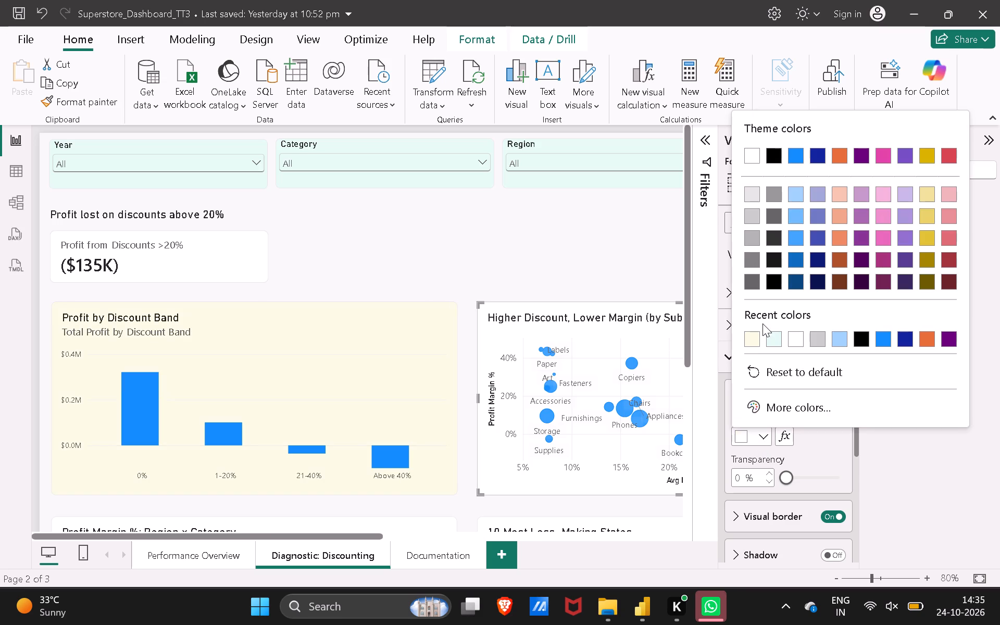
{"action": "left_click", "coordinate": [753, 332]}
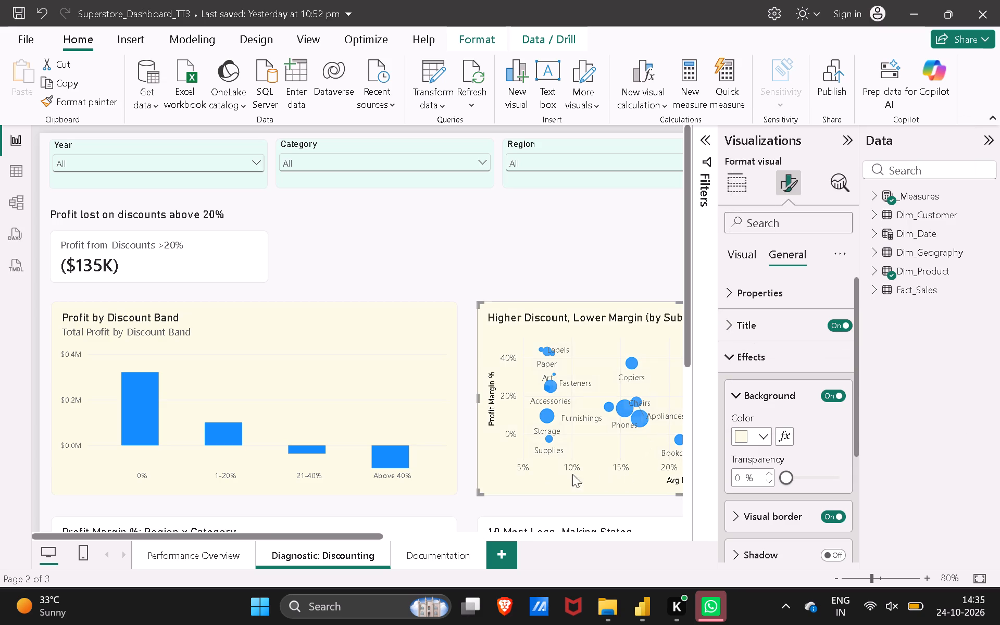
Set the Profit Margin %: Region x Category matrix's background to the same pale cream colour.
{"action": "scroll", "coordinate": [460, 249], "scroll_direction": "down", "scroll_amount": 2}
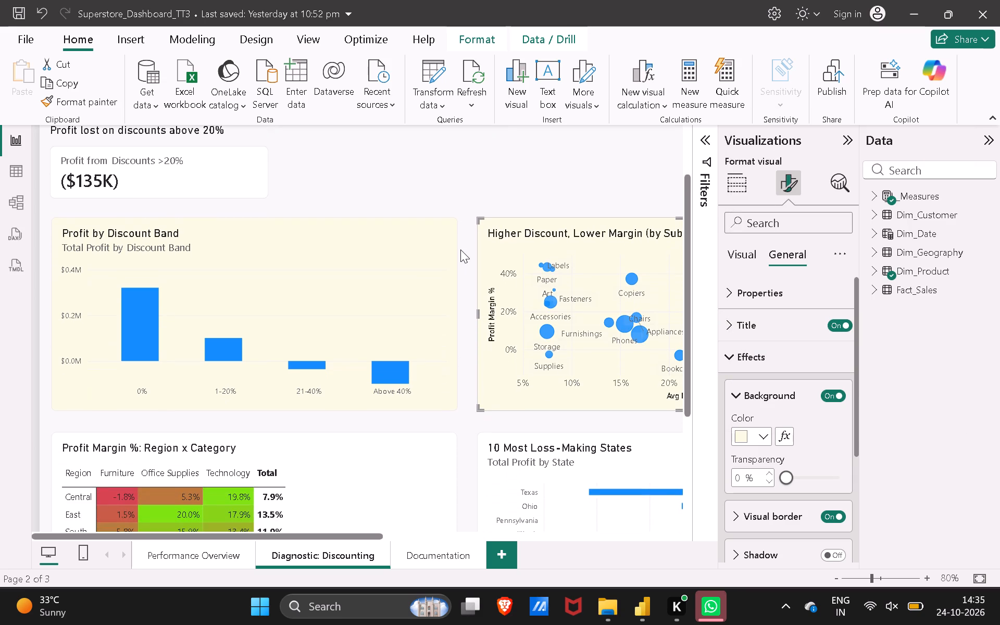
{"action": "left_click", "coordinate": [424, 449]}
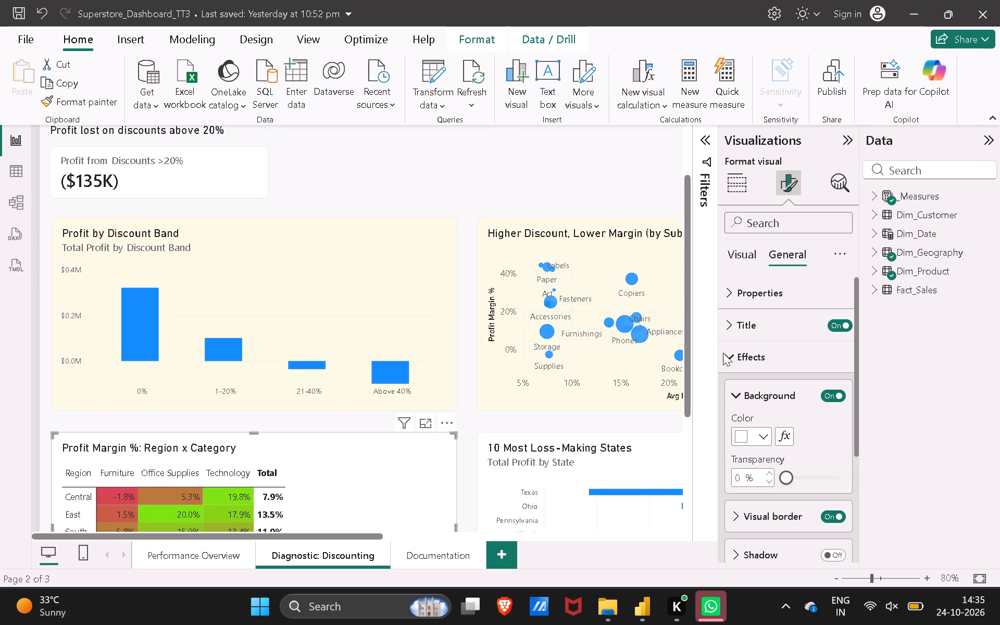
{"action": "left_click", "coordinate": [758, 431]}
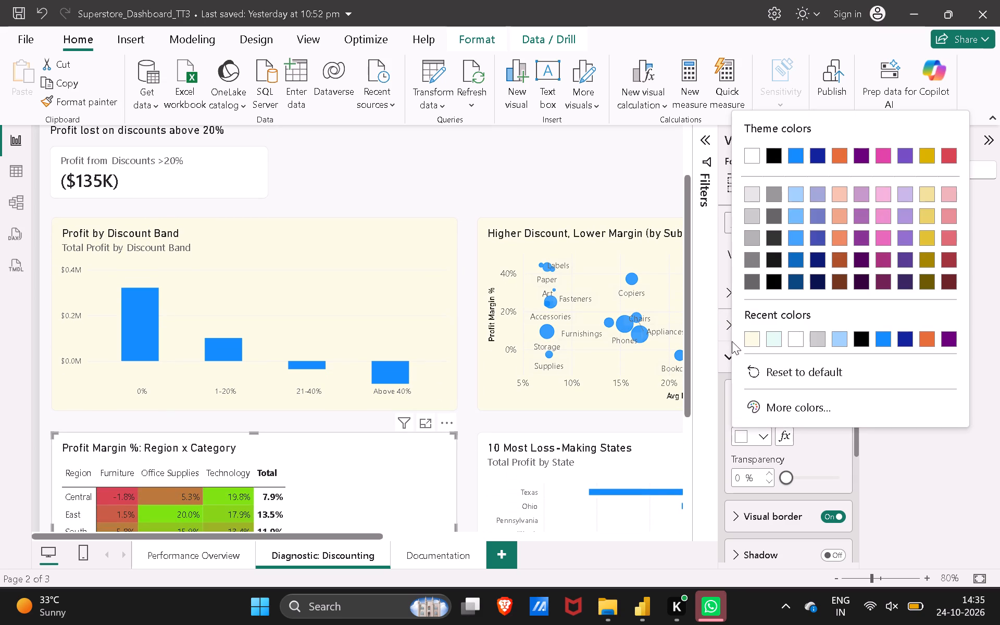
{"action": "left_click", "coordinate": [755, 340]}
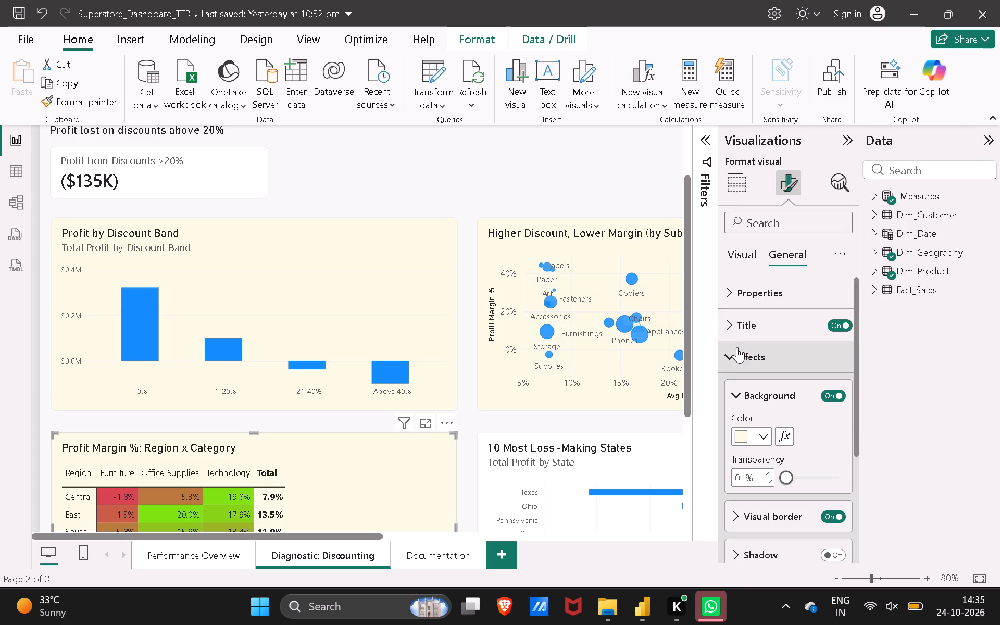
Set the 10 Most Loss-Making States chart's background to the same pale cream colour.
{"action": "left_click", "coordinate": [498, 474]}
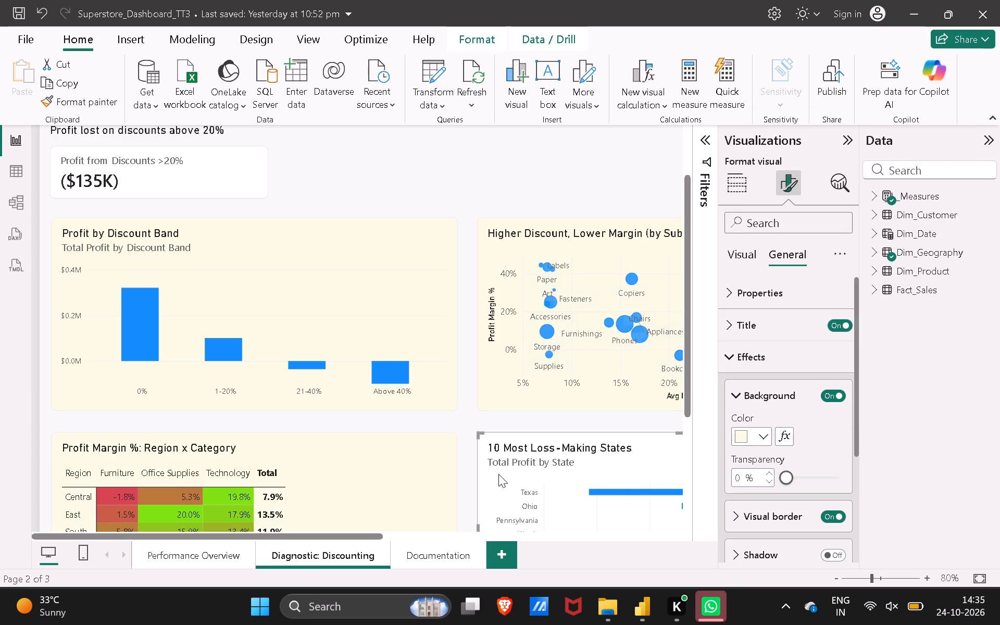
{"action": "left_click", "coordinate": [755, 429]}
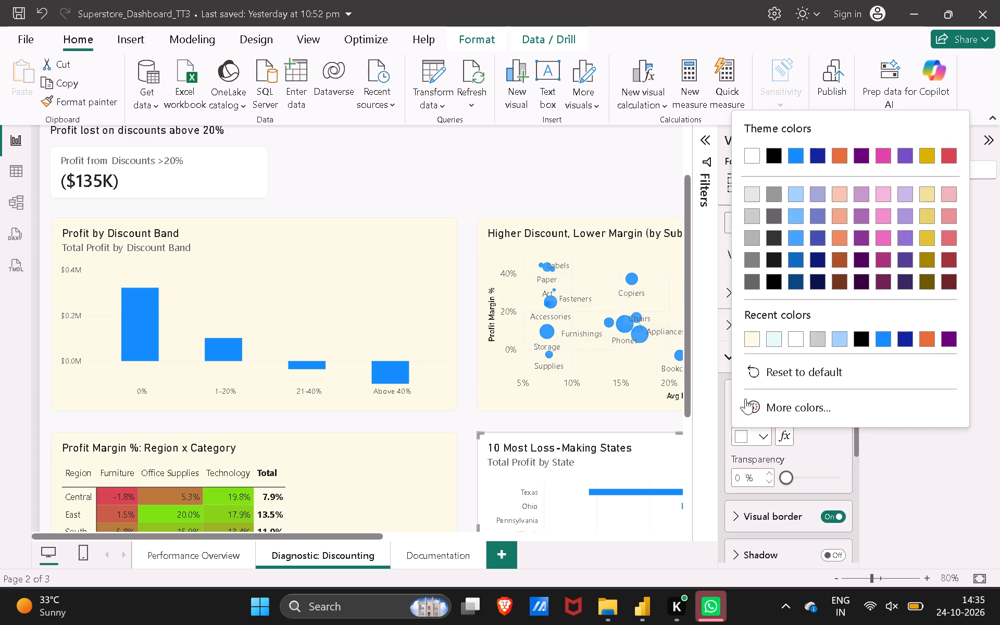
{"action": "left_click", "coordinate": [752, 340]}
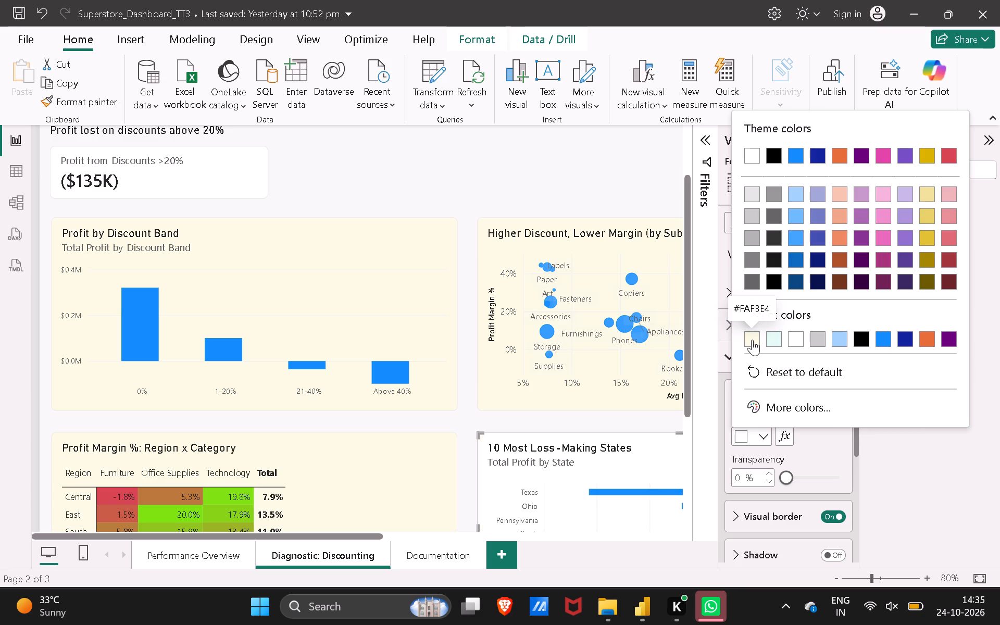
{"action": "left_click", "coordinate": [598, 186]}
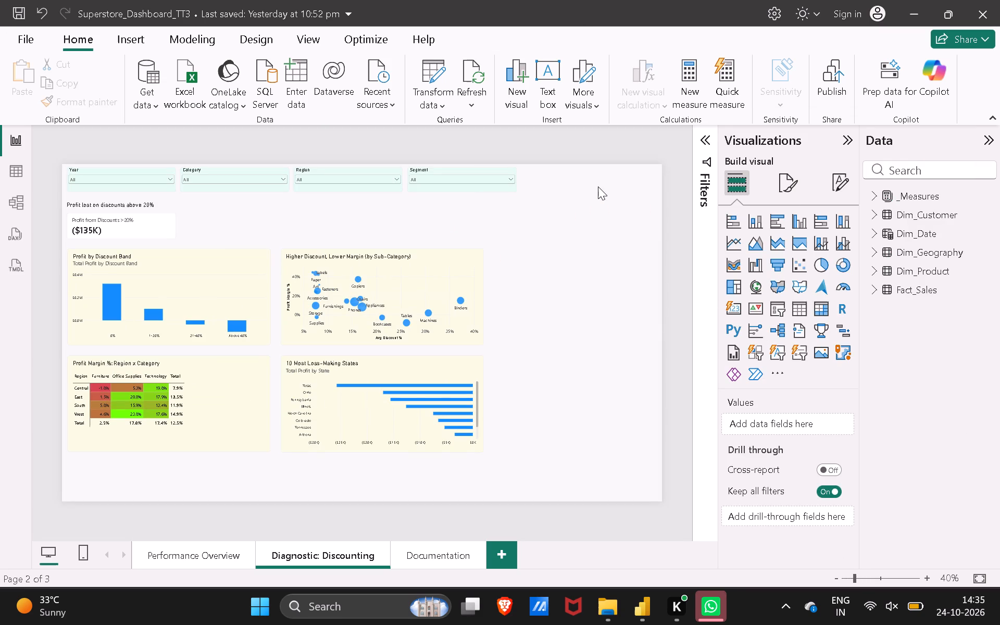
{"action": "left_click", "coordinate": [576, 261]}
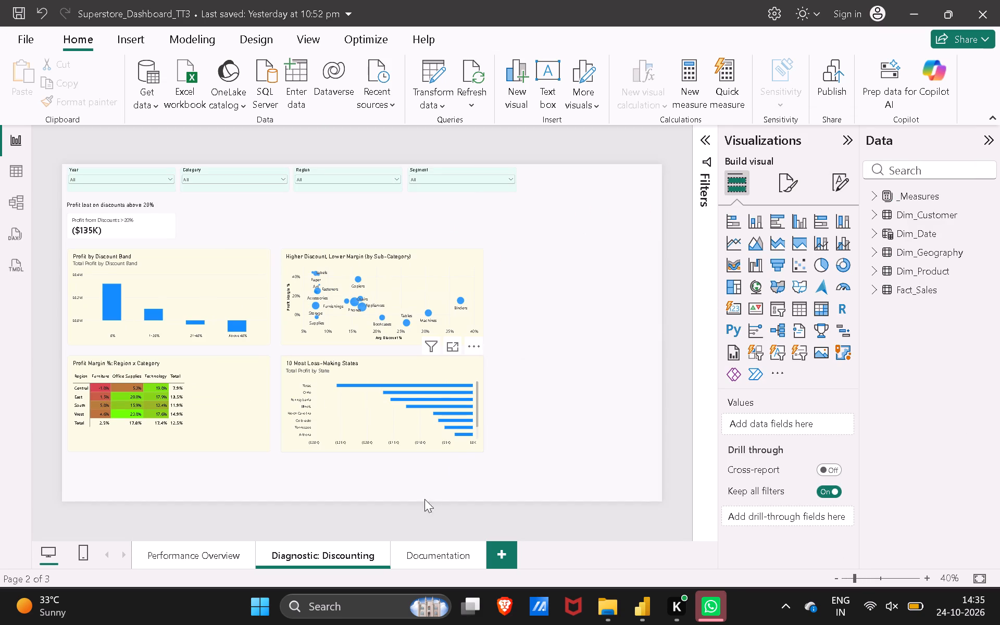
On the Documentation page, nudge the documentation text box slightly closer to the page's top edge.
{"action": "left_click", "coordinate": [428, 543]}
{"action": "left_click", "coordinate": [337, 292]}
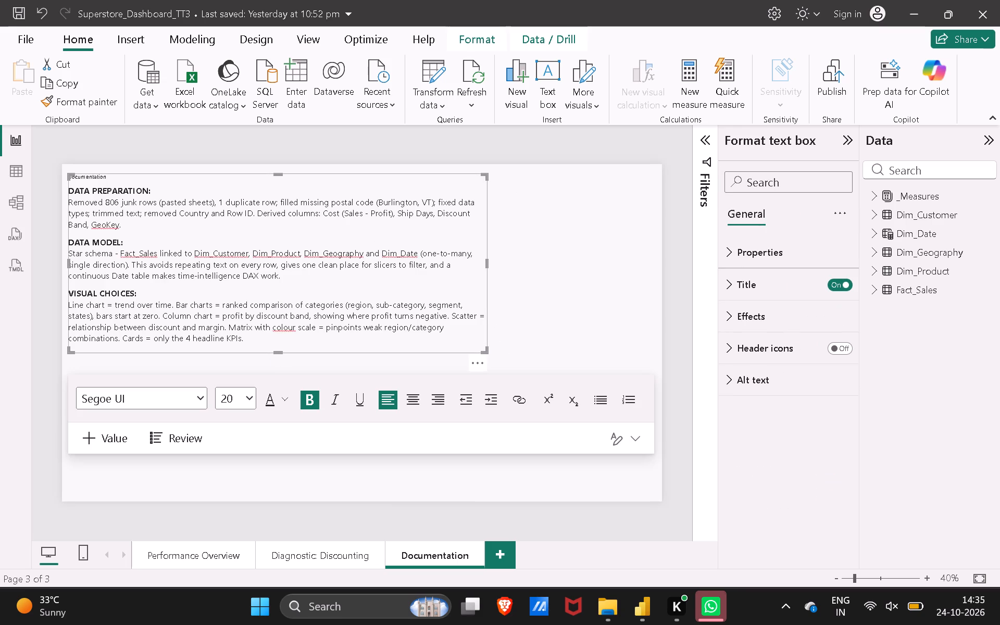
{"action": "key", "text": "Up"}
{"action": "key", "text": "Up"}
{"action": "key", "text": "Up"}
{"action": "key", "text": "Up"}
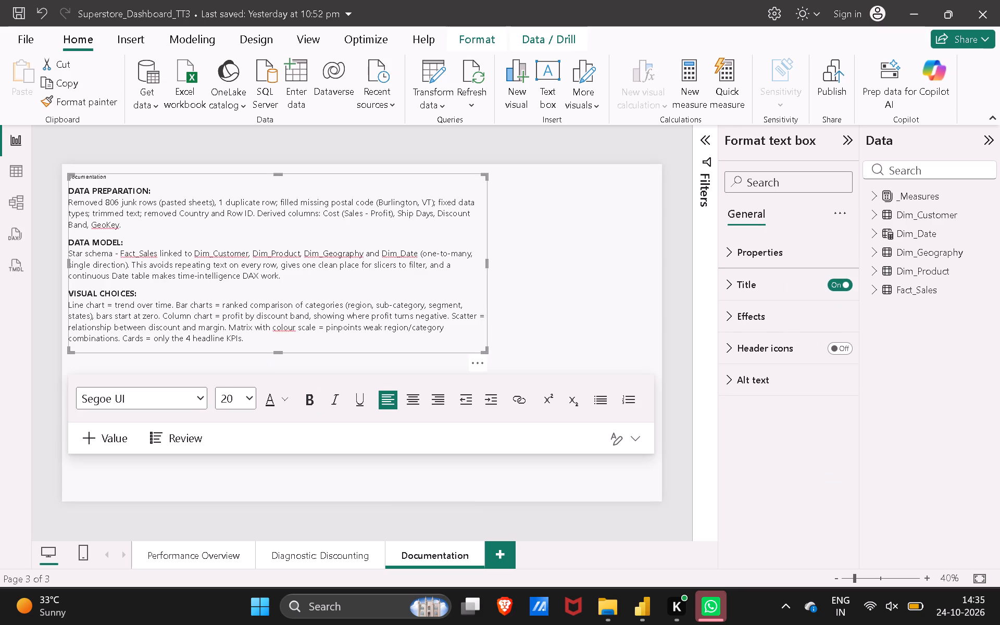
{"action": "left_click", "coordinate": [472, 187]}
{"action": "key", "text": "Up"}
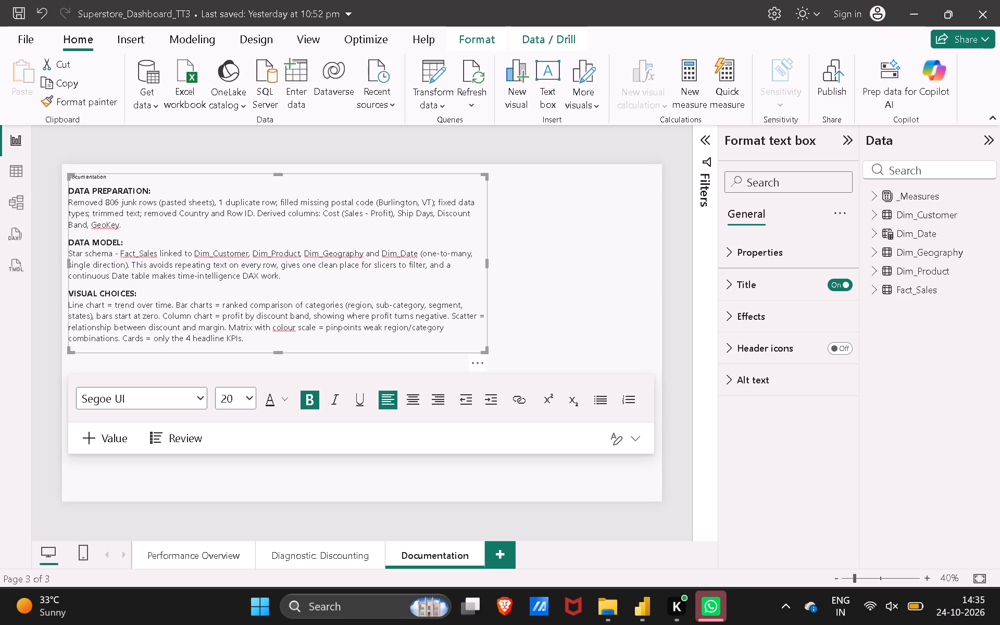
{"action": "key", "text": "Up"}
{"action": "key", "text": "Up"}
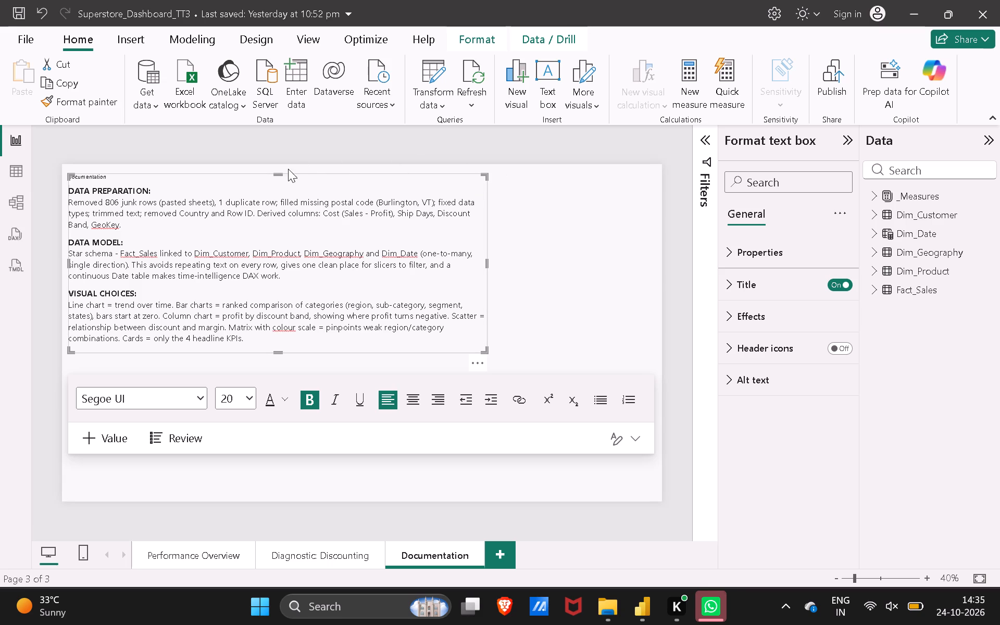
{"action": "left_click", "coordinate": [286, 187]}
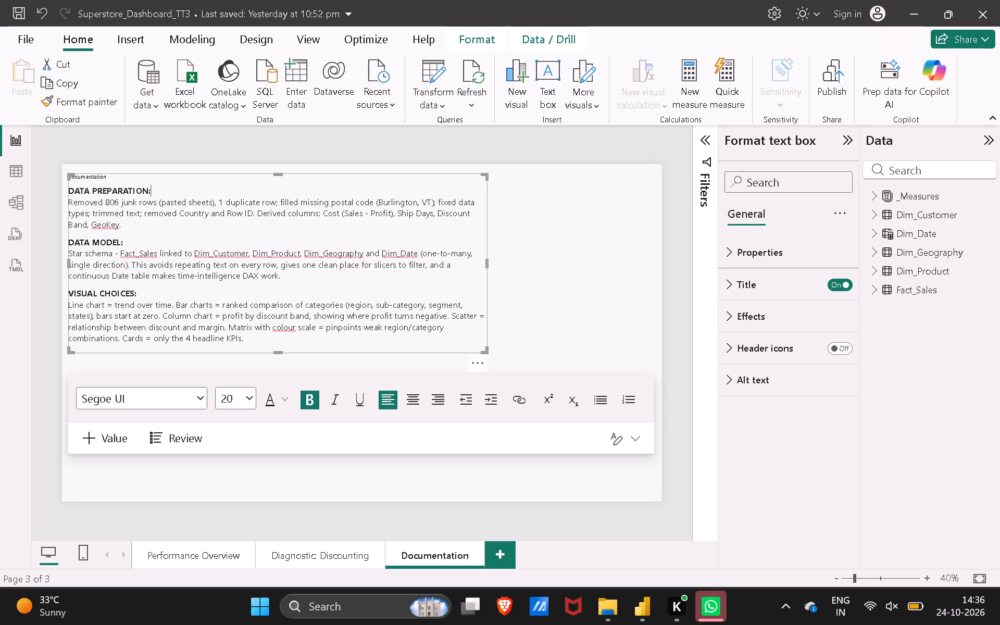
{"action": "left_click_drag", "start_coordinate": [304, 185], "coordinate": [314, 185]}
{"action": "left_click", "coordinate": [458, 182]}
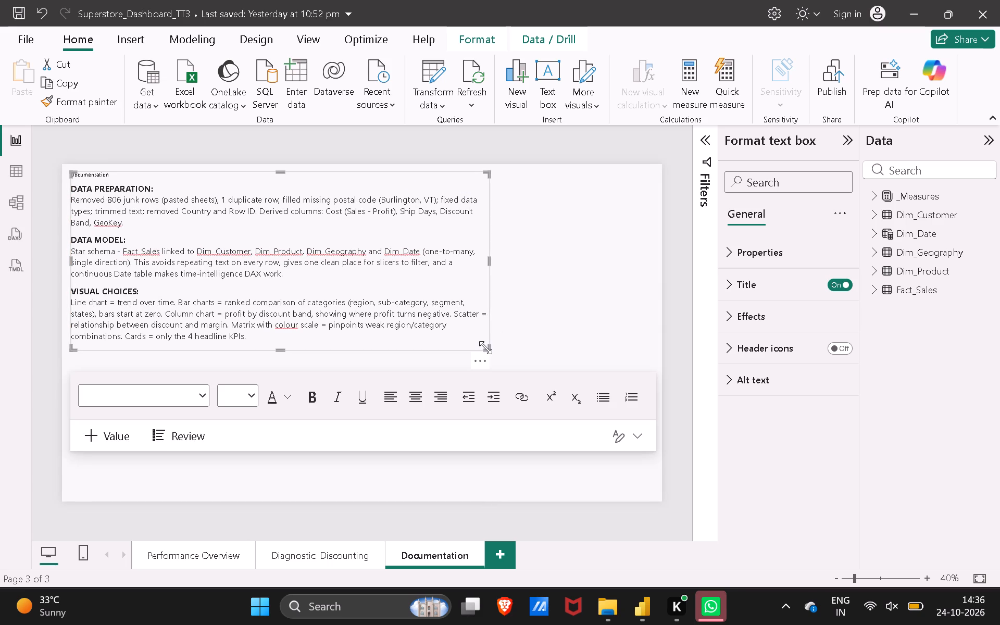
Enlarge the documentation text box to fill nearly the whole page, leaving a narrow margin on the far side.
{"action": "left_click_drag", "start_coordinate": [485, 345], "coordinate": [637, 621]}
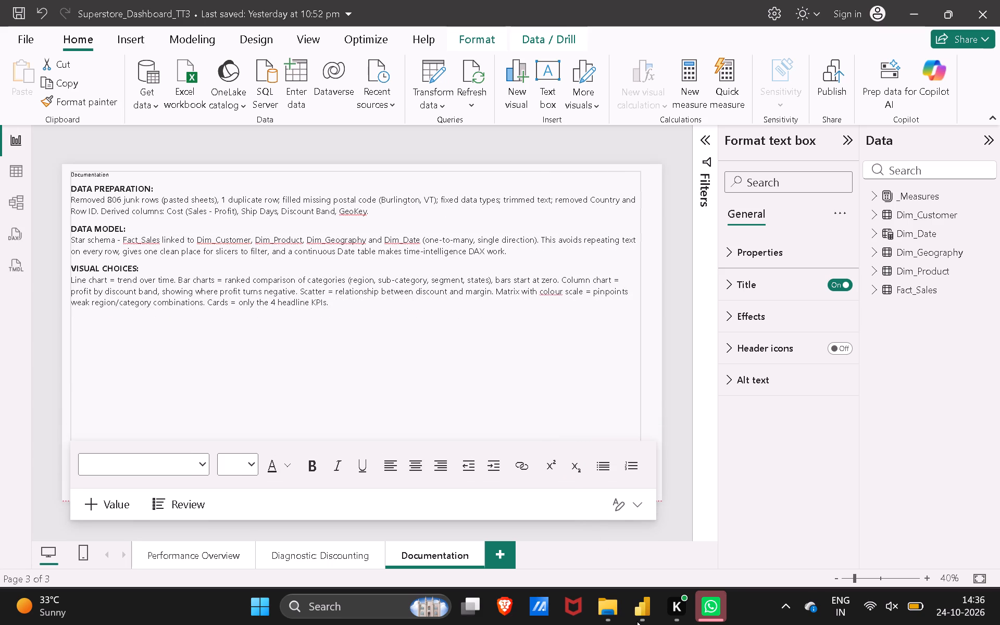
{"action": "left_click_drag", "start_coordinate": [637, 621], "coordinate": [654, 582]}
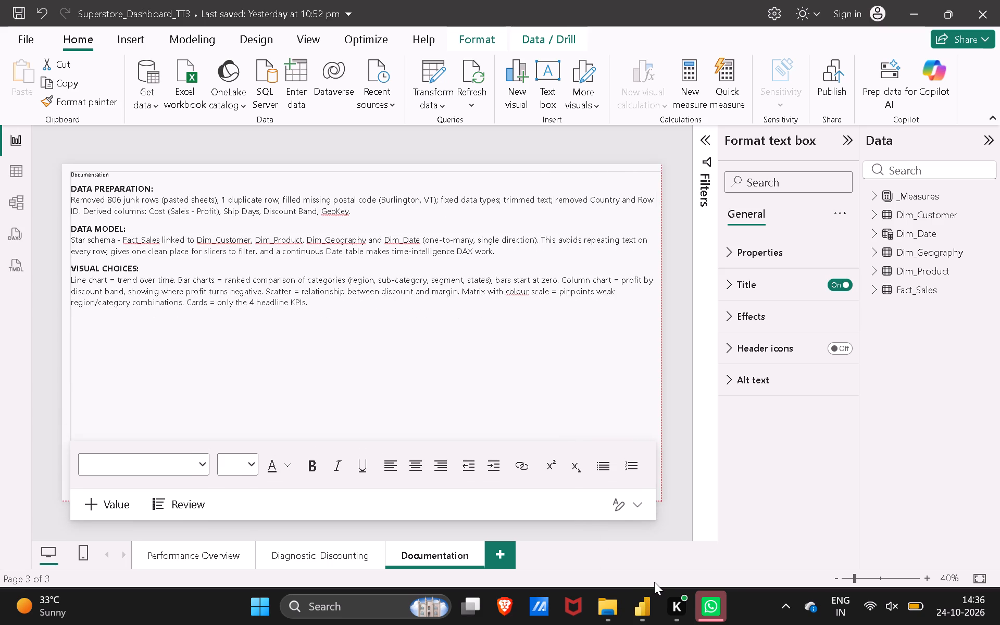
{"action": "left_click_drag", "start_coordinate": [654, 582], "coordinate": [646, 584]}
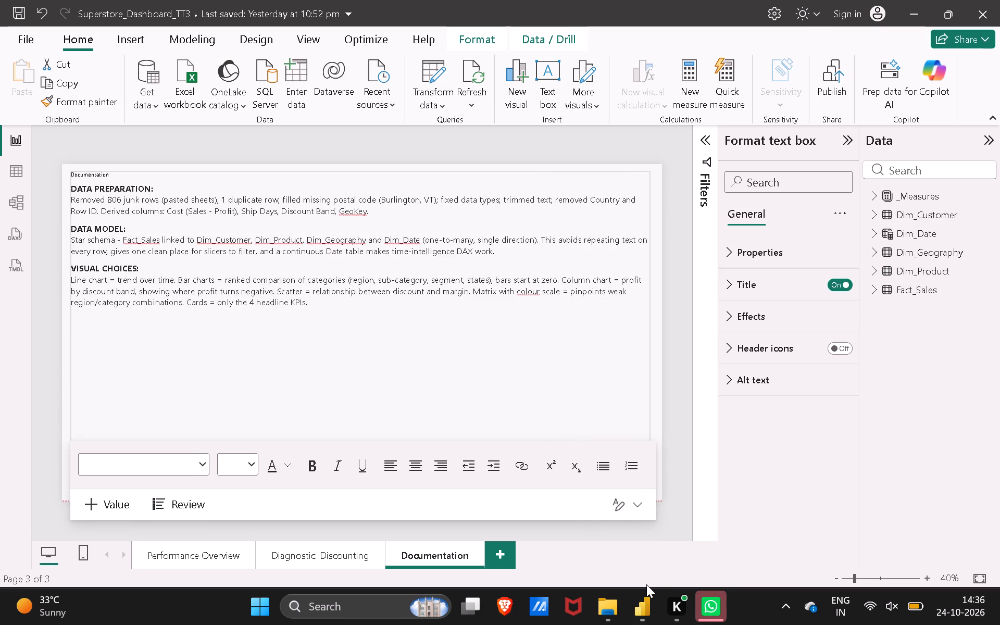
{"action": "left_click_drag", "start_coordinate": [646, 584], "coordinate": [649, 584]}
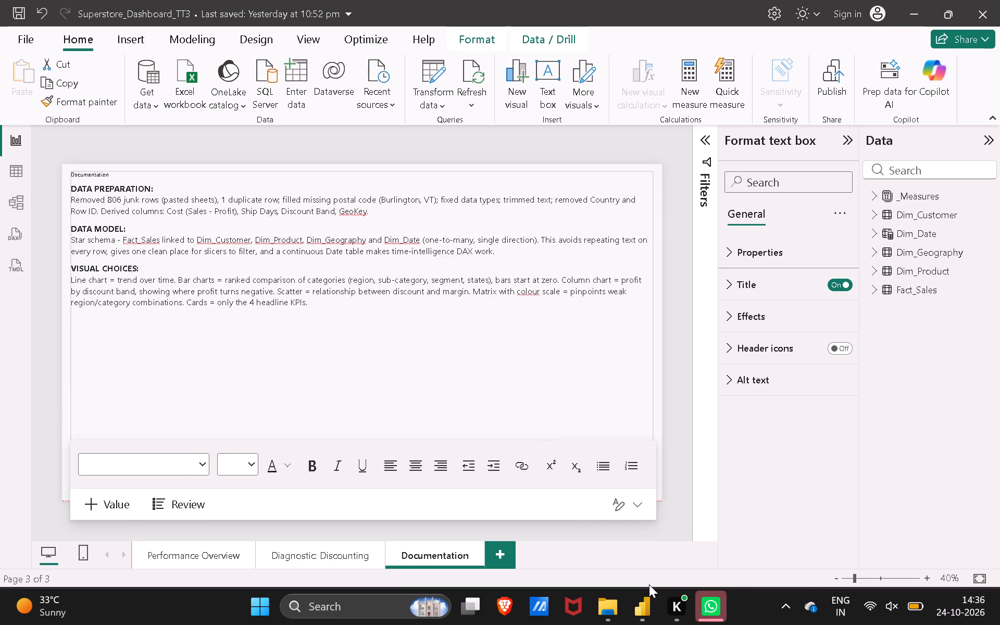
{"action": "left_click_drag", "start_coordinate": [649, 584], "coordinate": [647, 581]}
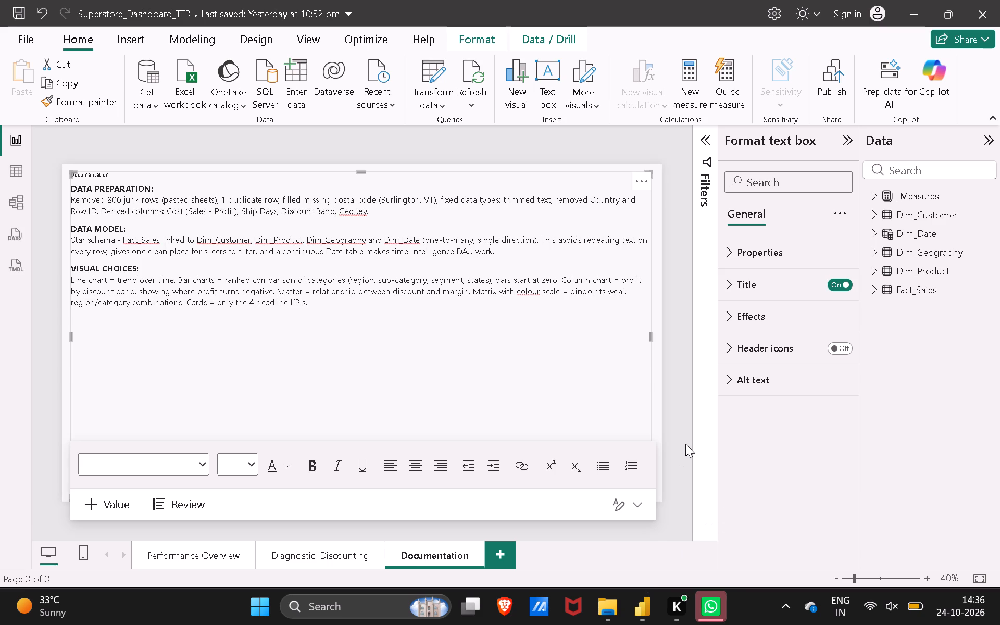
Compare the layout and formatting of the Diagnostic: Discounting, Documentation and Performance Overview pages.
{"action": "double_click", "coordinate": [339, 556]}
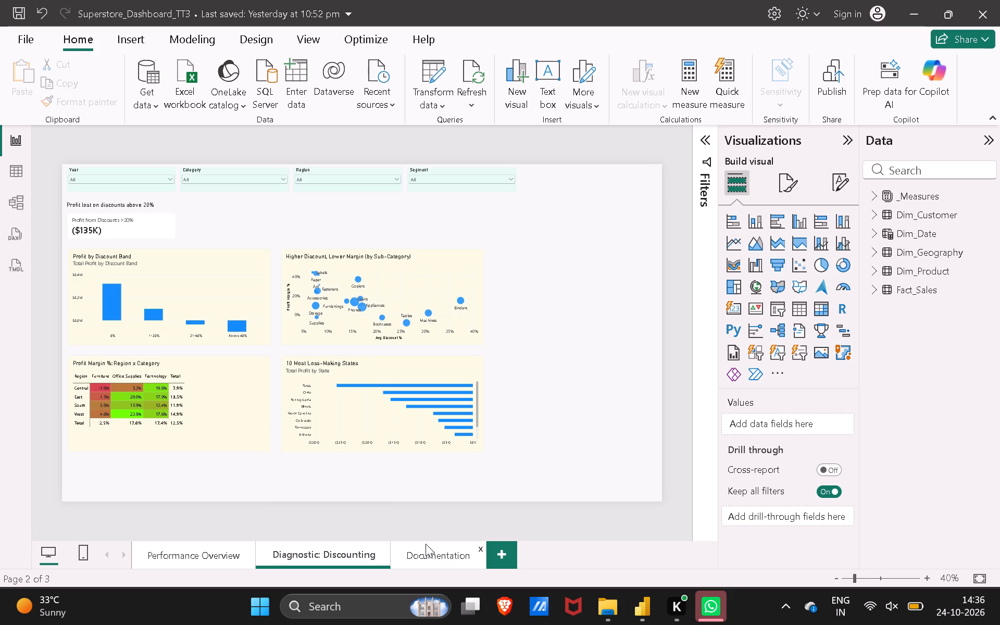
{"action": "left_click", "coordinate": [430, 548]}
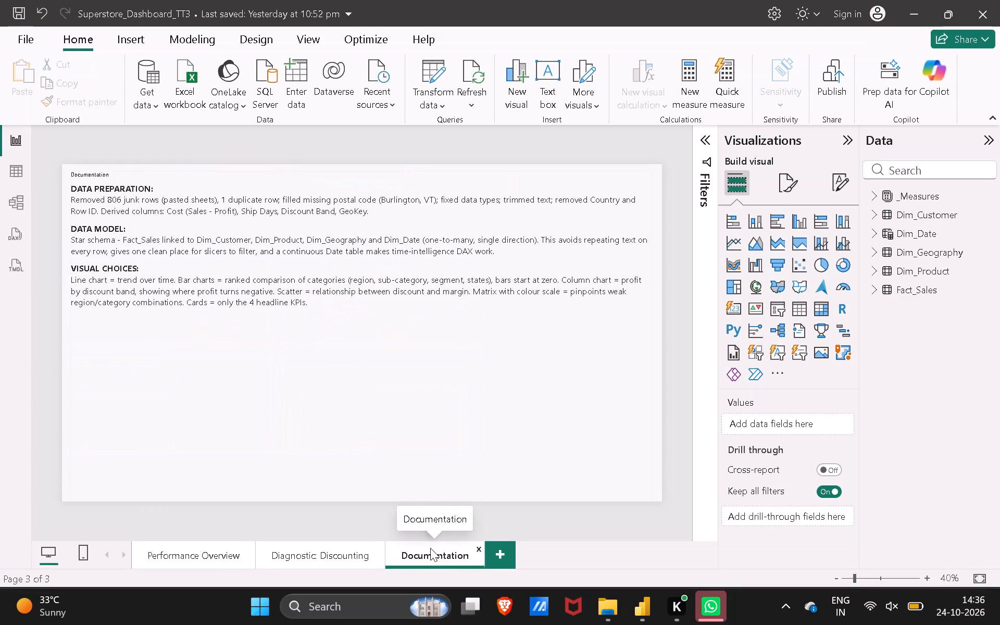
{"action": "left_click", "coordinate": [211, 564]}
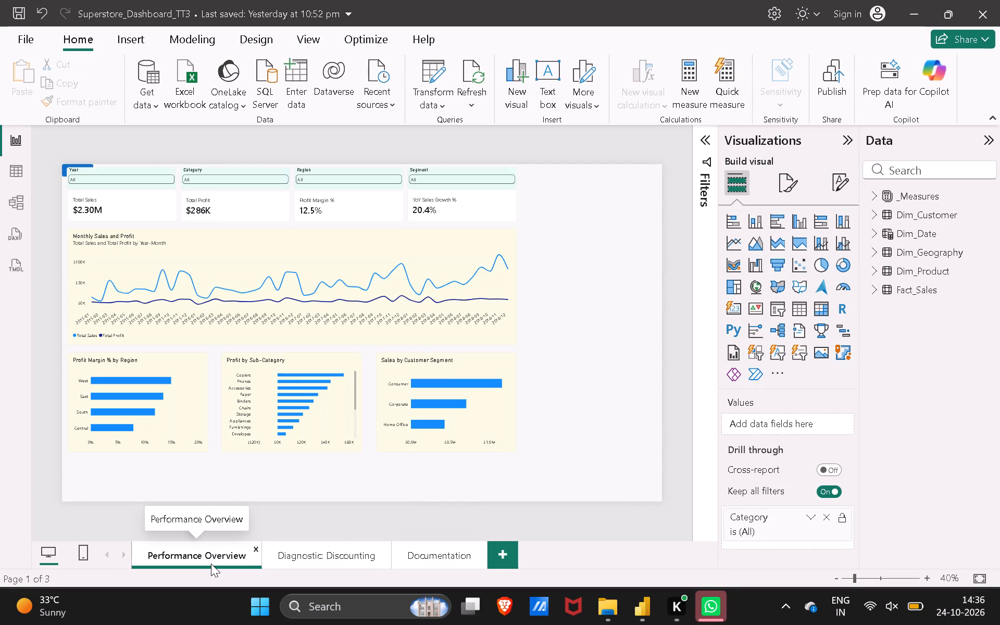
{"action": "left_click", "coordinate": [345, 564]}
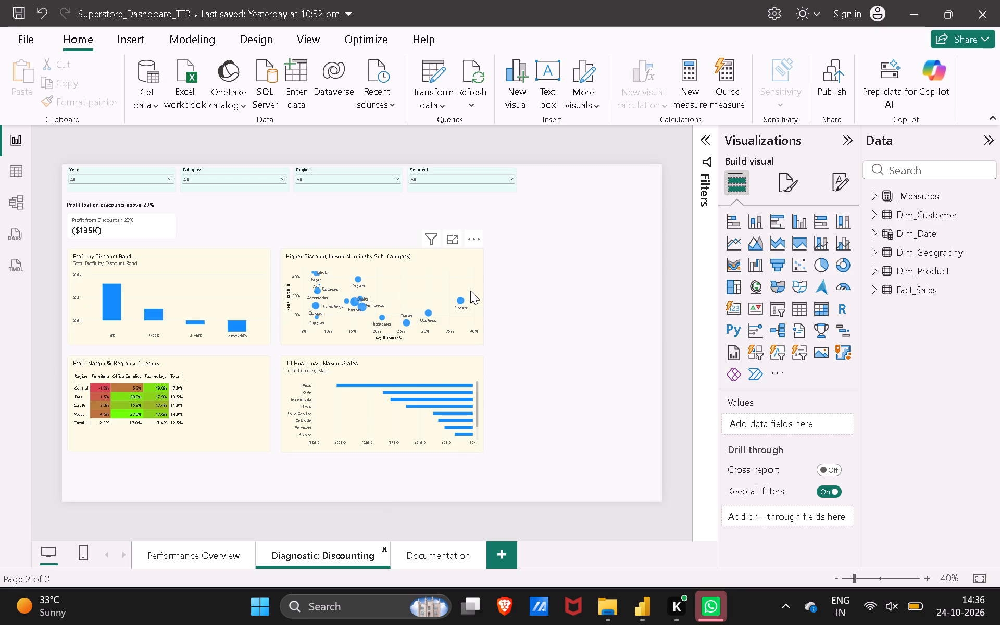
{"action": "left_click", "coordinate": [220, 555]}
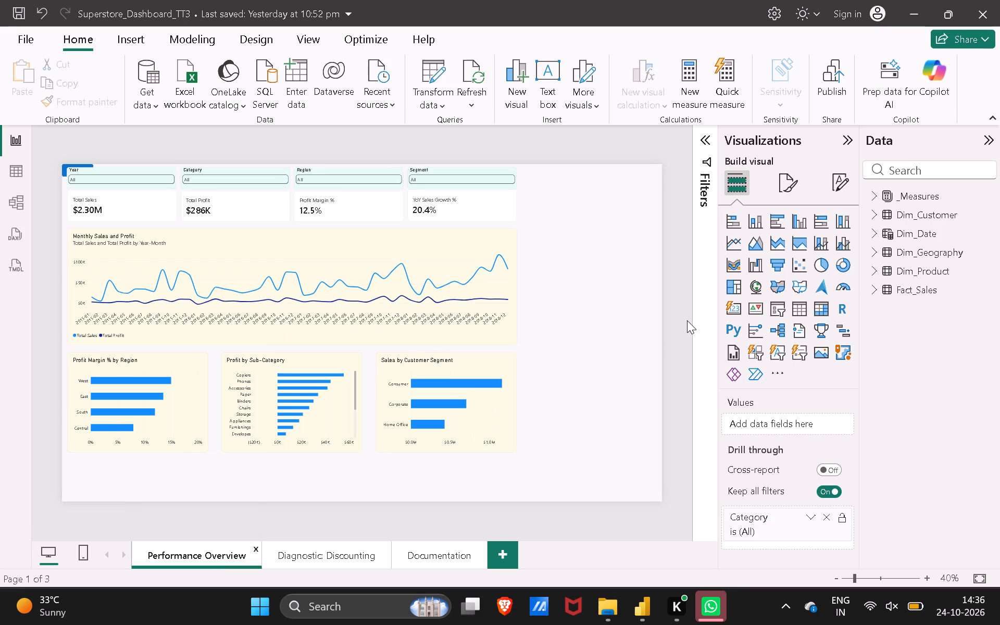
{"action": "left_click", "coordinate": [632, 335]}
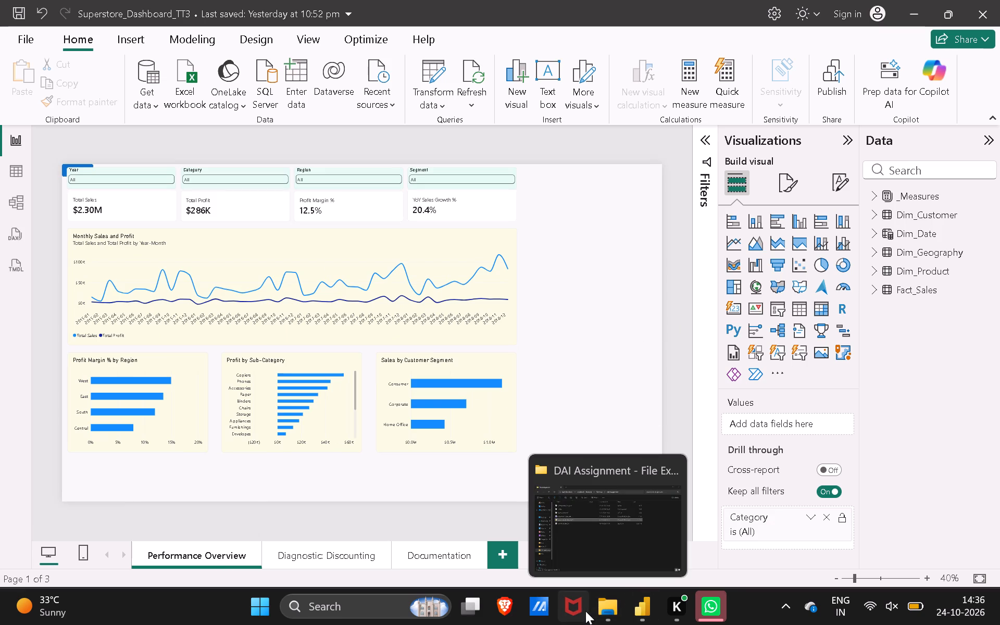
Switch to File Explorer and open the 4_Analytical_Summary Word document from the DAI Assignment folder.
{"action": "left_click", "coordinate": [623, 601]}
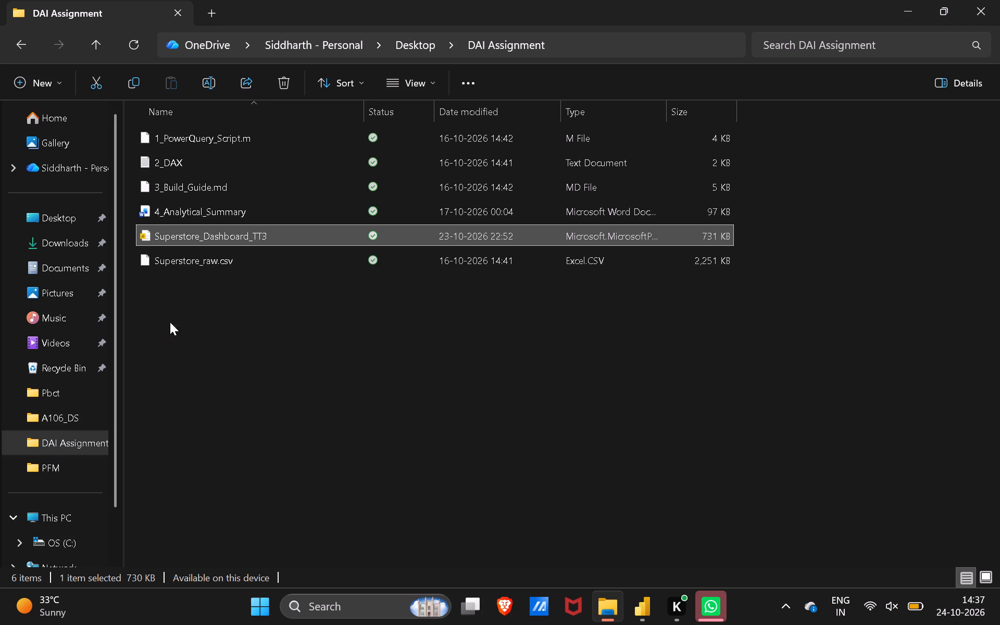
{"action": "double_click", "coordinate": [219, 213]}
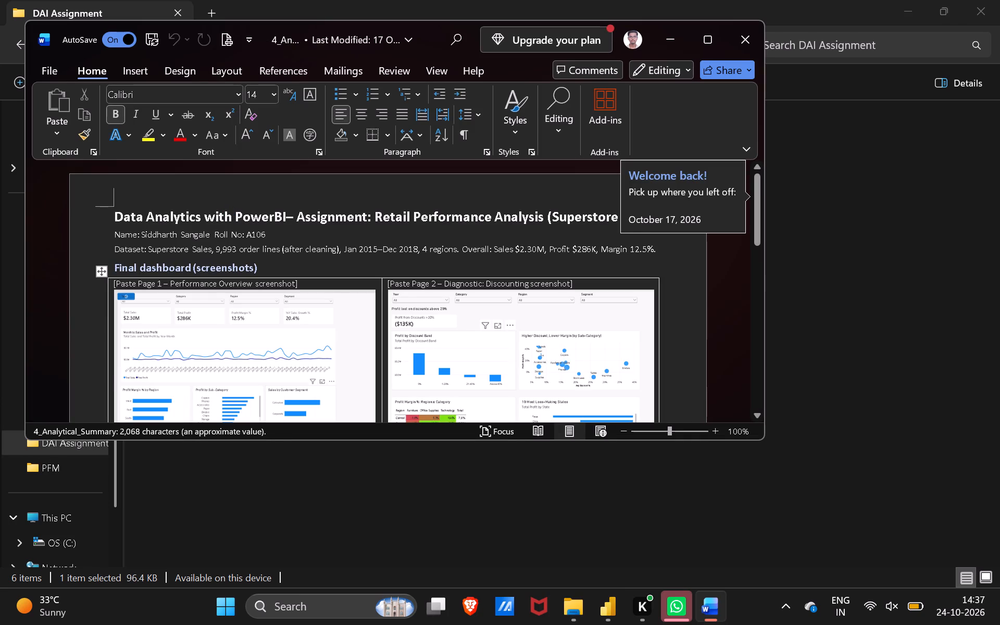
Maximize the document and delete the Performance Overview and Diagnostic: Discounting screenshots from the Final dashboard table.
{"action": "left_click", "coordinate": [227, 316]}
{"action": "left_click", "coordinate": [695, 44]}
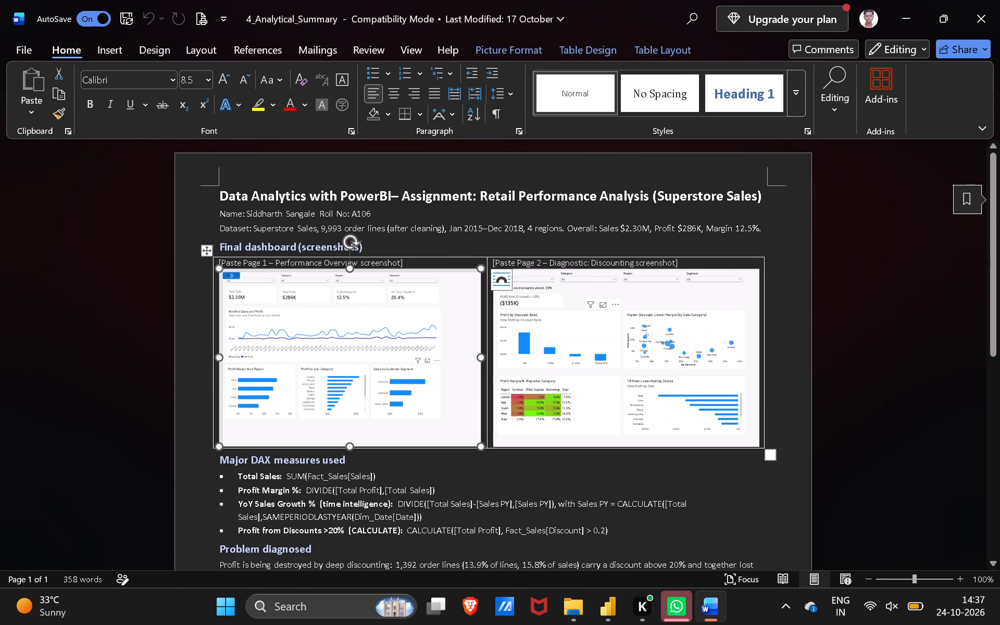
{"action": "key", "text": "BackSpace"}
{"action": "left_click", "coordinate": [539, 358]}
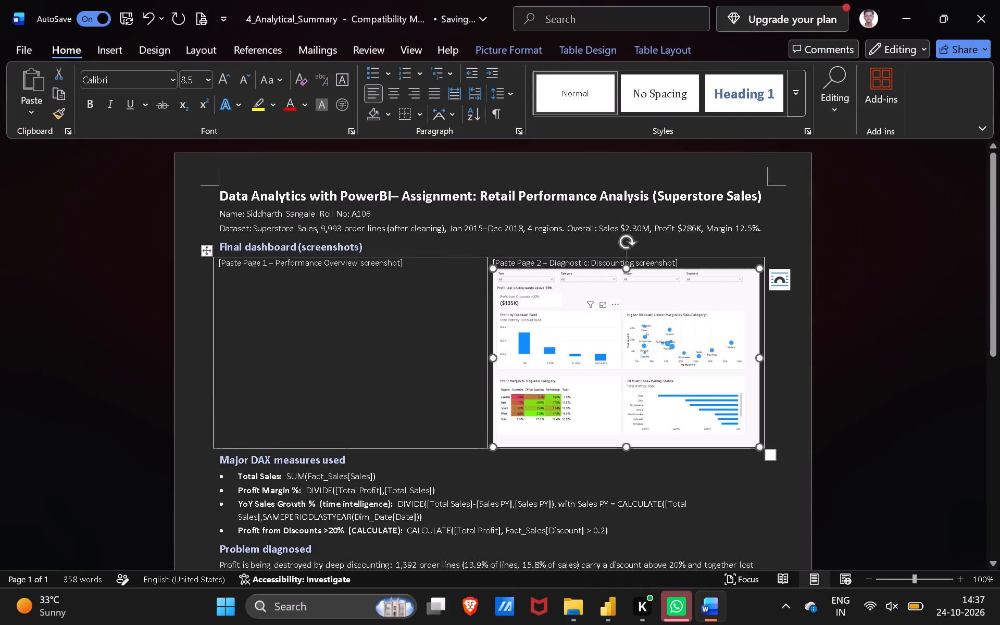
{"action": "key", "text": "BackSpace"}
Switch to Power BI, fit the Performance Overview page to the window, and collapse the Visualizations and Data panes.
{"action": "key", "text": "alt+Tab"}
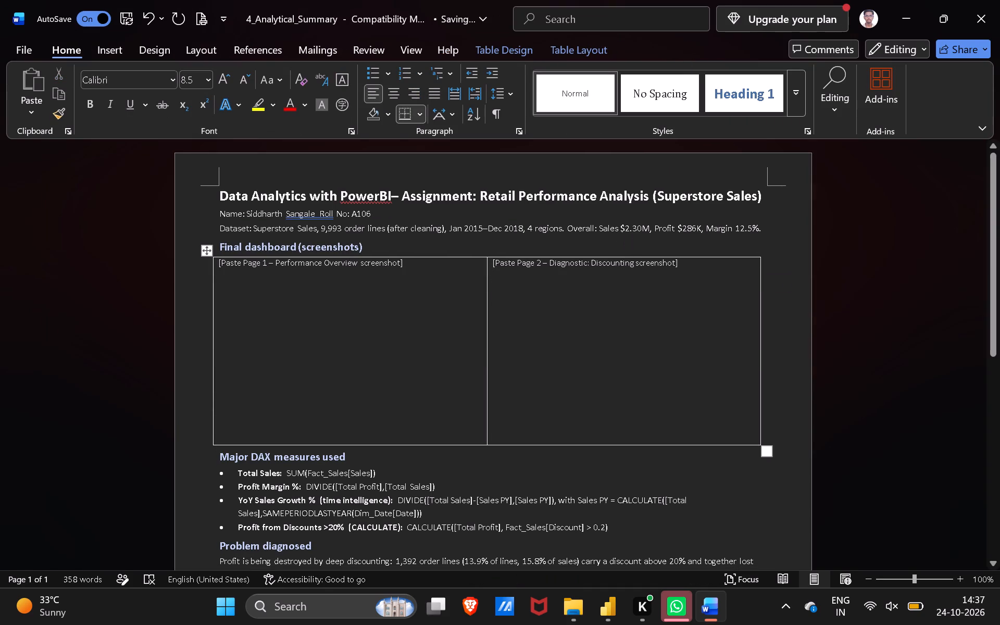
{"action": "key", "text": "alt+Tab"}
{"action": "key", "text": "alt+Tab"}
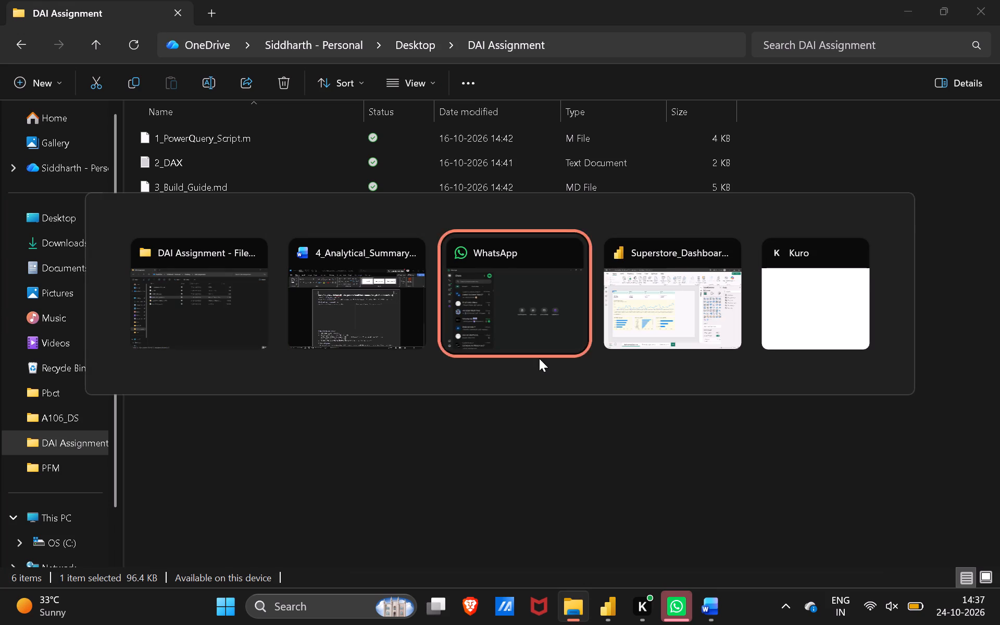
{"action": "key", "text": "alt+Tab"}
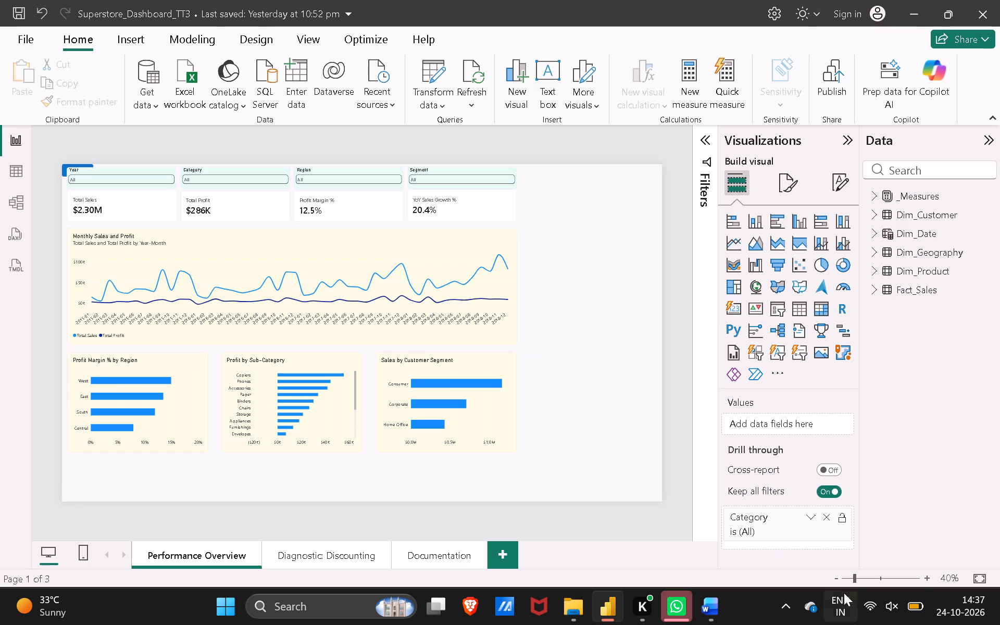
{"action": "left_click", "coordinate": [983, 573]}
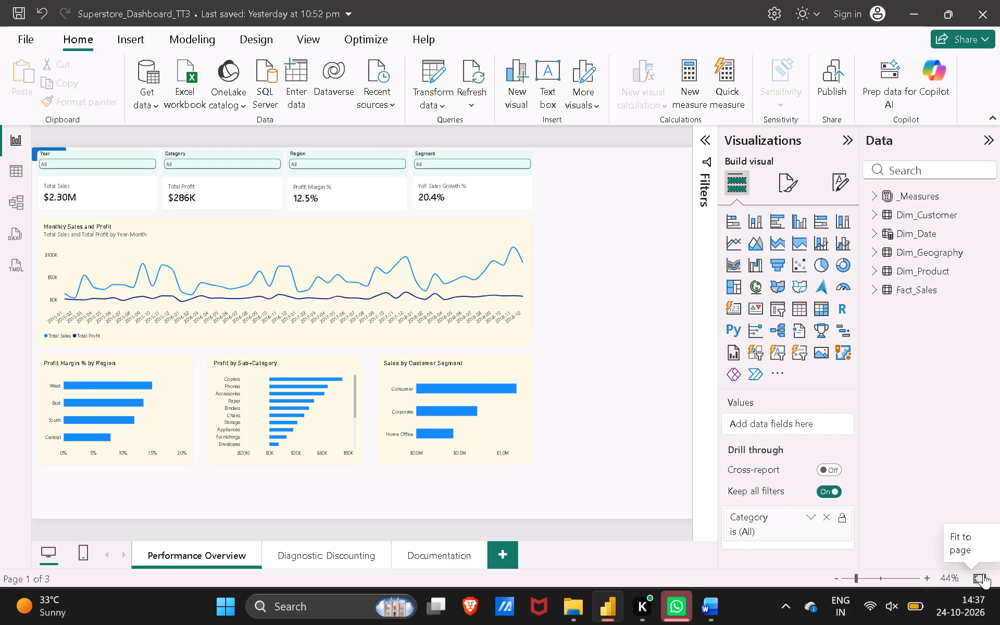
{"action": "left_click", "coordinate": [852, 137]}
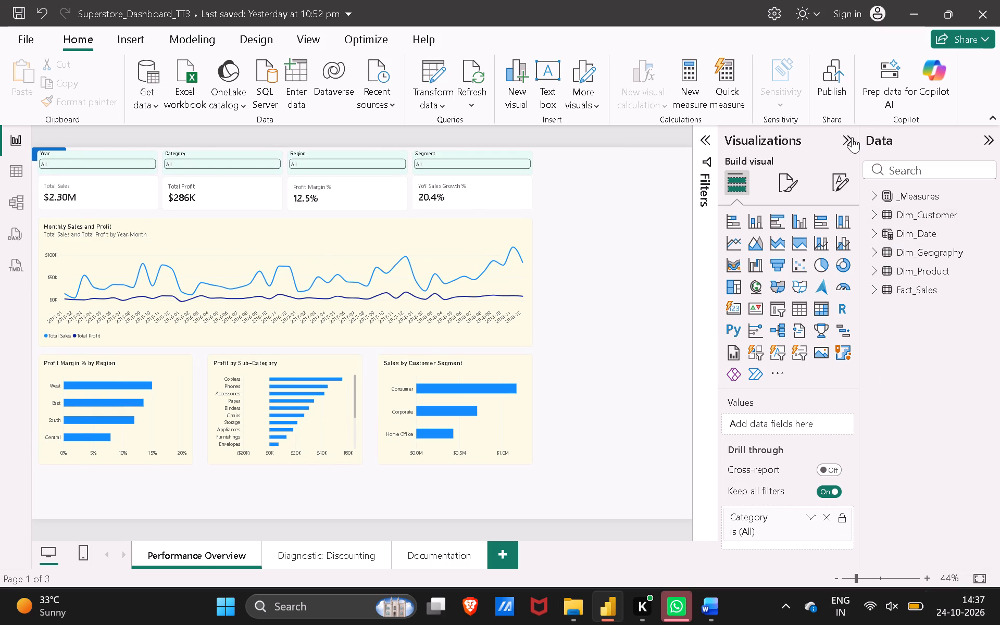
{"action": "left_click", "coordinate": [993, 136]}
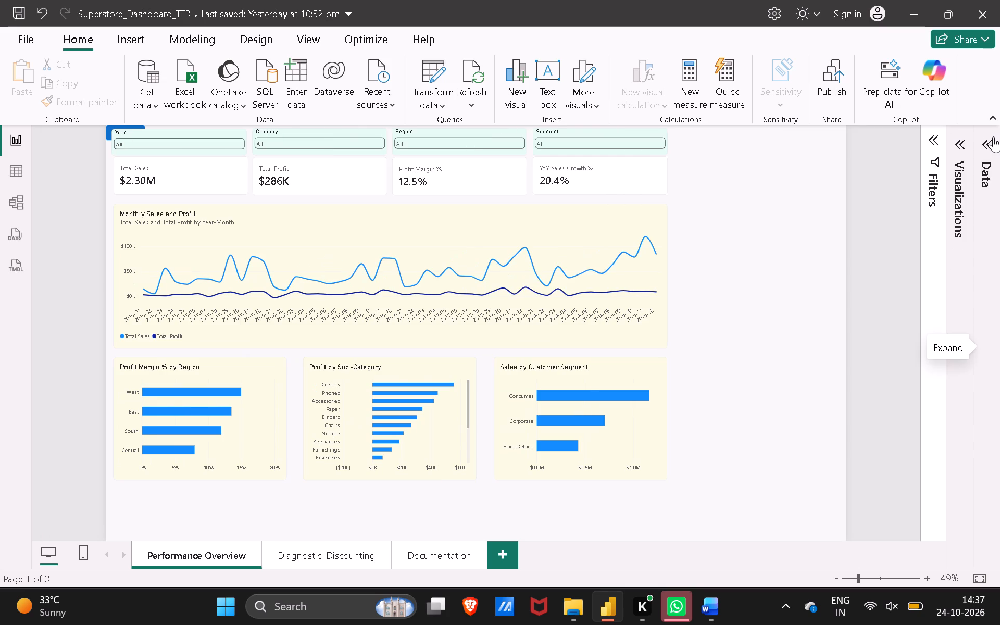
{"action": "left_click", "coordinate": [973, 574]}
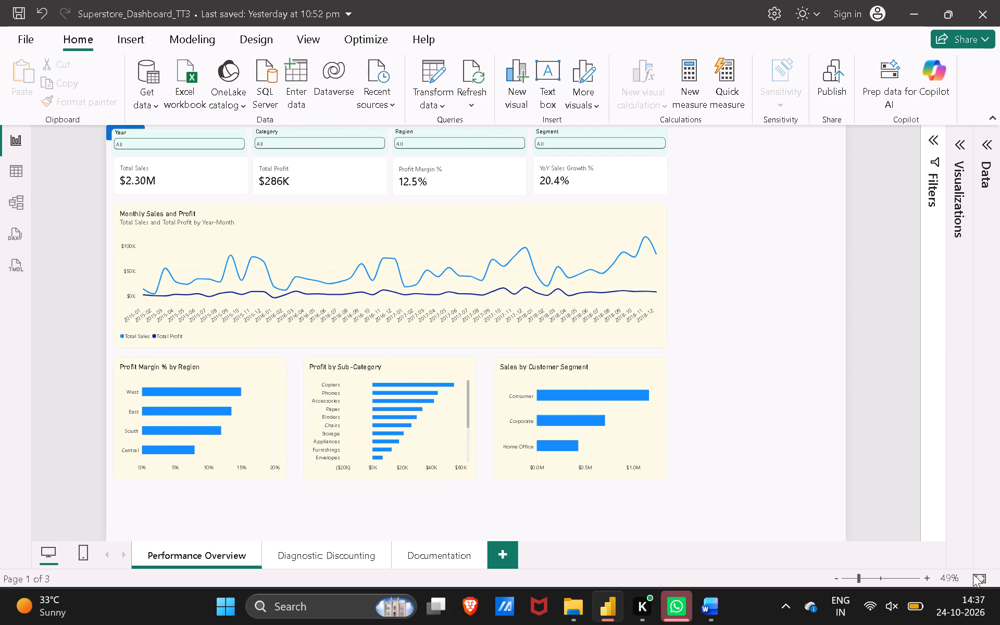
{"action": "left_click_drag", "start_coordinate": [972, 571], "coordinate": [976, 576]}
{"action": "left_click", "coordinate": [976, 576]}
{"action": "left_click", "coordinate": [878, 396]}
Capture a rectangular screenshot of the Performance Overview page, from the slicers down to just below the three bar charts.
{"action": "key", "text": "shift+super+s"}
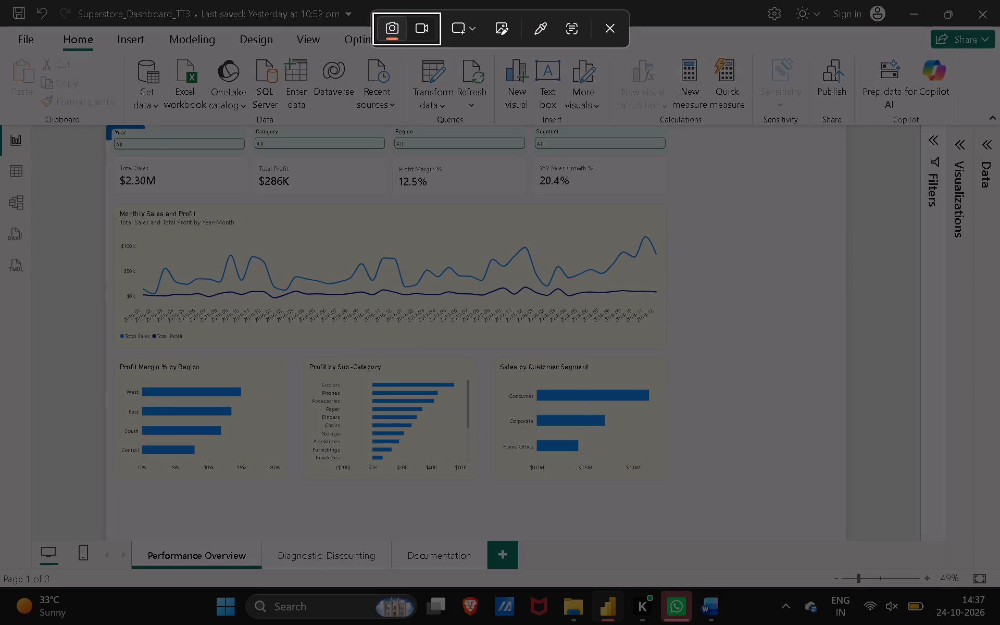
{"action": "left_click_drag", "start_coordinate": [106, 126], "coordinate": [216, 234]}
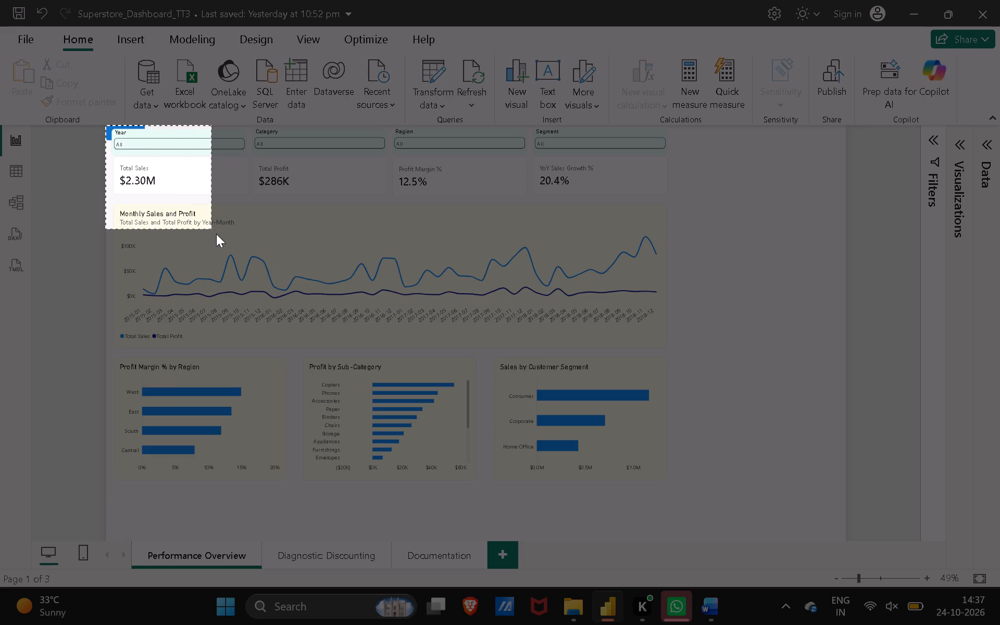
{"action": "left_click_drag", "start_coordinate": [216, 234], "coordinate": [757, 536]}
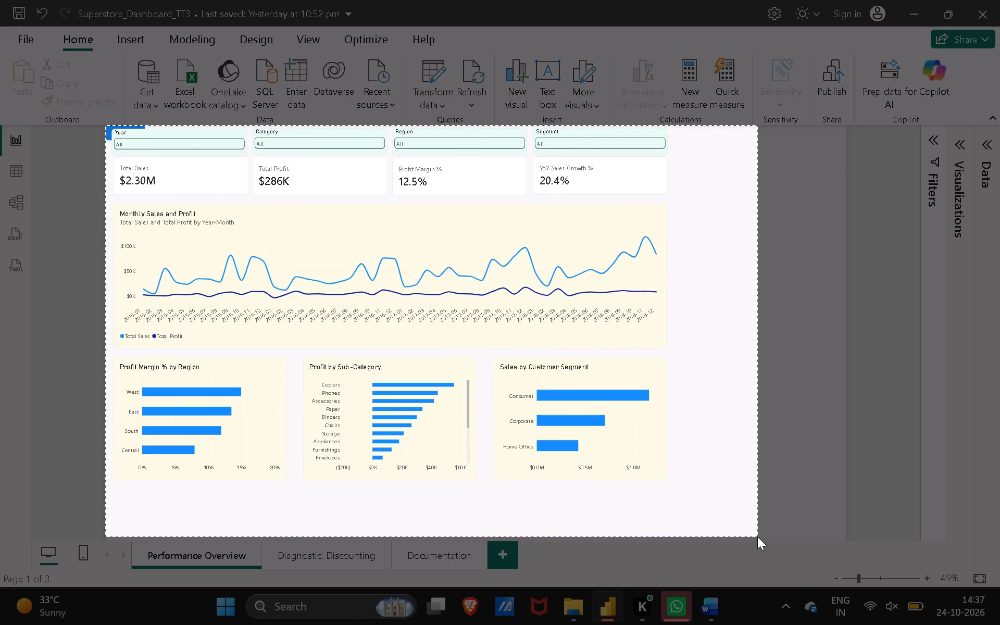
{"action": "left_click_drag", "start_coordinate": [757, 536], "coordinate": [733, 535]}
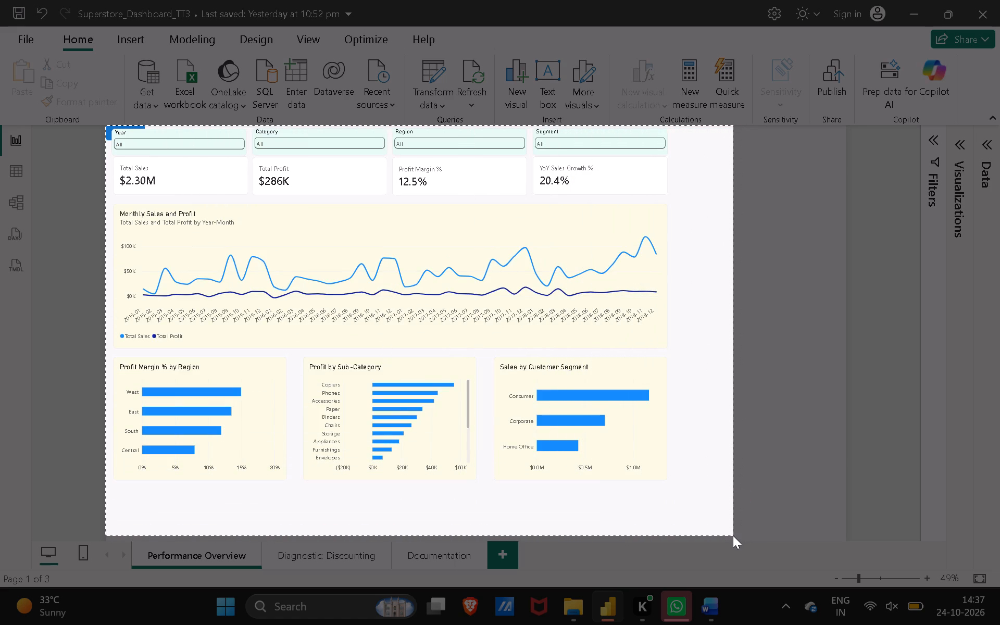
{"action": "left_click_drag", "start_coordinate": [733, 535], "coordinate": [735, 528]}
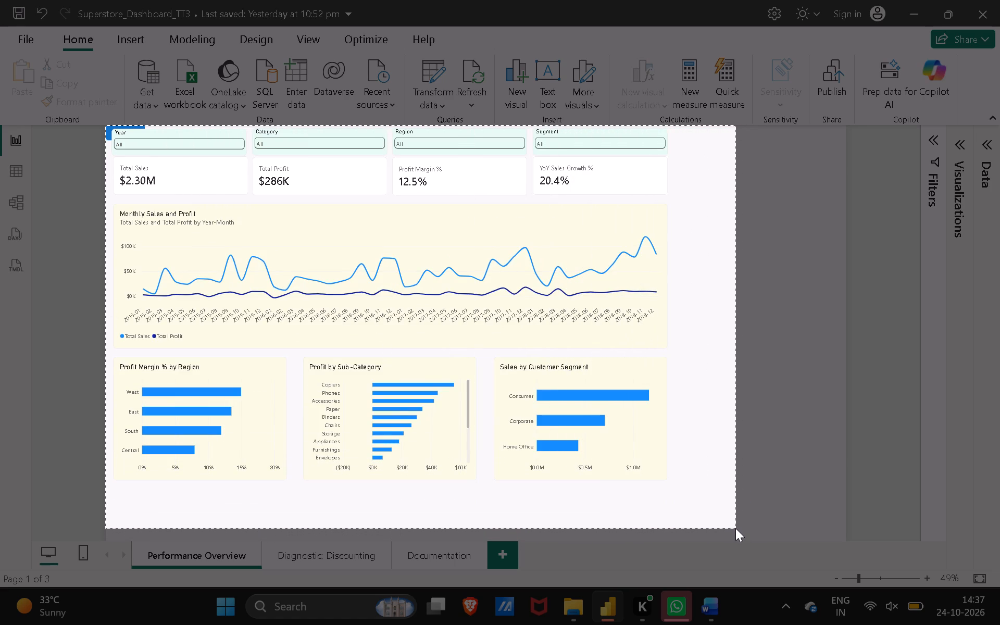
{"action": "left_click_drag", "start_coordinate": [735, 528], "coordinate": [736, 529]}
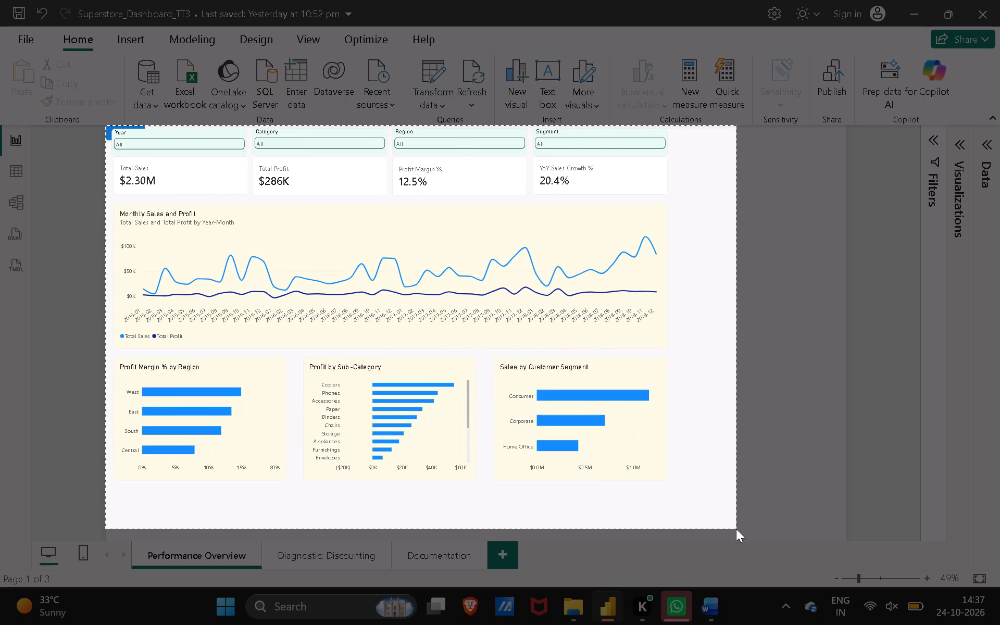
{"action": "left_click_drag", "start_coordinate": [736, 529], "coordinate": [736, 529]}
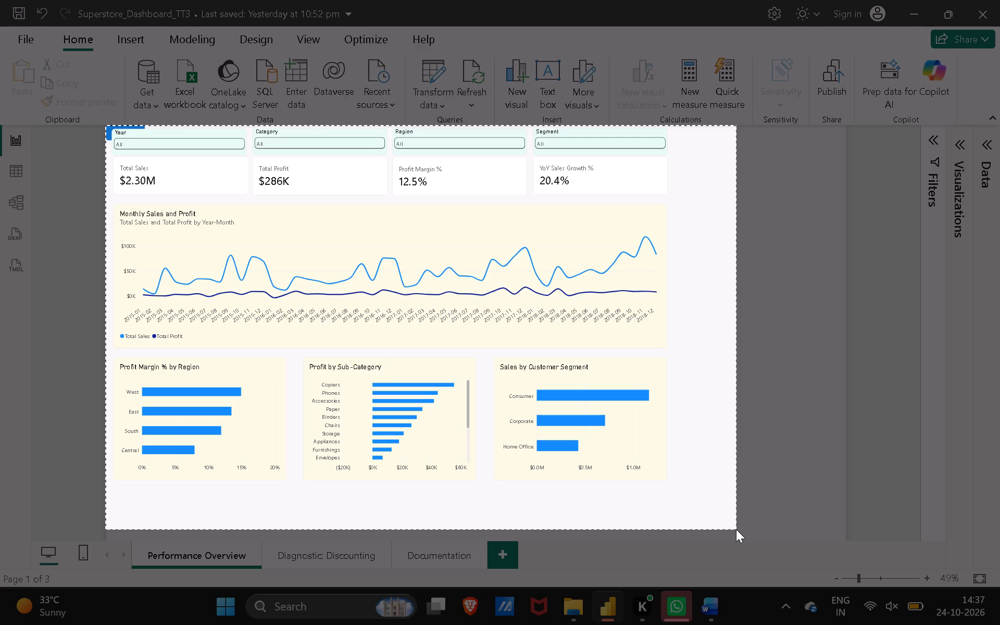
{"action": "left_click_drag", "start_coordinate": [736, 529], "coordinate": [736, 530]}
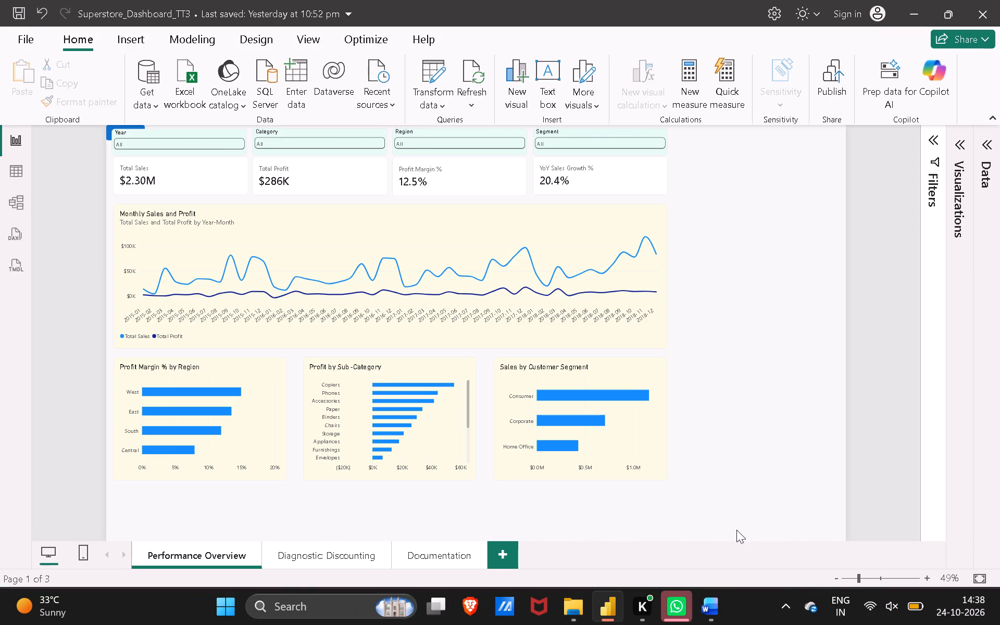
Switch to the 4_Analytical_Summary Word document and paste the capture under the Page 1 – Performance Overview placeholder in the table.
{"action": "key", "text": "alt+Tab"}
{"action": "key", "text": "alt+Tab"}
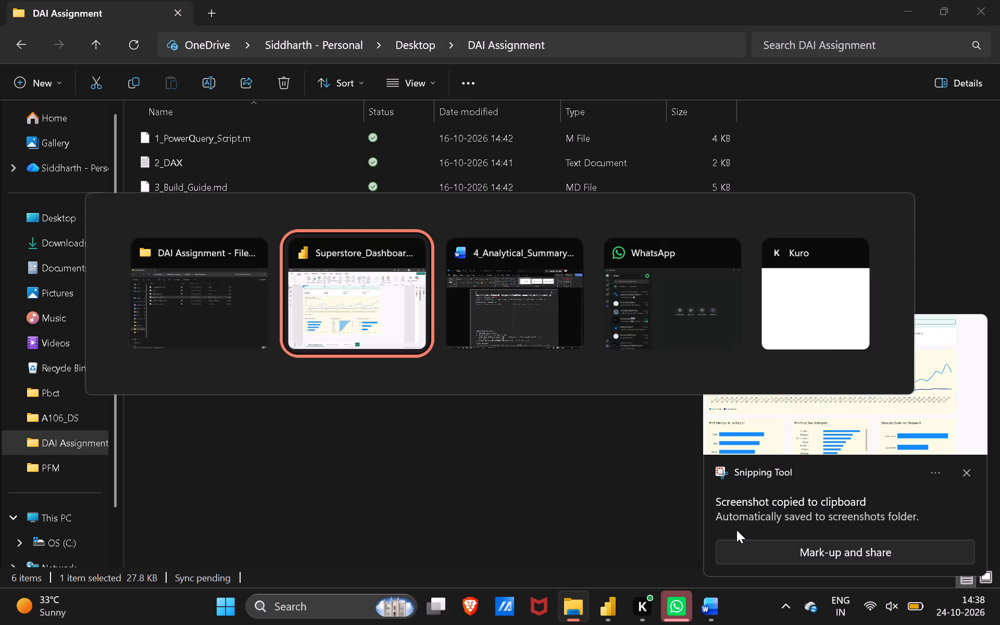
{"action": "key", "text": "alt+Tab"}
{"action": "key", "text": "alt+Tab"}
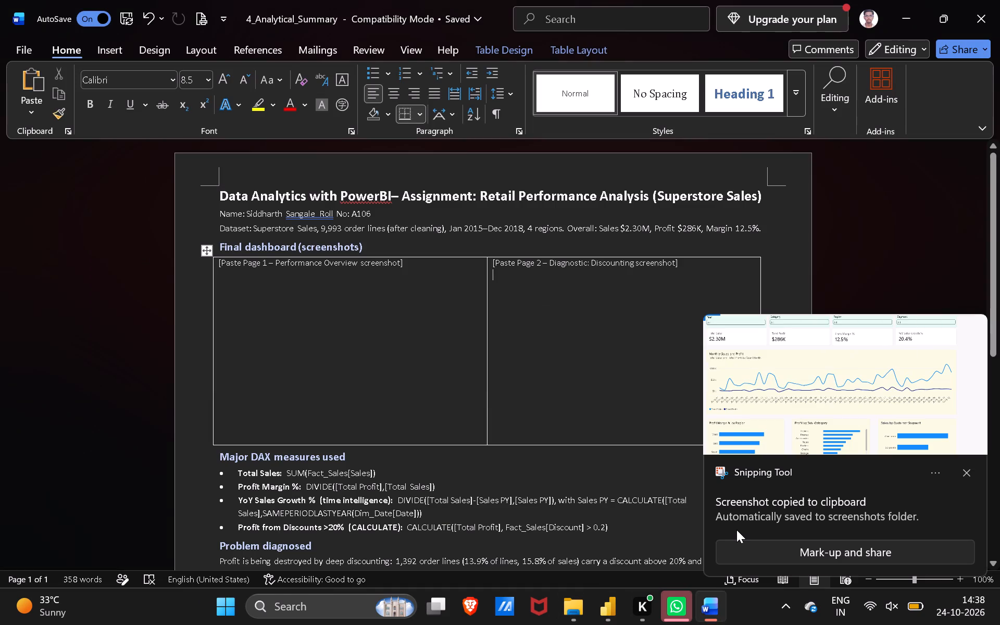
{"action": "left_click", "coordinate": [227, 274]}
{"action": "key", "text": "ctrl+v"}
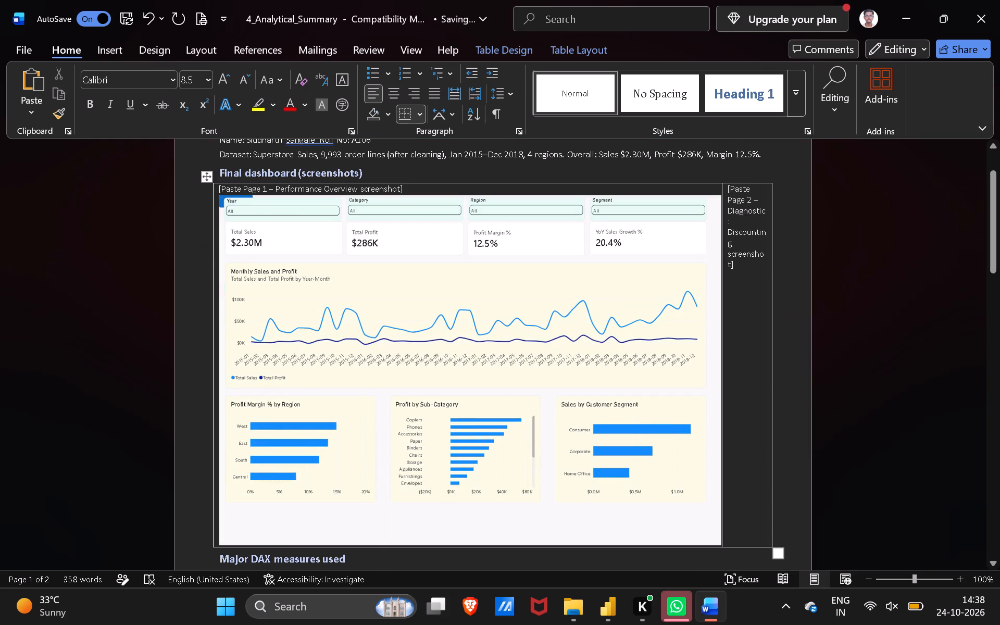
Scale the Performance Overview screenshot down proportionally until the Final dashboard table's two columns are about equally wide.
{"action": "left_click", "coordinate": [711, 536]}
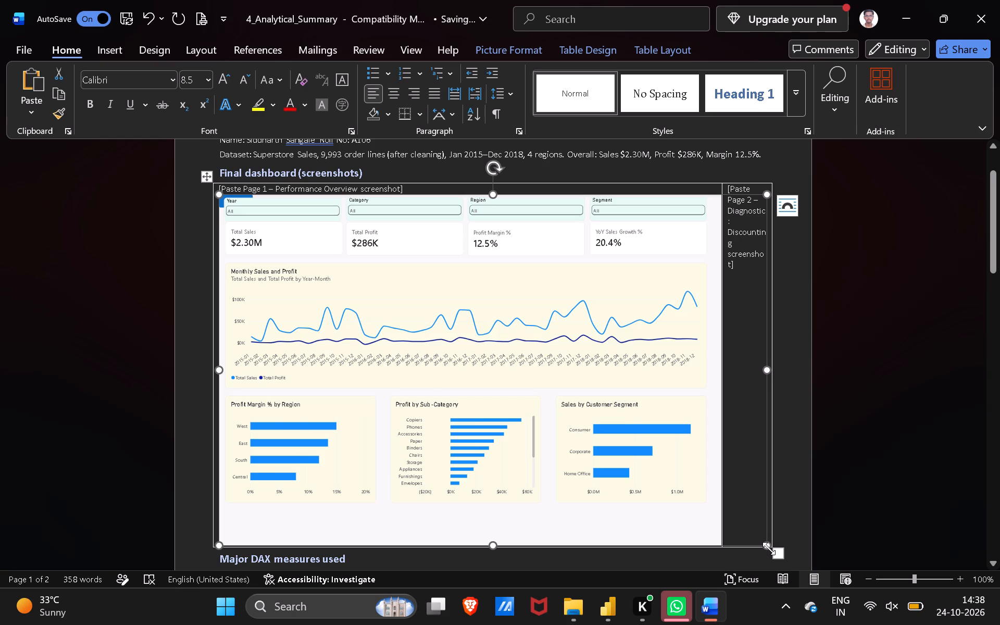
{"action": "left_click_drag", "start_coordinate": [770, 550], "coordinate": [644, 454]}
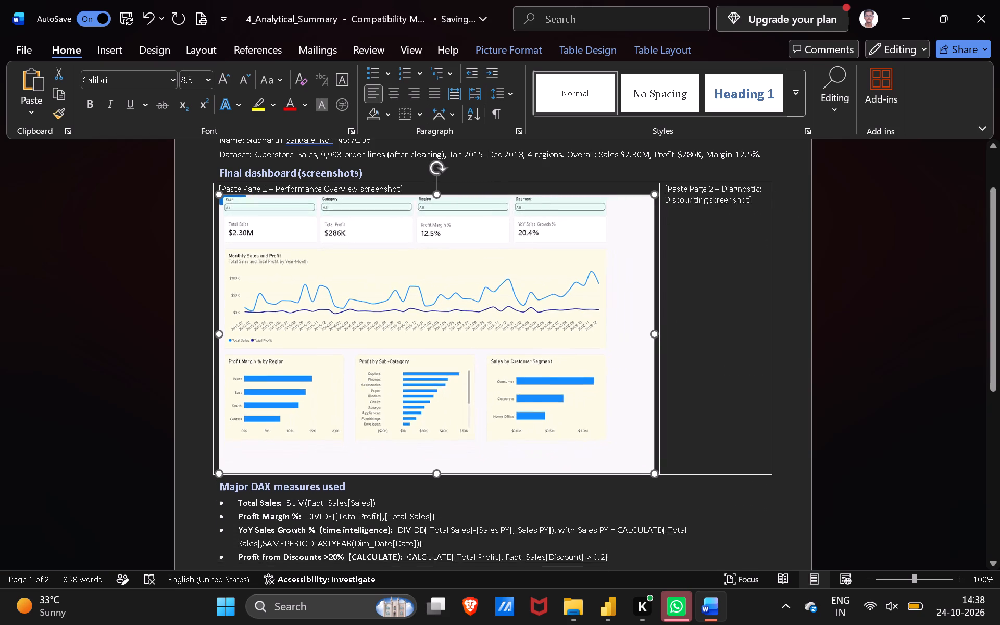
{"action": "left_click_drag", "start_coordinate": [644, 454], "coordinate": [499, 384]}
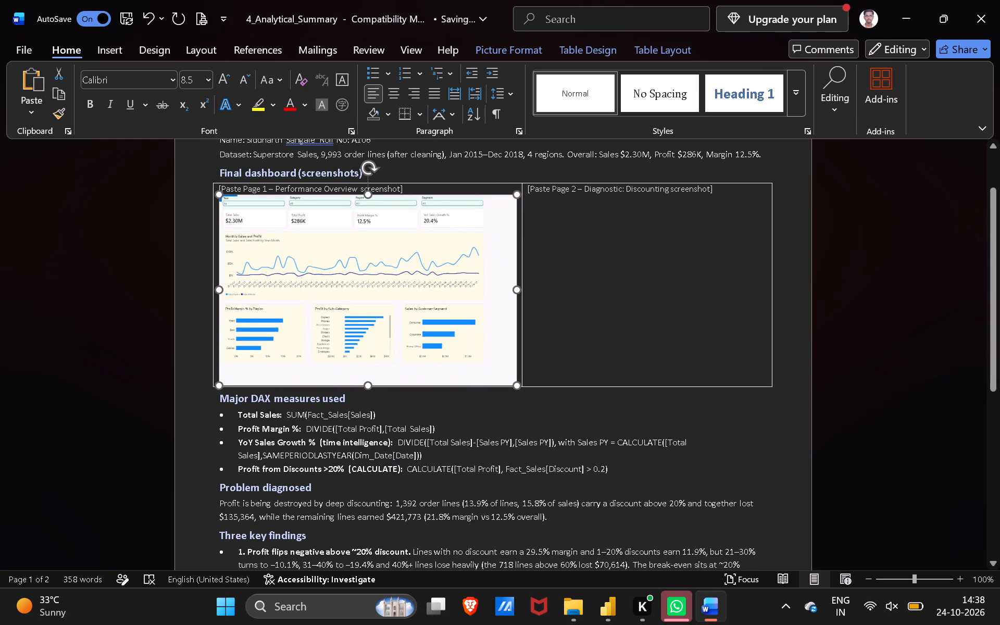
{"action": "left_click_drag", "start_coordinate": [499, 384], "coordinate": [473, 363]}
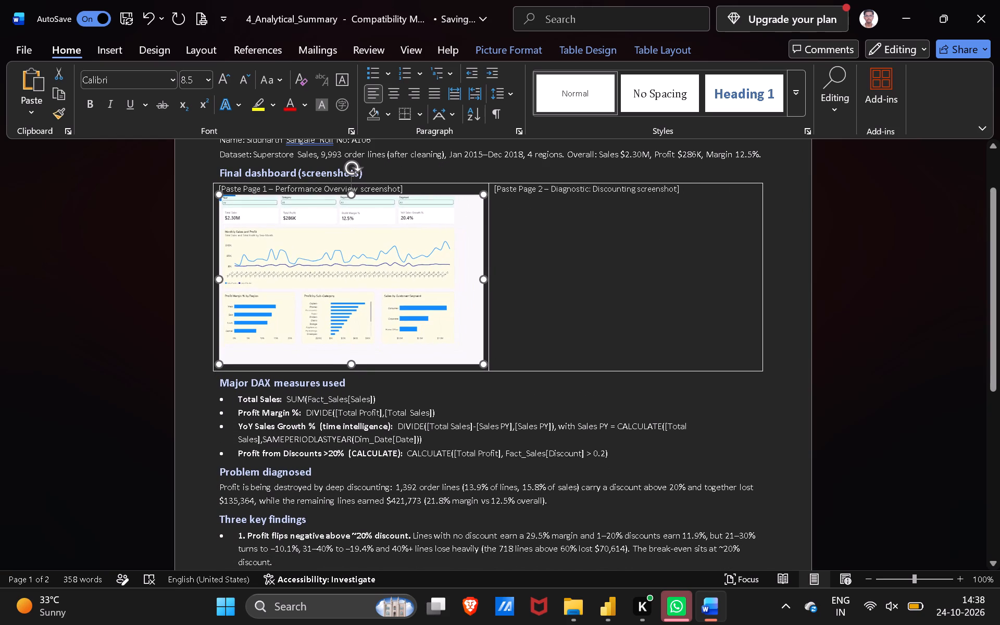
{"action": "left_click_drag", "start_coordinate": [473, 363], "coordinate": [473, 364]}
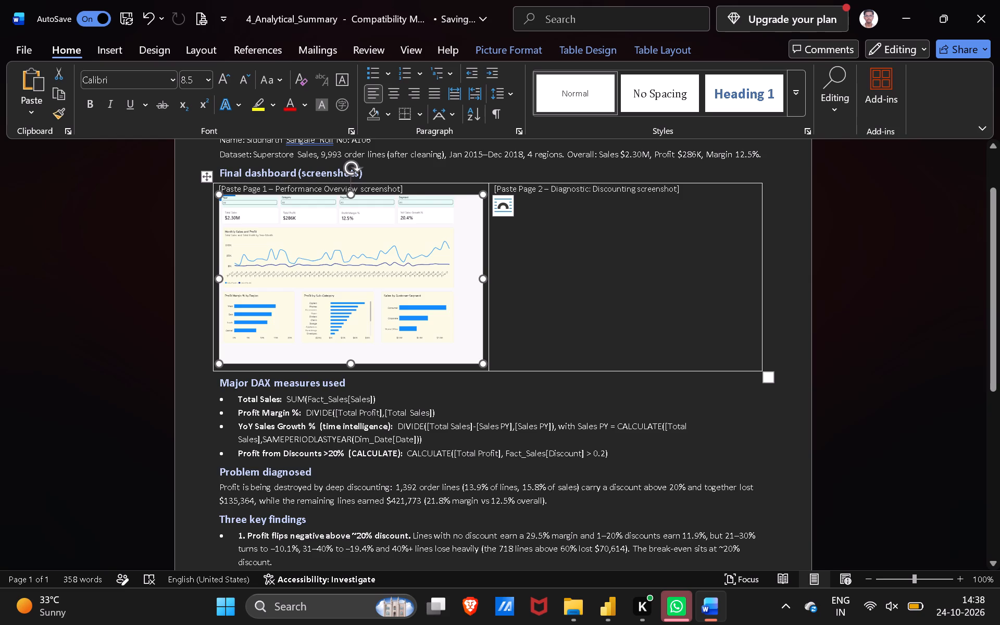
Stretch the Performance Overview screenshot slightly taller, keeping its width within the first table column.
{"action": "scroll", "coordinate": [439, 368], "scroll_direction": "down", "scroll_amount": 3, "text": "ctrl"}
{"action": "scroll", "coordinate": [439, 368], "scroll_direction": "down", "scroll_amount": 1}
{"action": "scroll", "coordinate": [439, 368], "scroll_direction": "up", "scroll_amount": 1, "text": "ctrl"}
{"action": "scroll", "coordinate": [439, 368], "scroll_direction": "right", "scroll_amount": 1, "text": "ctrl"}
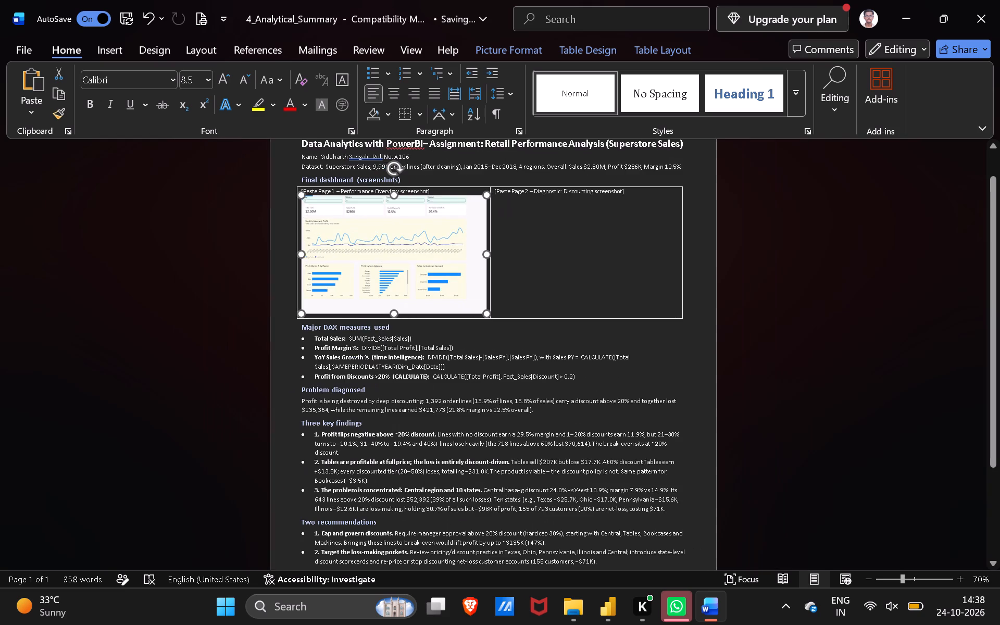
{"action": "scroll", "coordinate": [439, 368], "scroll_direction": "down", "scroll_amount": 4, "text": "ctrl"}
{"action": "scroll", "coordinate": [439, 368], "scroll_direction": "up", "scroll_amount": 5, "text": "ctrl"}
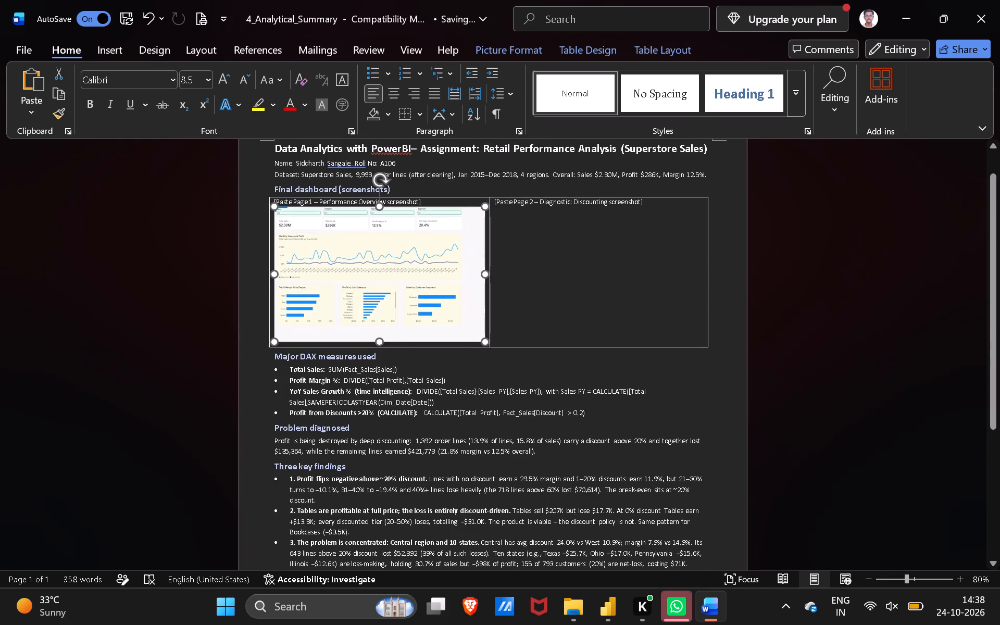
{"action": "left_click_drag", "start_coordinate": [379, 343], "coordinate": [379, 356]}
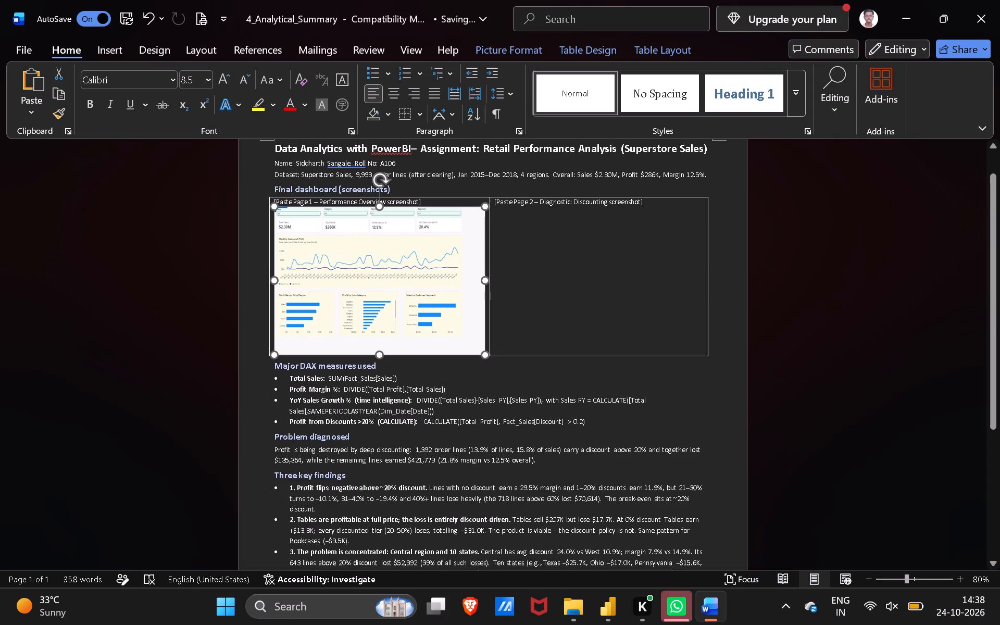
{"action": "left_click_drag", "start_coordinate": [379, 356], "coordinate": [379, 349]}
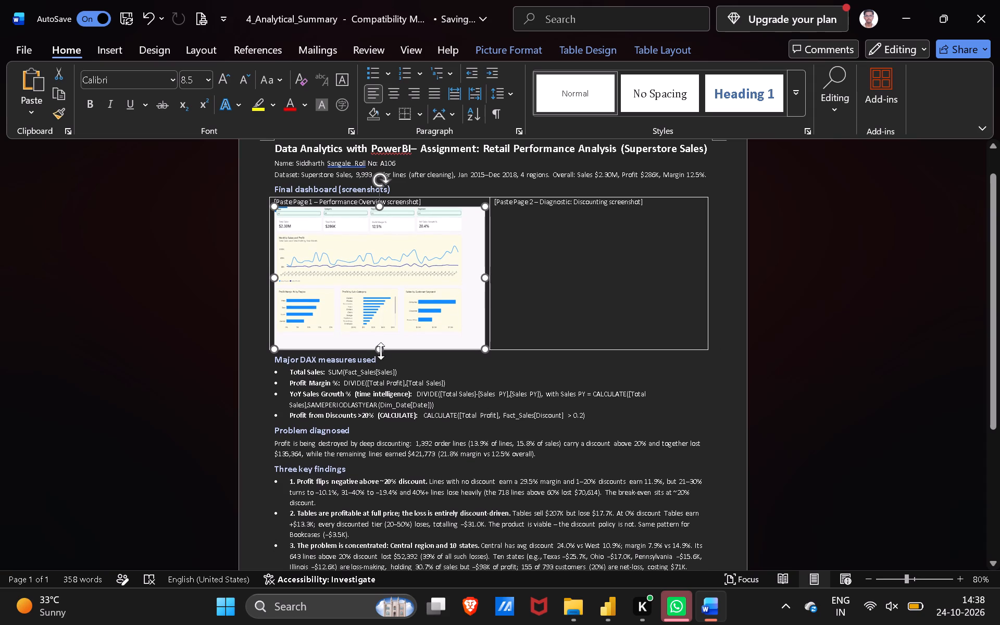
Enlarge the Final dashboard table slightly in width and height.
{"action": "left_click_drag", "start_coordinate": [716, 355], "coordinate": [718, 365]}
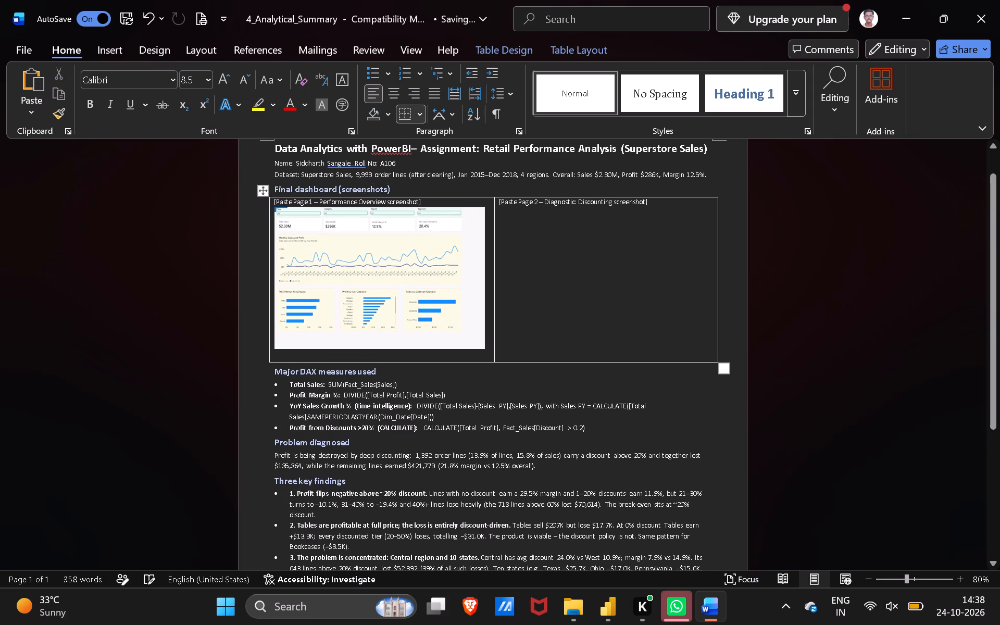
Place the cursor under the Page 2 placeholder, switch to Power BI, and capture the Diagnostic: Discounting page's slicers and visuals.
{"action": "left_click", "coordinate": [509, 218]}
{"action": "key", "text": "alt+Tab"}
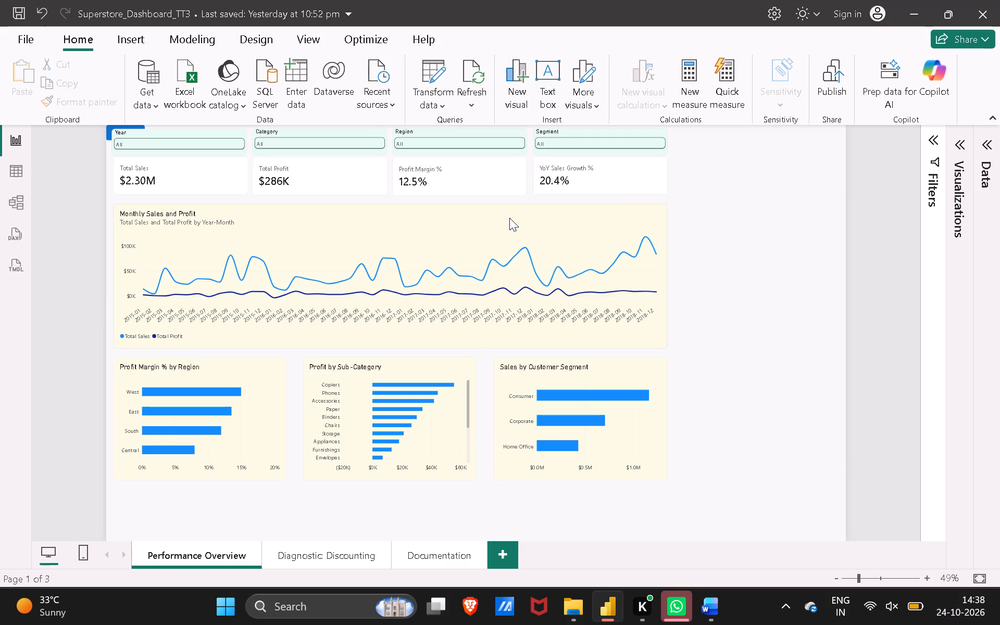
{"action": "left_click", "coordinate": [335, 549]}
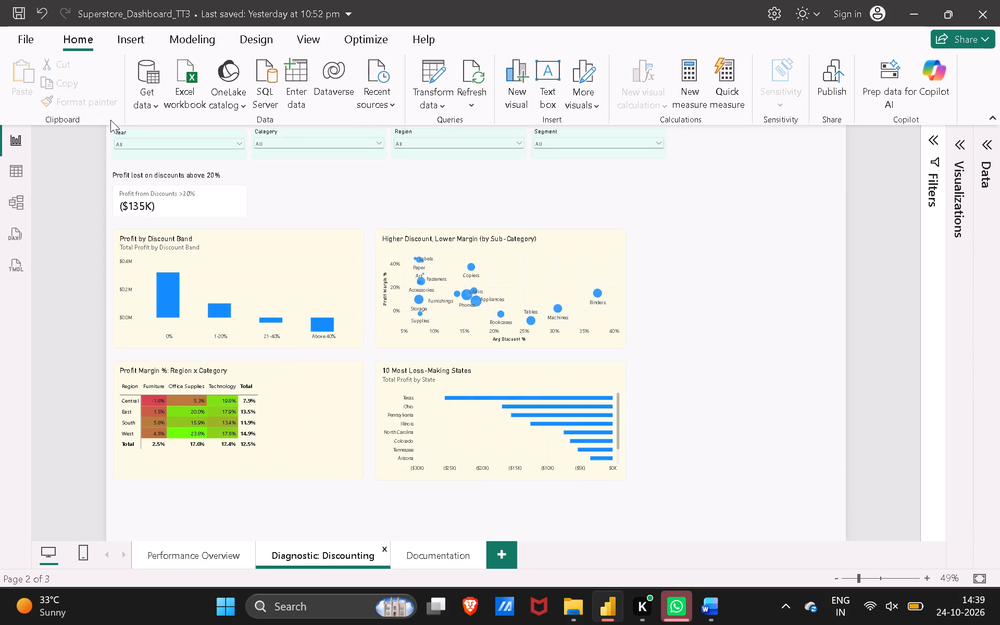
{"action": "key", "text": "shift+super+s"}
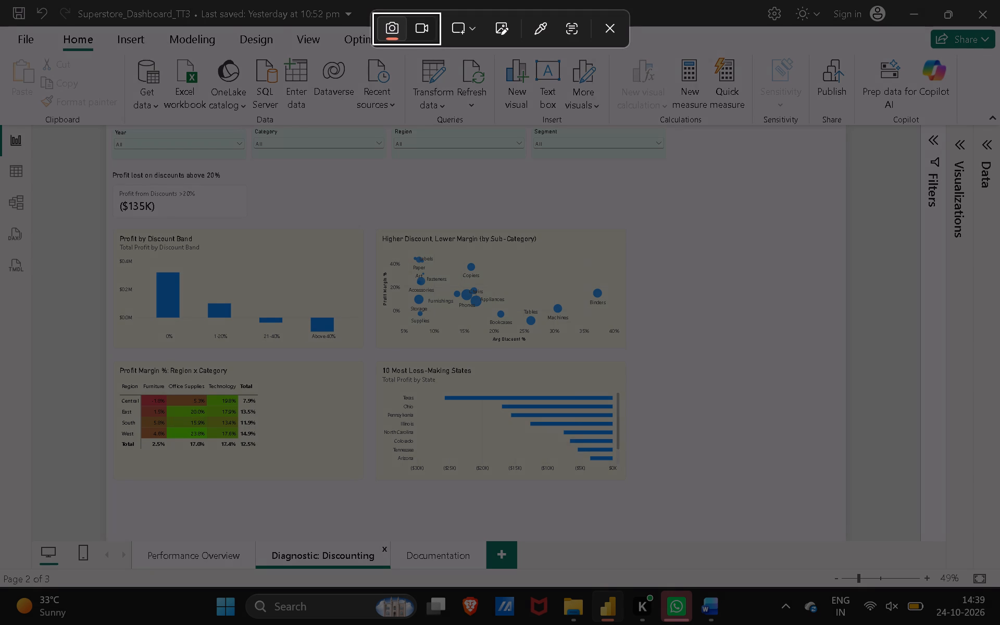
{"action": "left_click_drag", "start_coordinate": [106, 126], "coordinate": [684, 518]}
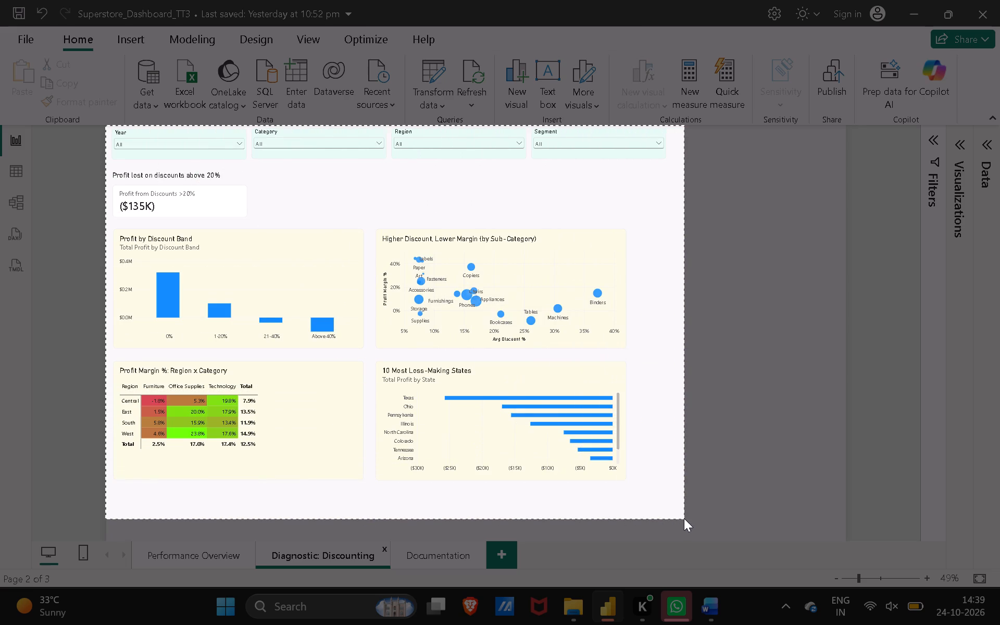
{"action": "left_click_drag", "start_coordinate": [684, 518], "coordinate": [708, 520]}
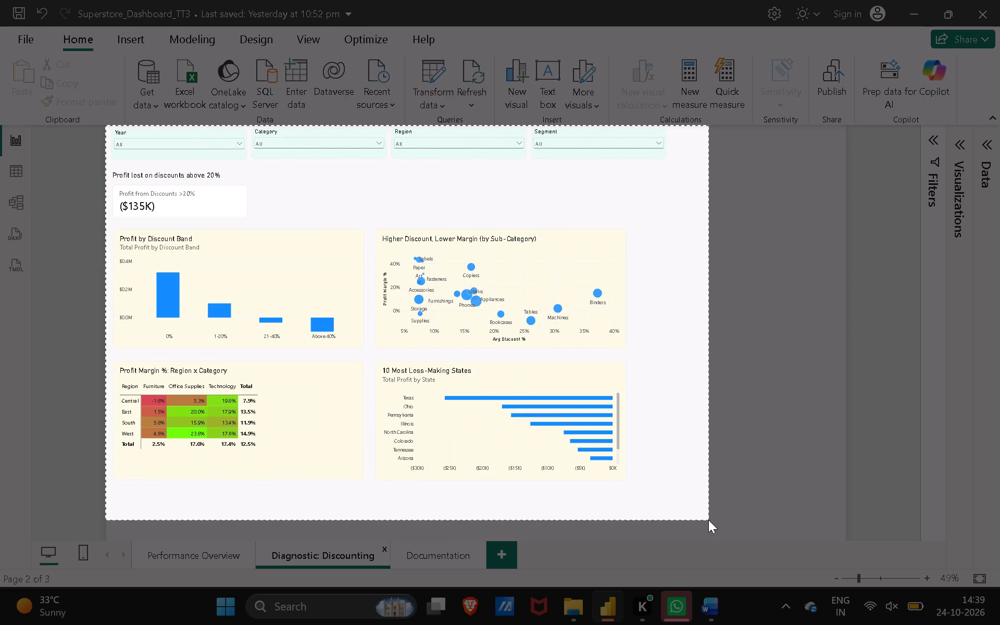
{"action": "left_click_drag", "start_coordinate": [708, 520], "coordinate": [715, 520]}
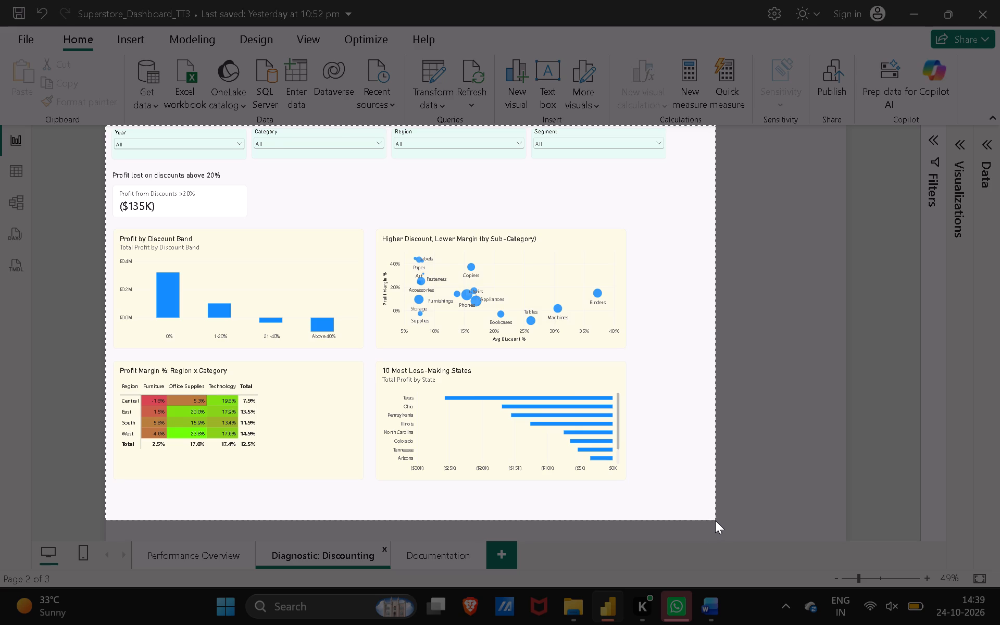
{"action": "left_click_drag", "start_coordinate": [715, 520], "coordinate": [716, 519]}
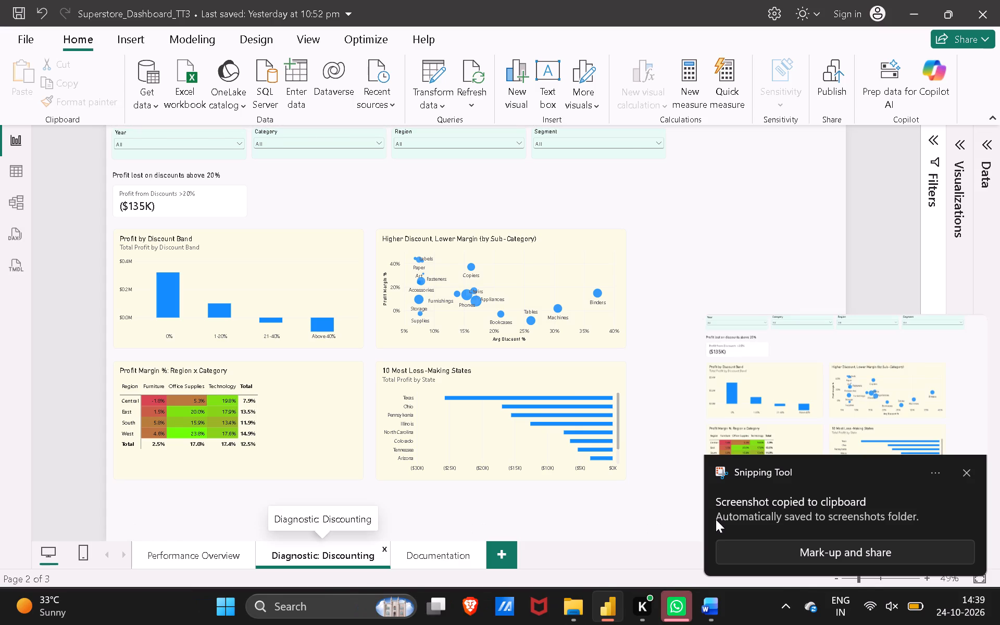
Switch to Word and paste the capture under the Page 2 – Diagnostic: Discounting placeholder in the table.
{"action": "key", "text": "alt+Tab"}
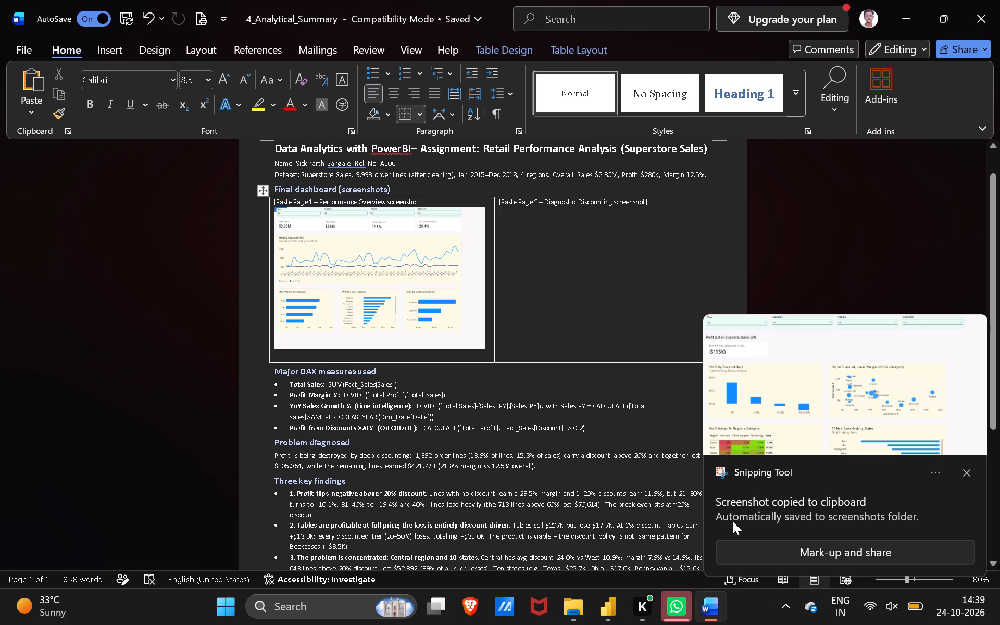
{"action": "key", "text": "ctrl+v"}
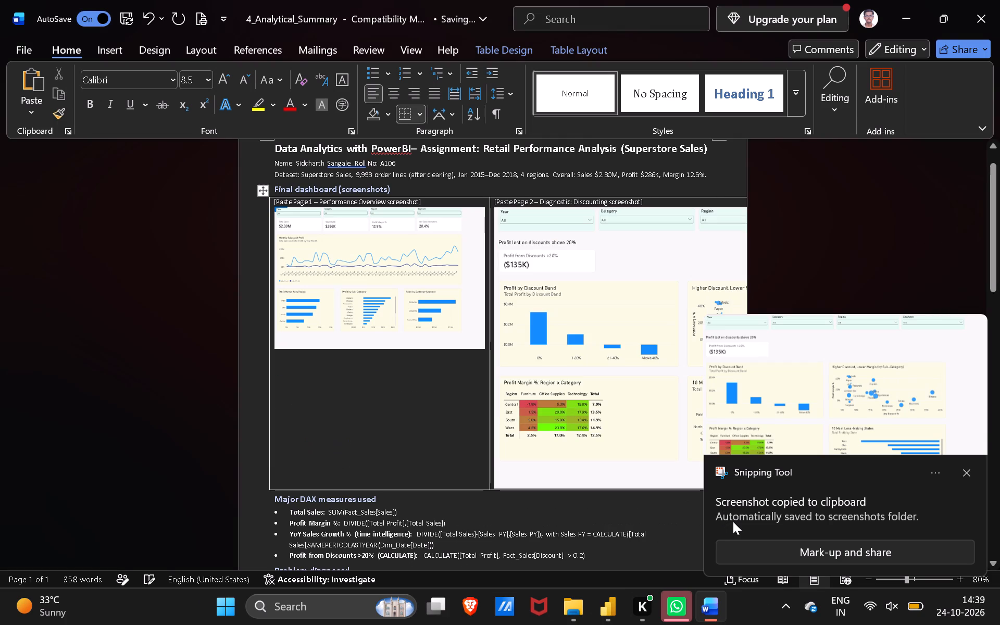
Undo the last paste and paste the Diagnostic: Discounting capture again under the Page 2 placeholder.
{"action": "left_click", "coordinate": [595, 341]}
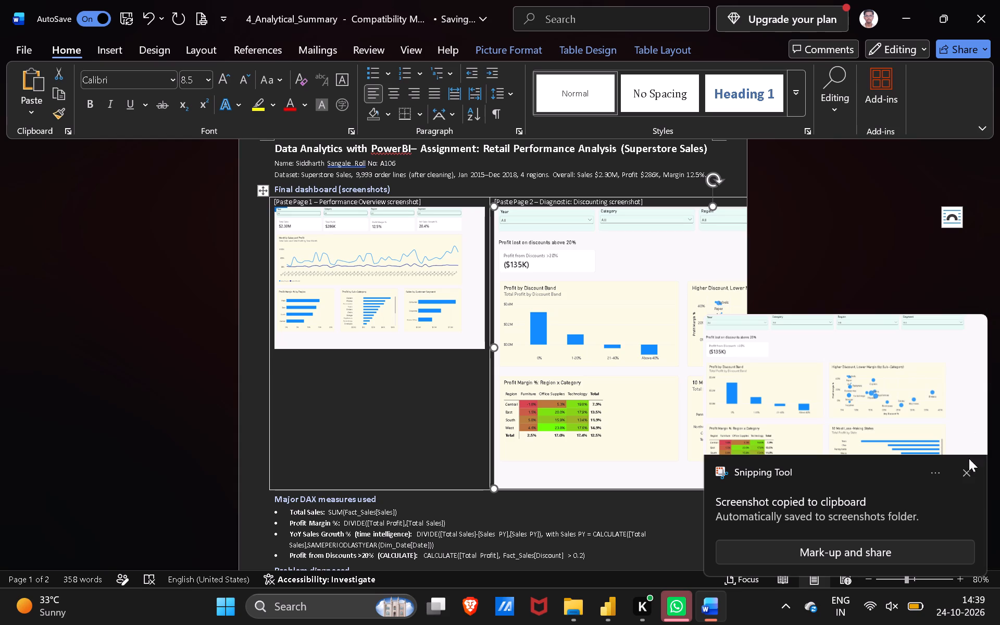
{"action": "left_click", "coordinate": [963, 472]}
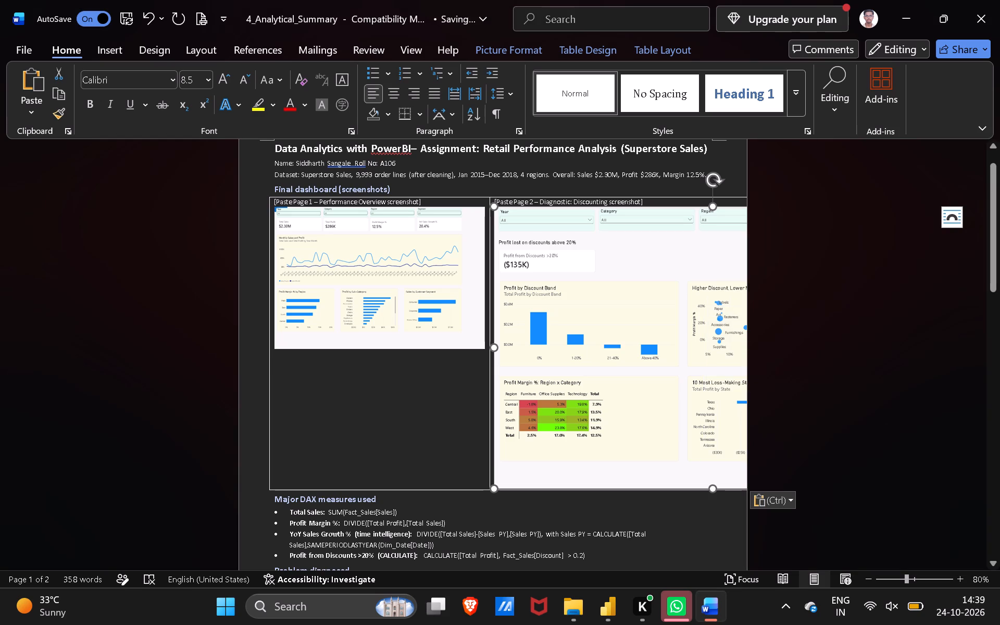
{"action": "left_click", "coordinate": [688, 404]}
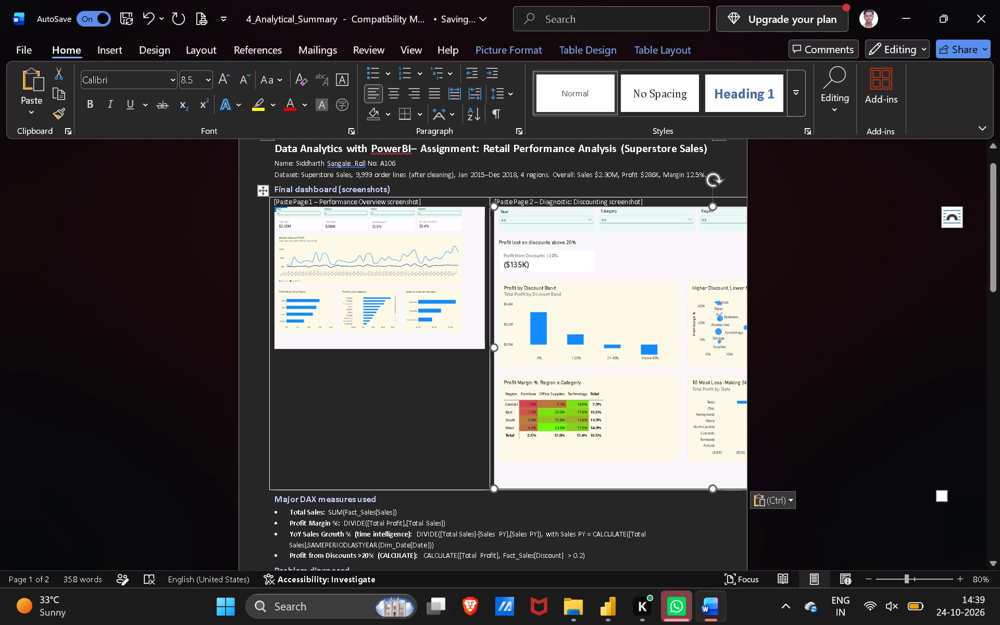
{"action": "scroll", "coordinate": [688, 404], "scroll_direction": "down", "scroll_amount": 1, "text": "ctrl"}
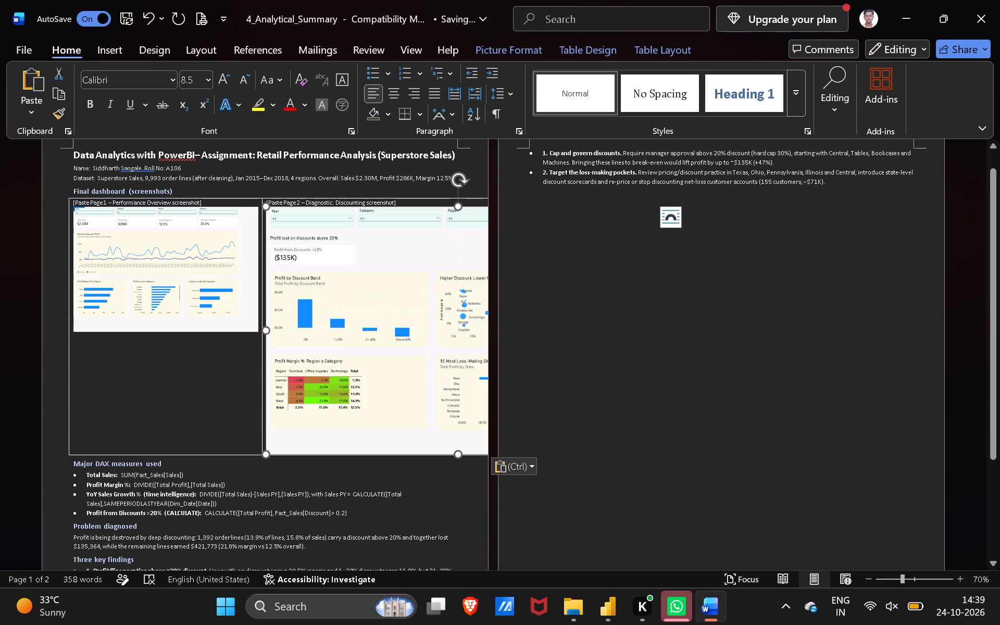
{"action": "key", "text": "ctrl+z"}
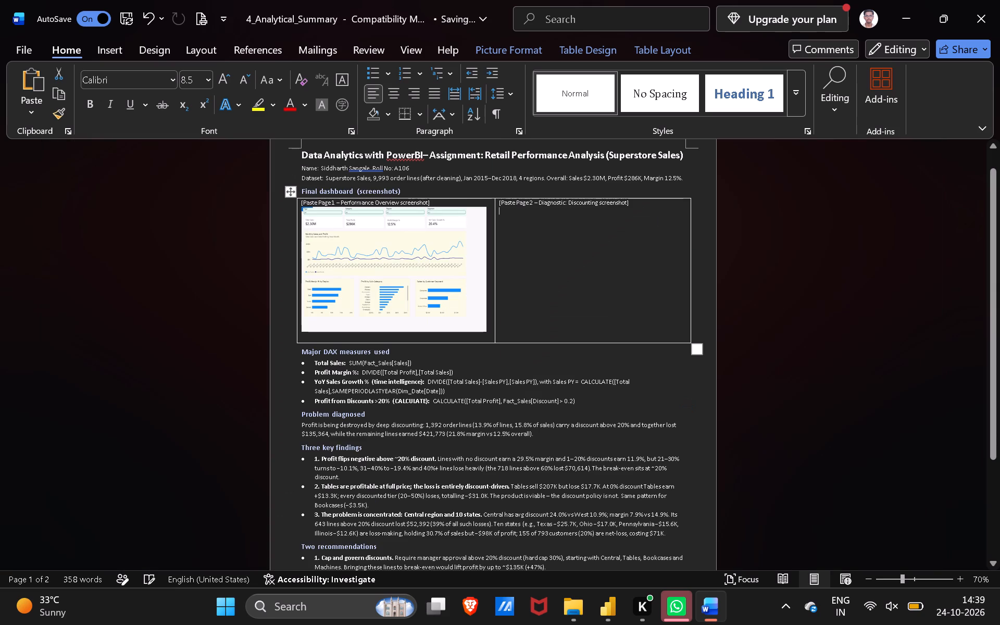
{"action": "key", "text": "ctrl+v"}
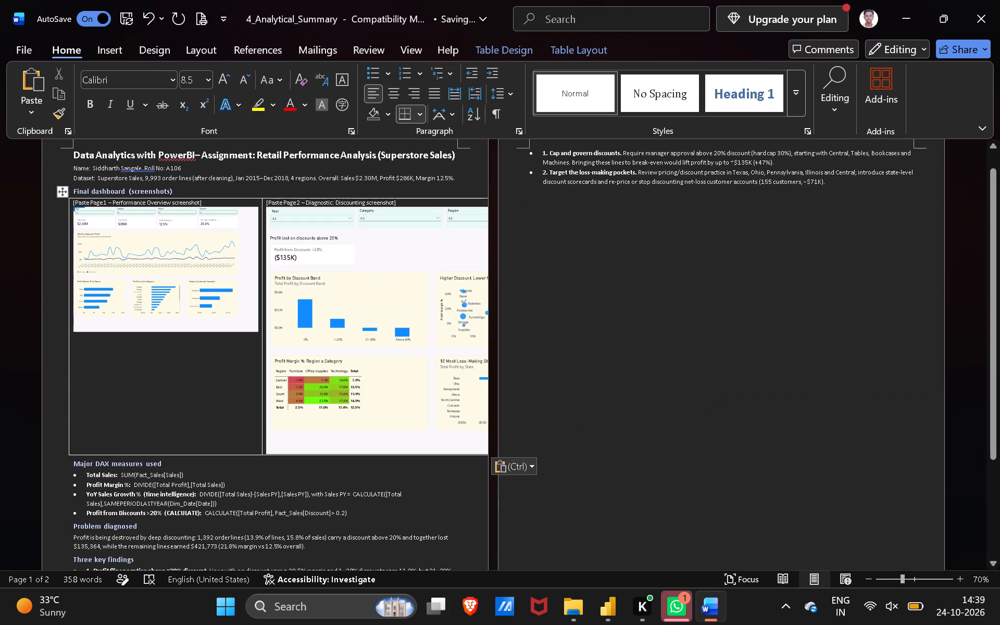
Shrink the Diagnostic: Discounting screenshot to fit the table's second column, matching the Performance Overview screenshot's height and narrowing it slightly.
{"action": "left_click", "coordinate": [438, 405]}
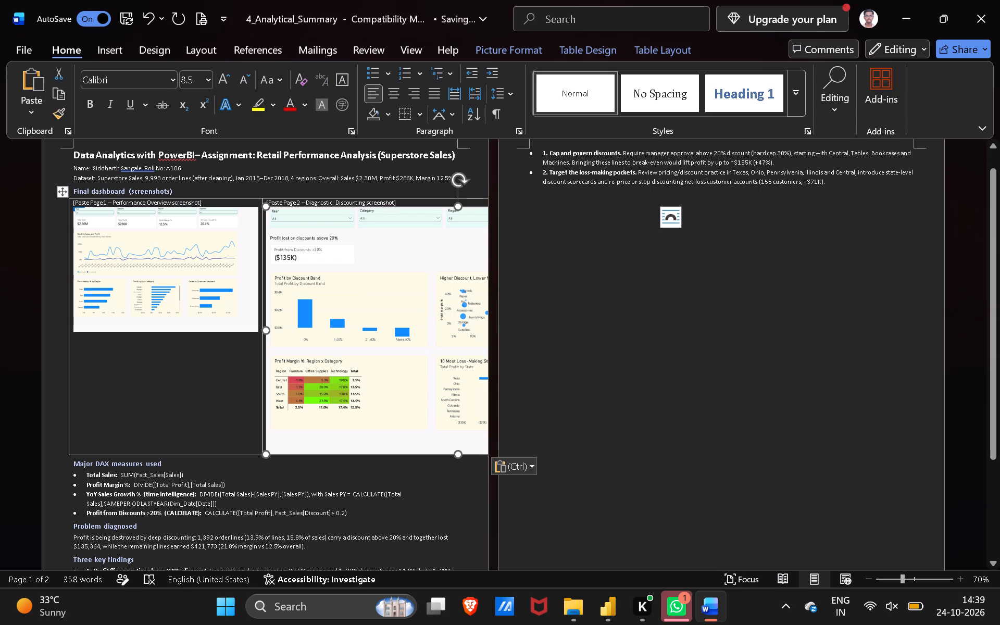
{"action": "left_click_drag", "start_coordinate": [265, 460], "coordinate": [278, 429]}
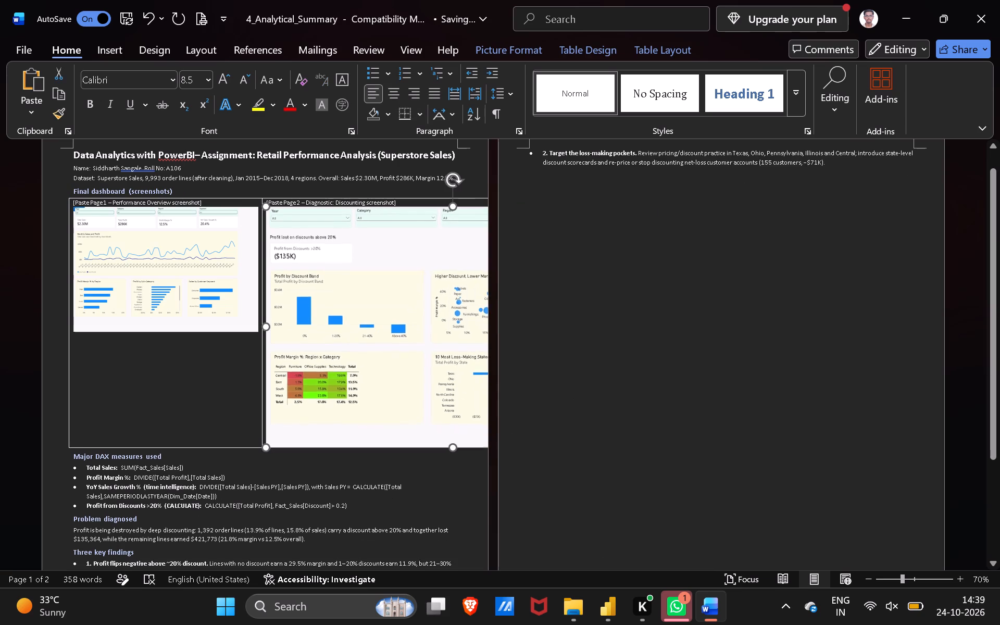
{"action": "left_click_drag", "start_coordinate": [278, 429], "coordinate": [447, 271]}
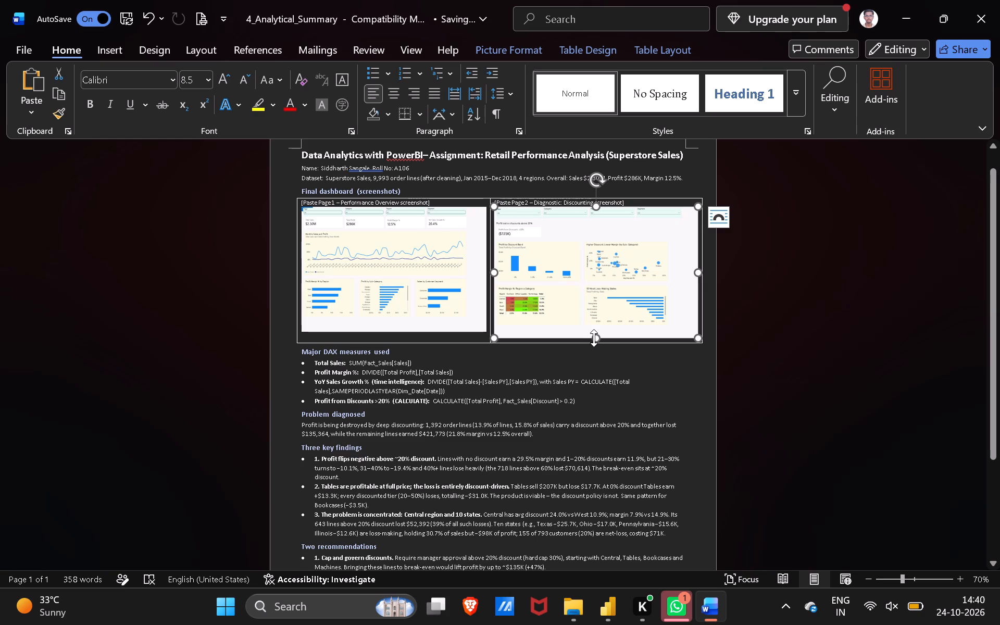
{"action": "left_click_drag", "start_coordinate": [594, 338], "coordinate": [594, 335]}
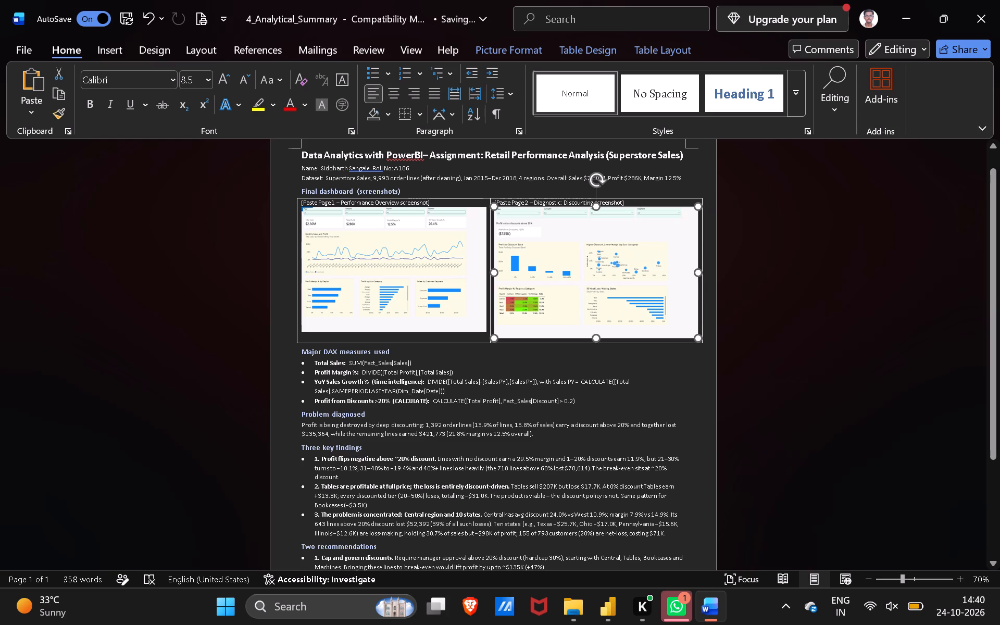
{"action": "left_click_drag", "start_coordinate": [594, 335], "coordinate": [594, 333]}
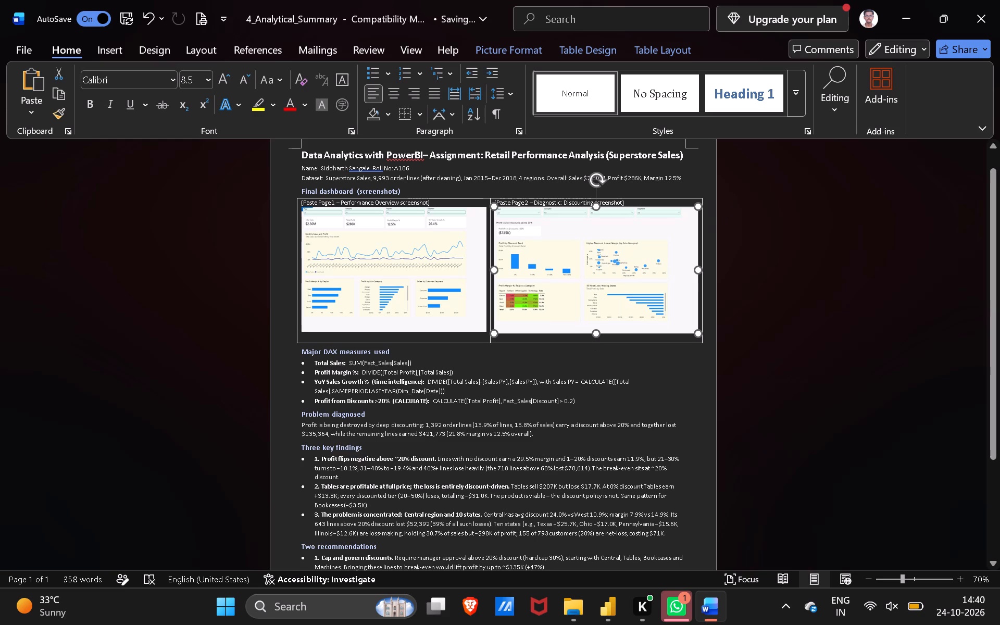
{"action": "left_click_drag", "start_coordinate": [594, 333], "coordinate": [594, 332]}
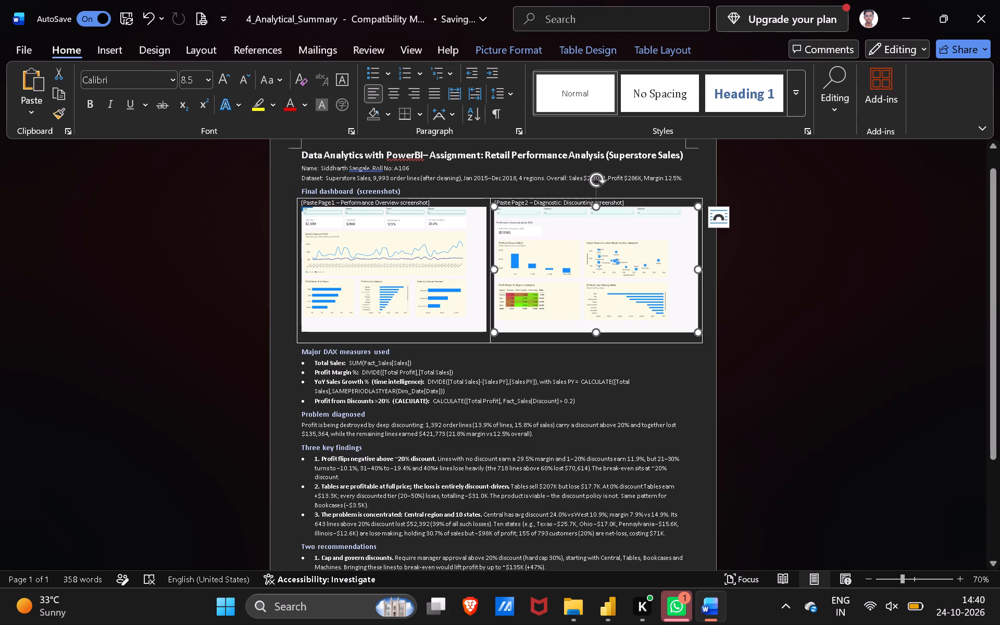
{"action": "left_click", "coordinate": [696, 270]}
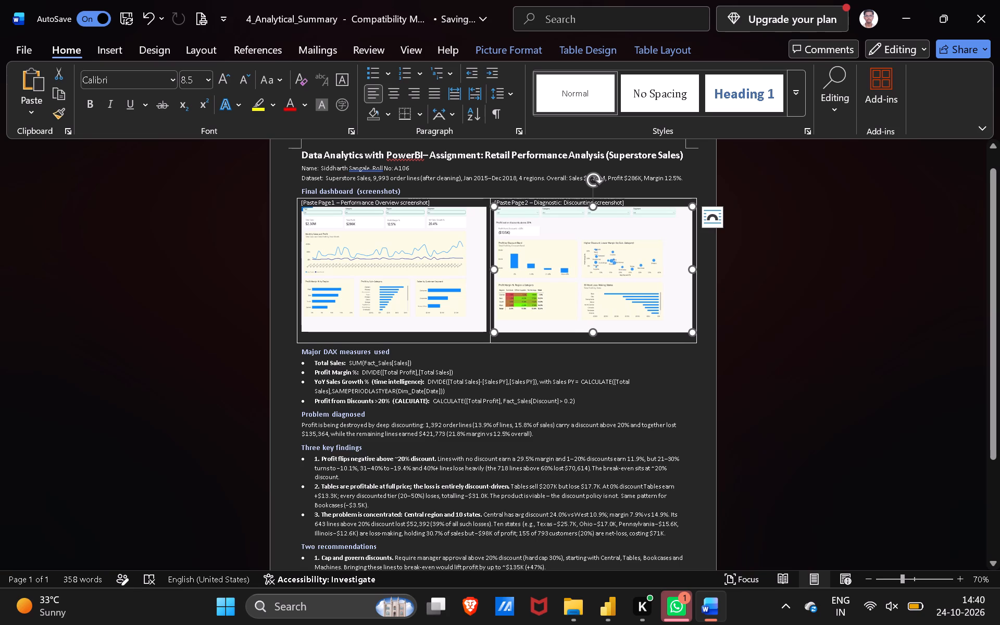
{"action": "left_click", "coordinate": [710, 389]}
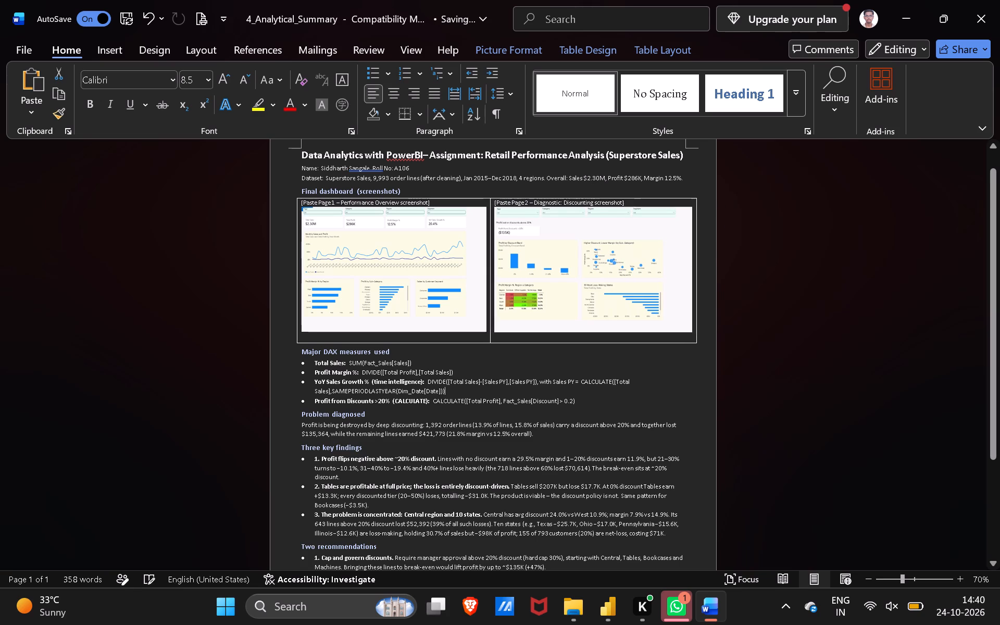
Review the whole page, from the title and dashboard screenshots to the two recommendations, for layout and fit.
{"action": "scroll", "coordinate": [710, 389], "scroll_direction": "up", "scroll_amount": 3, "text": "ctrl"}
{"action": "scroll", "coordinate": [710, 389], "scroll_direction": "up", "scroll_amount": 1}
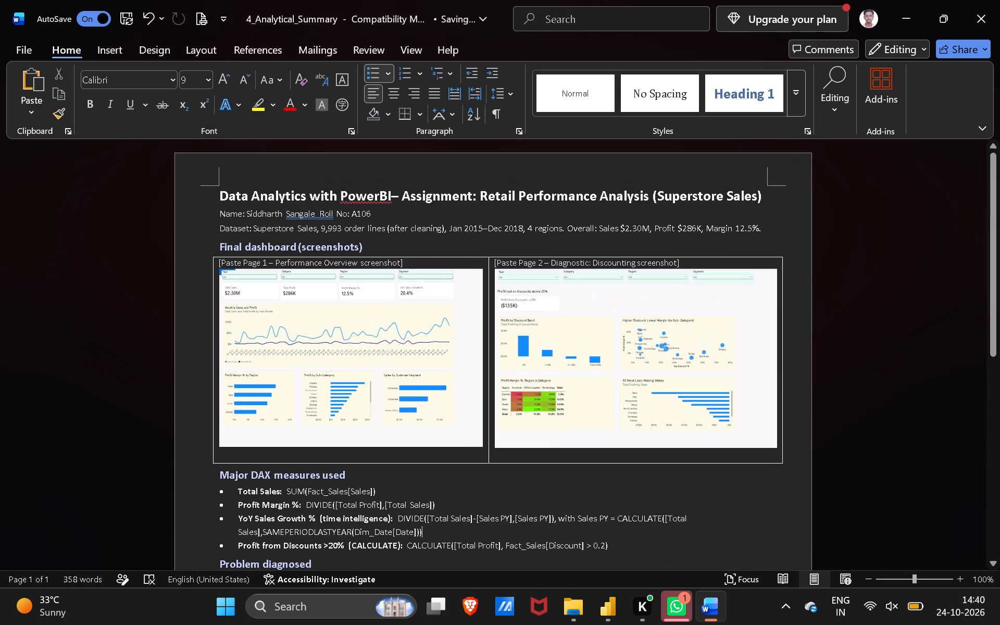
{"action": "scroll", "coordinate": [710, 389], "scroll_direction": "up", "scroll_amount": 1}
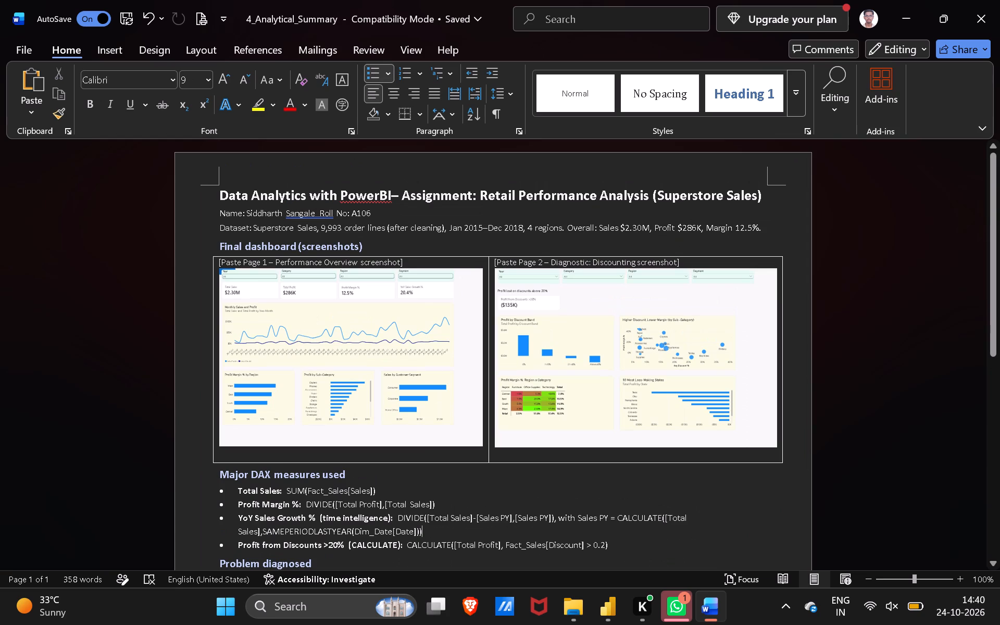
{"action": "scroll", "coordinate": [710, 389], "scroll_direction": "down", "scroll_amount": 5}
{"action": "scroll", "coordinate": [710, 389], "scroll_direction": "up", "scroll_amount": 1}
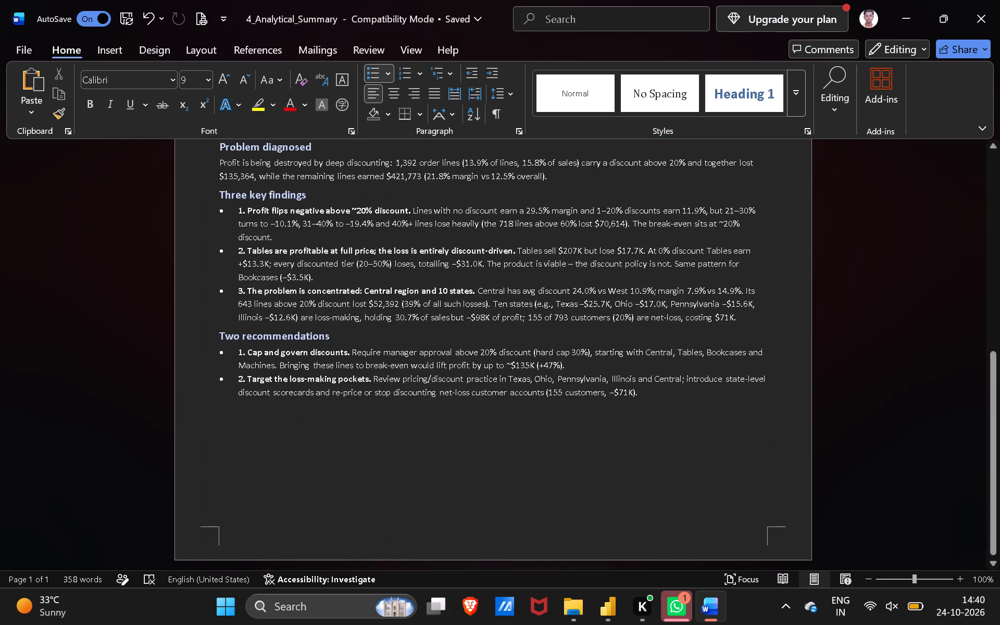
{"action": "scroll", "coordinate": [710, 389], "scroll_direction": "up", "scroll_amount": 7}
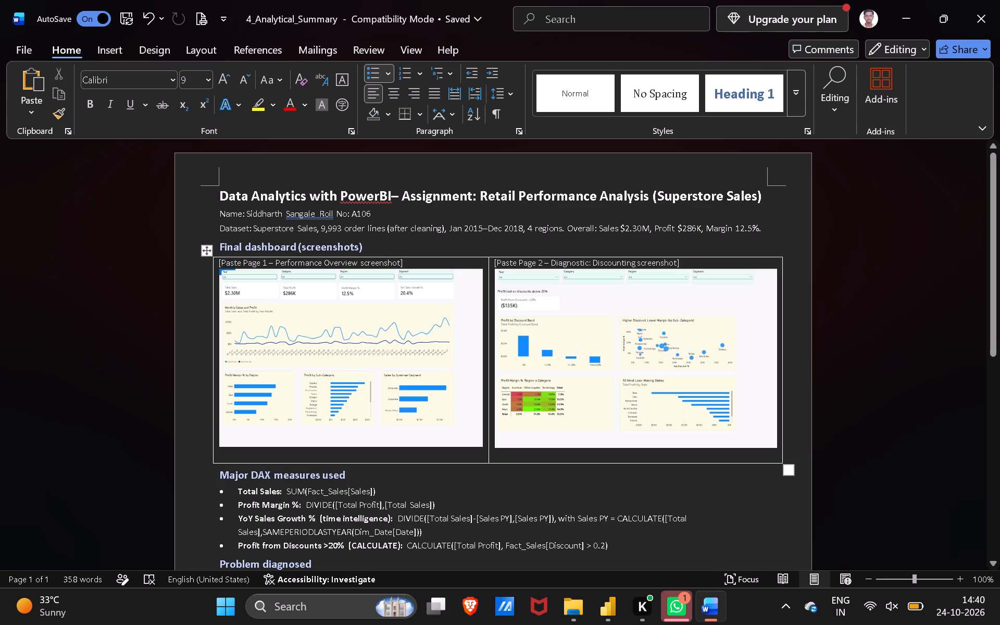
{"action": "scroll", "coordinate": [199, 414], "scroll_direction": "right", "scroll_amount": 2}
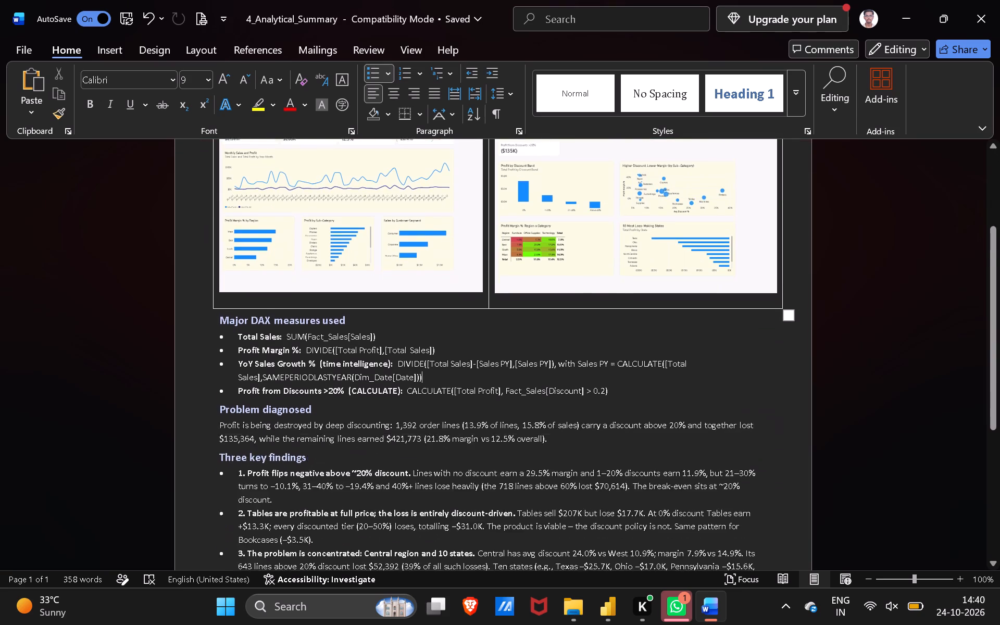
{"action": "scroll", "coordinate": [199, 414], "scroll_direction": "right", "scroll_amount": 2}
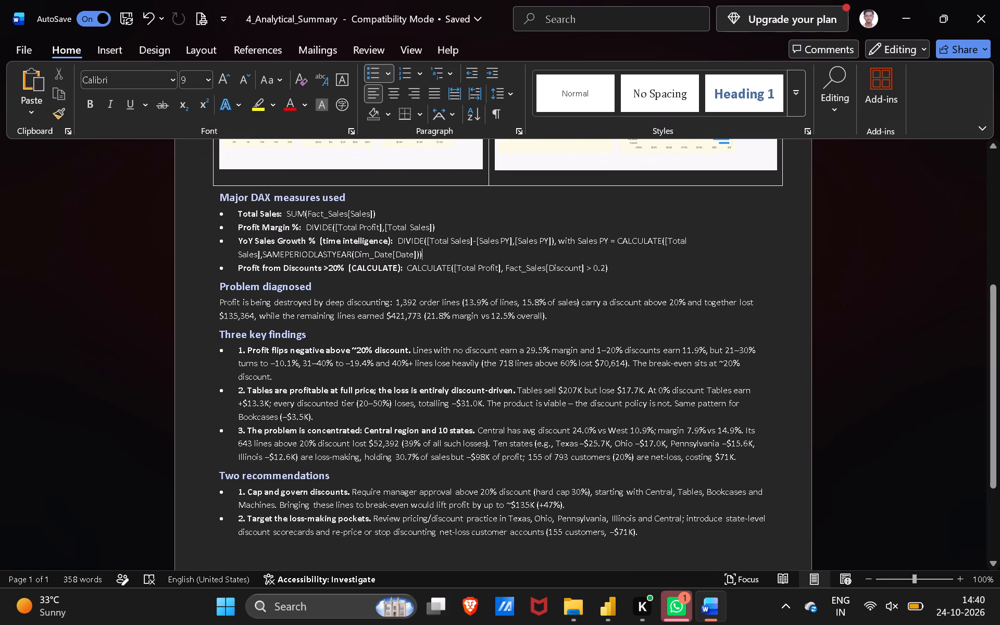
{"action": "scroll", "coordinate": [228, 197], "scroll_direction": "up", "scroll_amount": 5}
{"action": "scroll", "coordinate": [228, 197], "scroll_direction": "down", "scroll_amount": 6}
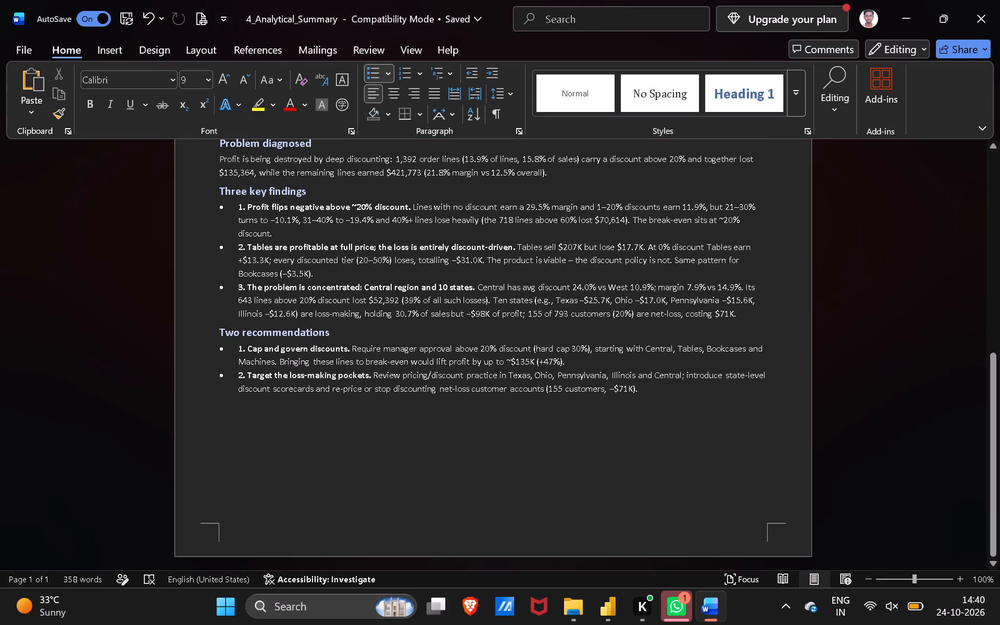
{"action": "scroll", "coordinate": [228, 197], "scroll_direction": "up", "scroll_amount": 5}
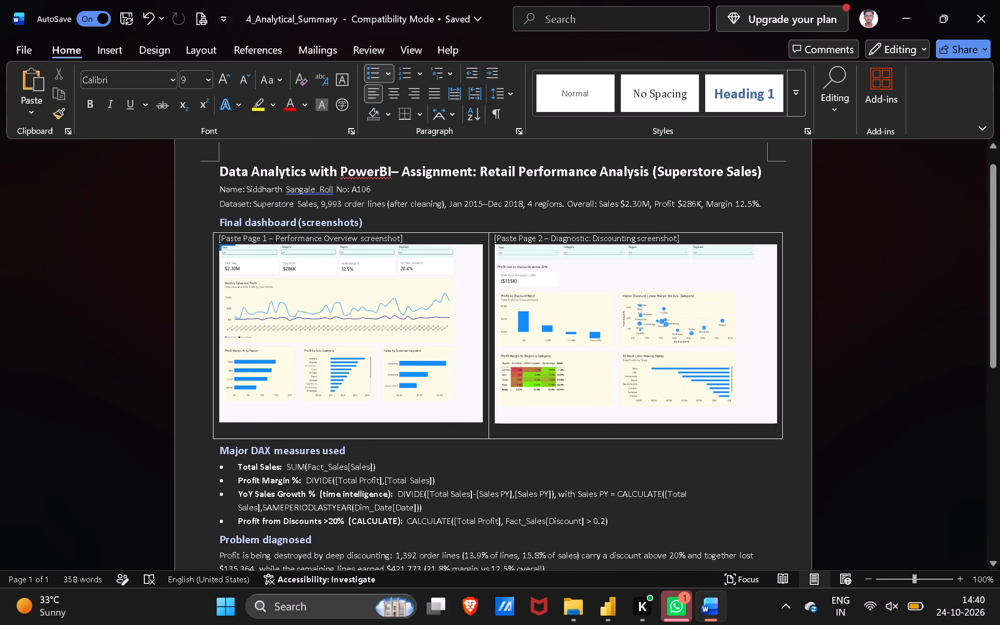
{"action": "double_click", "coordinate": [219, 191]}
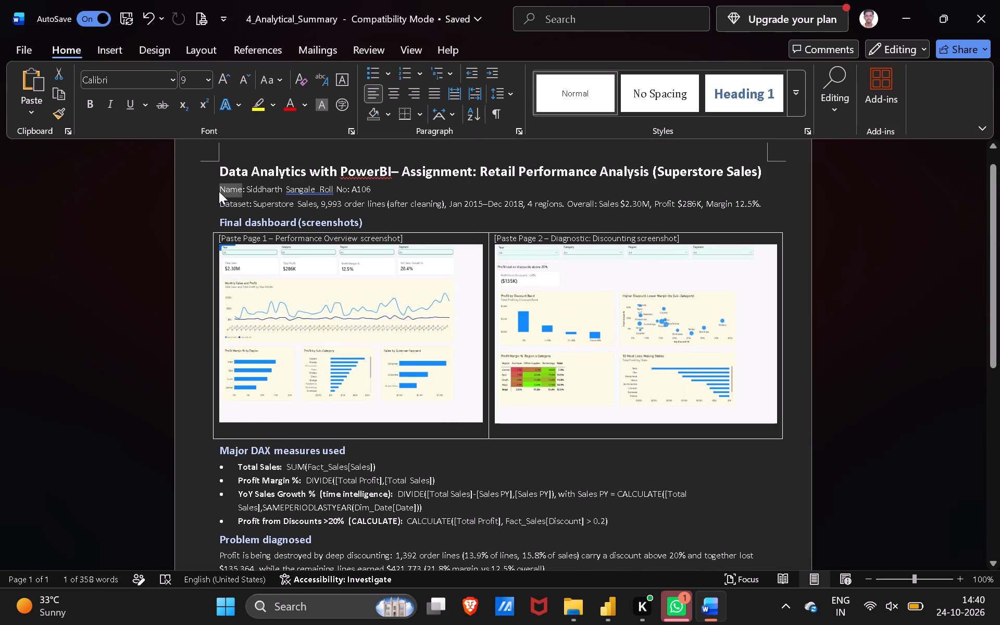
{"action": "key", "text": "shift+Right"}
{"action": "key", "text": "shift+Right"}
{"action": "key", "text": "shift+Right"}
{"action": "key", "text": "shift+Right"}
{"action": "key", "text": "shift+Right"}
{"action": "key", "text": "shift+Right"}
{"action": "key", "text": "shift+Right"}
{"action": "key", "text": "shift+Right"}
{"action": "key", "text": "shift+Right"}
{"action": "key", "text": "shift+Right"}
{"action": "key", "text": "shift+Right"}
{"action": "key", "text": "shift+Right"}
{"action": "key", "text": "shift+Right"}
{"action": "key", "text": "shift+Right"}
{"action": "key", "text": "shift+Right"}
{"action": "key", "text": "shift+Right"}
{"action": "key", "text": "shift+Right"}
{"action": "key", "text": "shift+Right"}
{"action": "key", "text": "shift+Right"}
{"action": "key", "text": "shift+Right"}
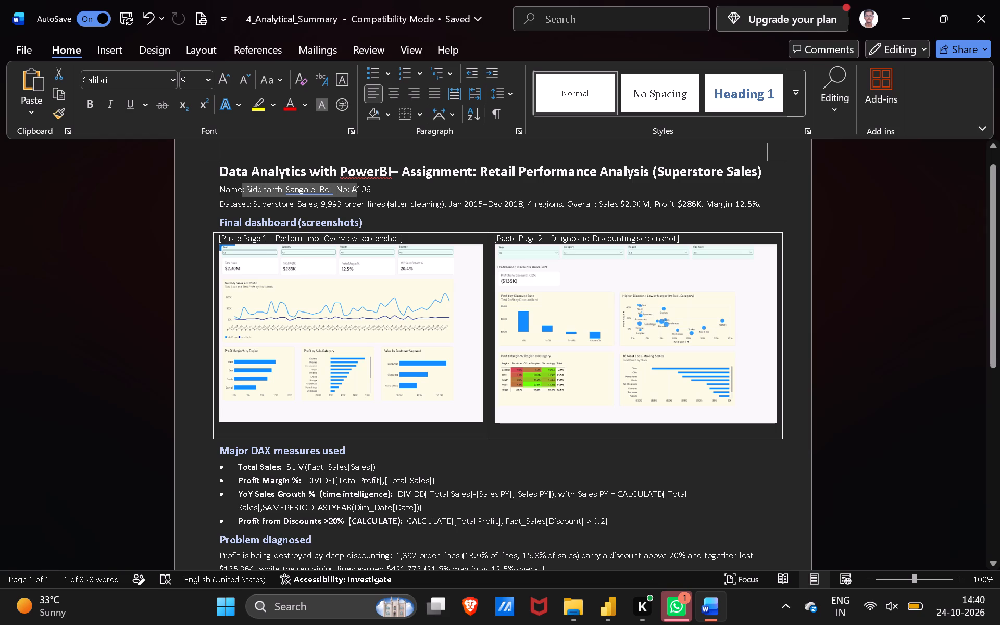
Increase the font size of the Name and Dataset lines below the title to 10.
{"action": "left_click", "coordinate": [219, 191]}
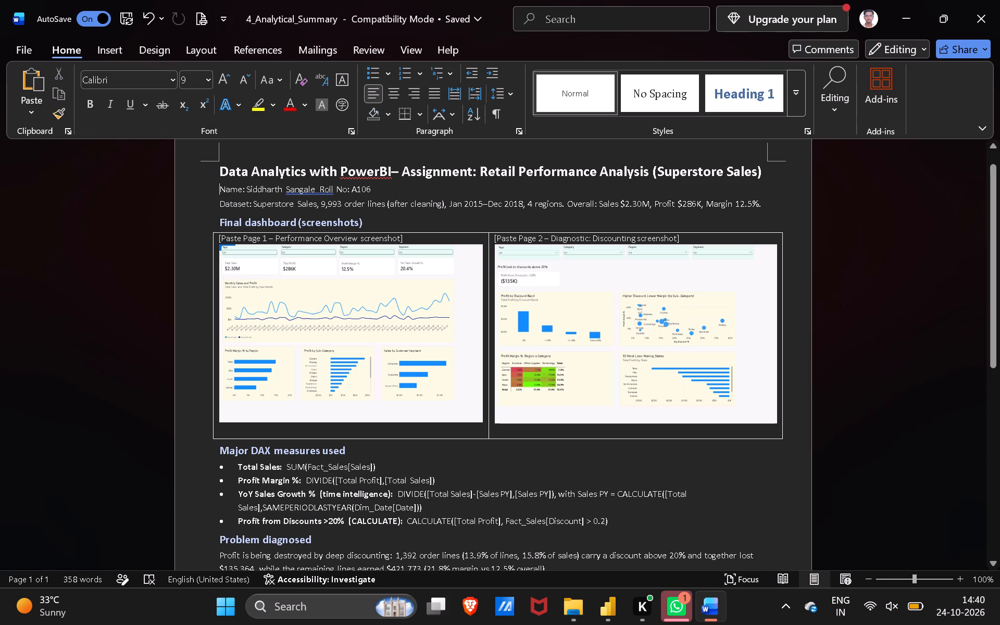
{"action": "key", "text": "shift+Down"}
{"action": "key", "text": "shift+Down"}
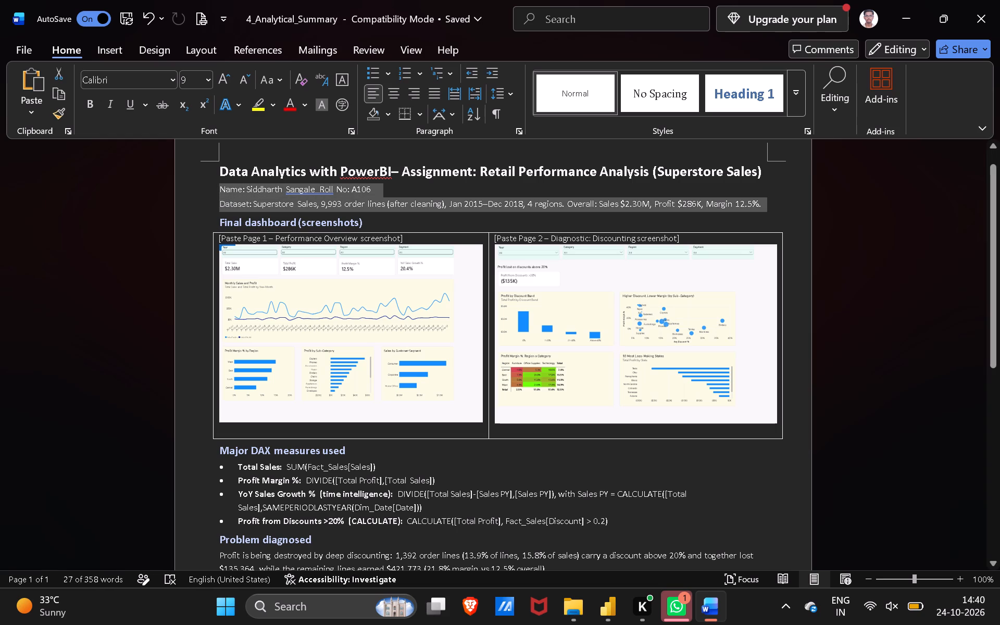
{"action": "left_click", "coordinate": [230, 80]}
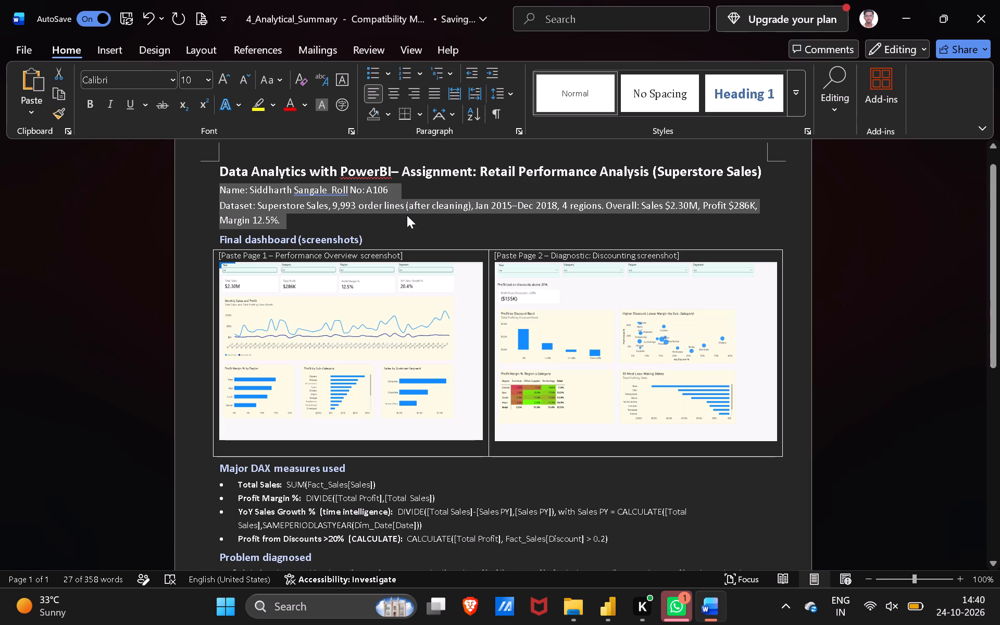
{"action": "left_click", "coordinate": [425, 172]}
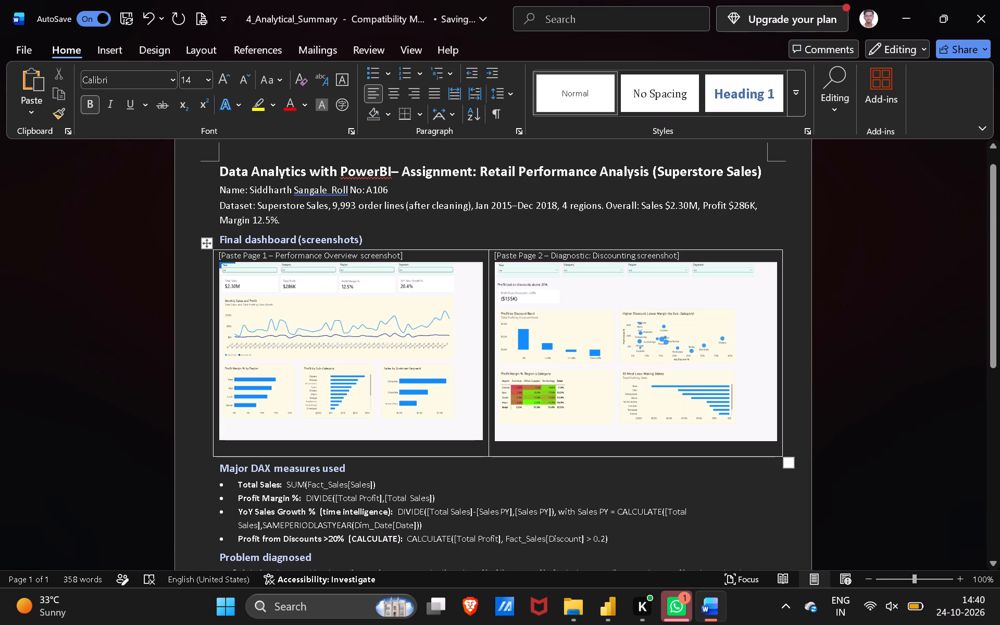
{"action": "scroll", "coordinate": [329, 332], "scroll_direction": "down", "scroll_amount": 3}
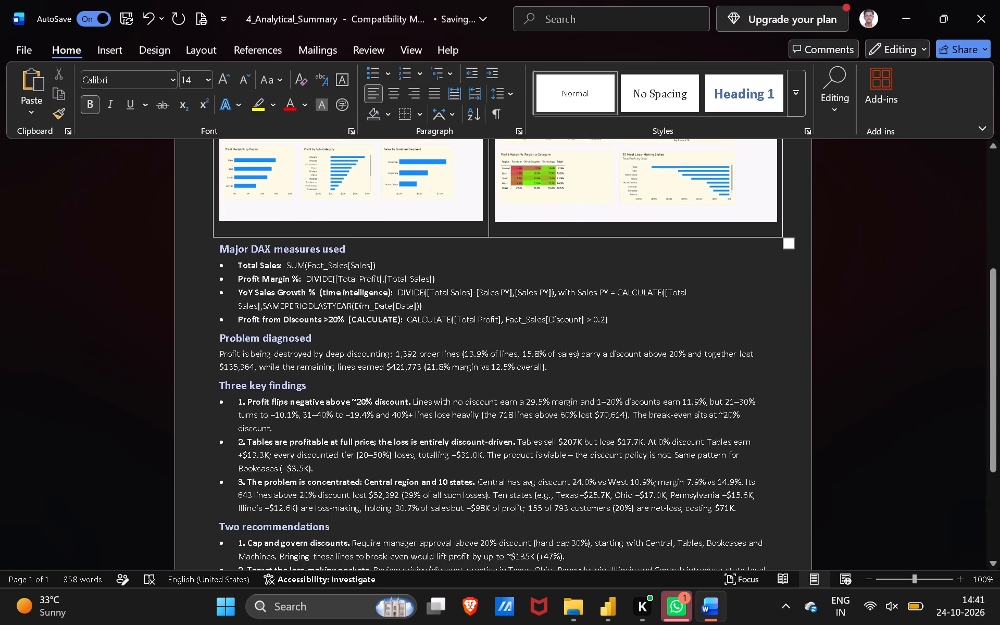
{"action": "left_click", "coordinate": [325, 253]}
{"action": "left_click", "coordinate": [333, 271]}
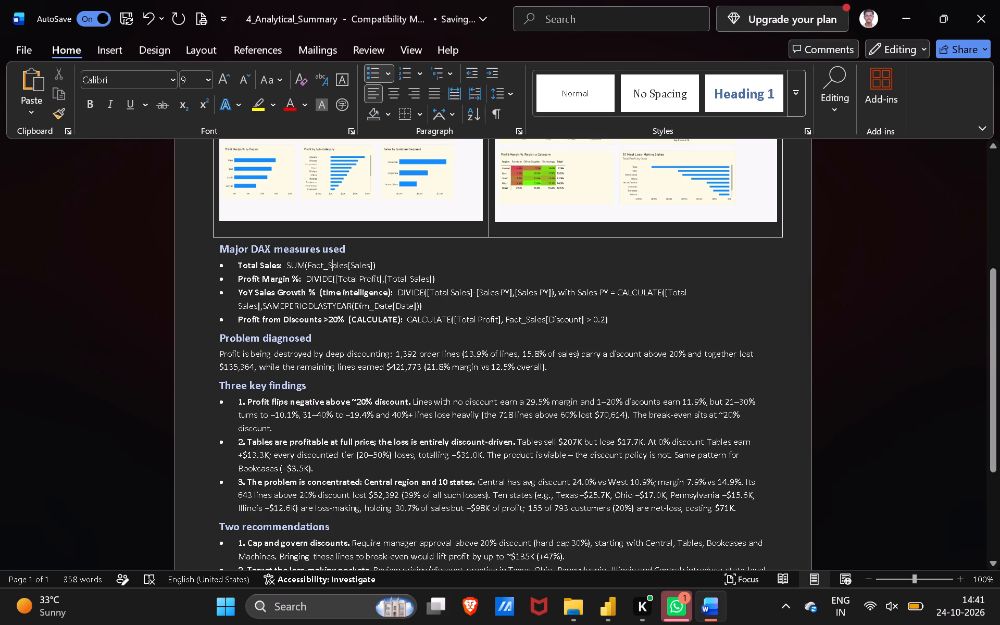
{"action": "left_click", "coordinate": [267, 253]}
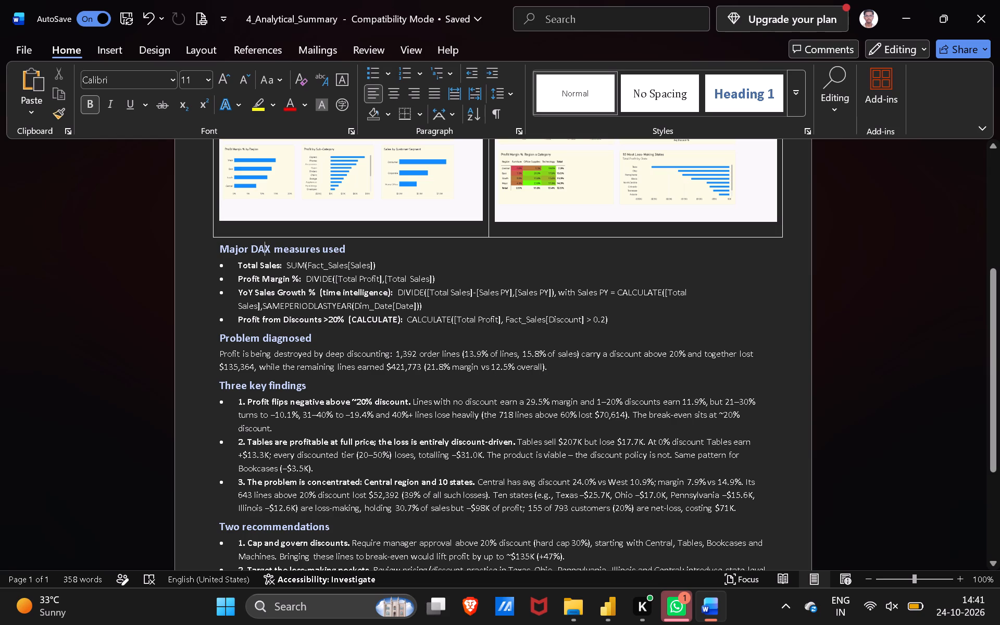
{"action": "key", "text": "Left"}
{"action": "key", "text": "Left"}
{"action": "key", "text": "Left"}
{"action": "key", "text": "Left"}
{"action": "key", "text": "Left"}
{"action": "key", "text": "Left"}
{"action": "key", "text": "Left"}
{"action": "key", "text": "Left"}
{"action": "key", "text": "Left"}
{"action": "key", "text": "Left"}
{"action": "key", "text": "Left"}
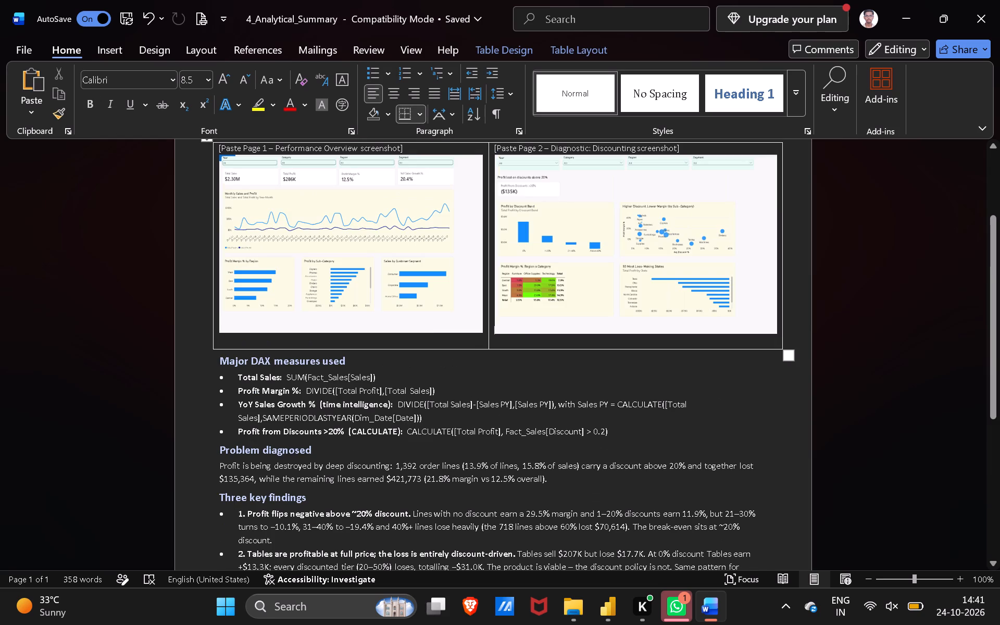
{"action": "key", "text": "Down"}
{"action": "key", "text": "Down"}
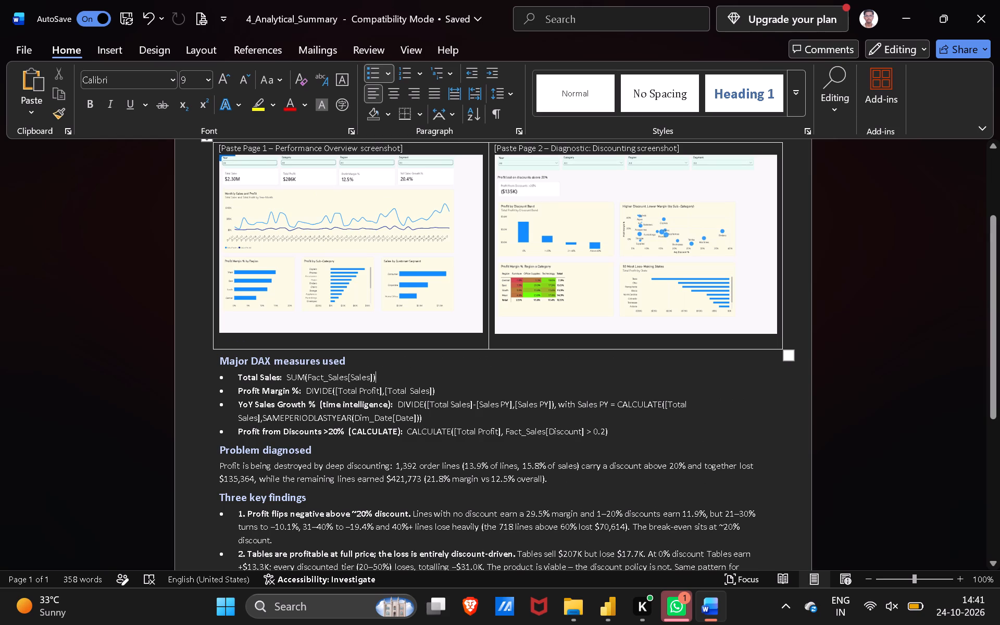
Increase the font size of the "Major DAX measures used" heading to 12.
{"action": "left_click", "coordinate": [968, 343]}
{"action": "triple_click", "coordinate": [824, 388]}
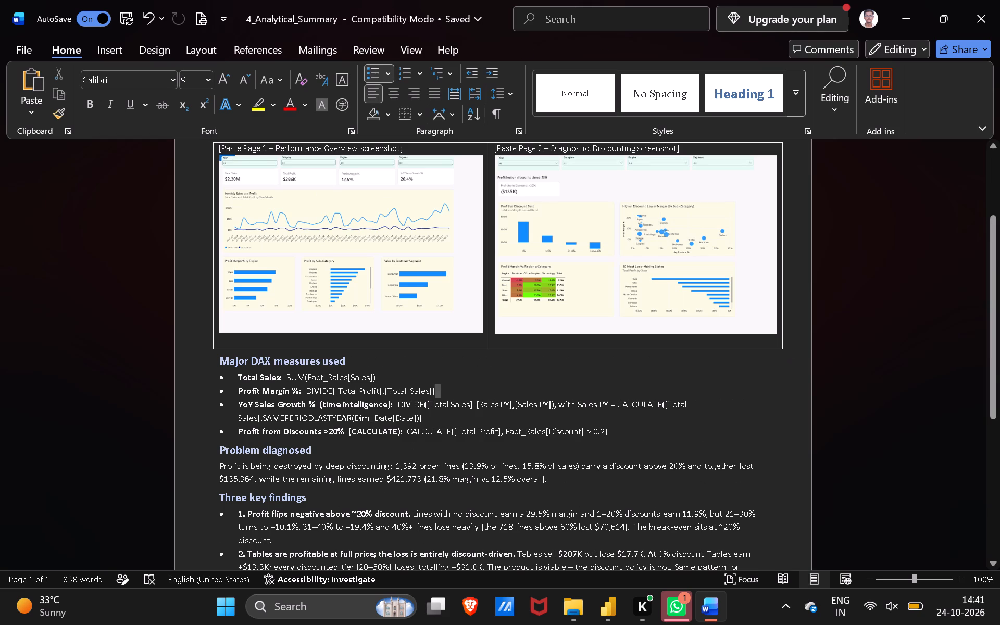
{"action": "left_click", "coordinate": [225, 360]}
{"action": "key", "text": "Left"}
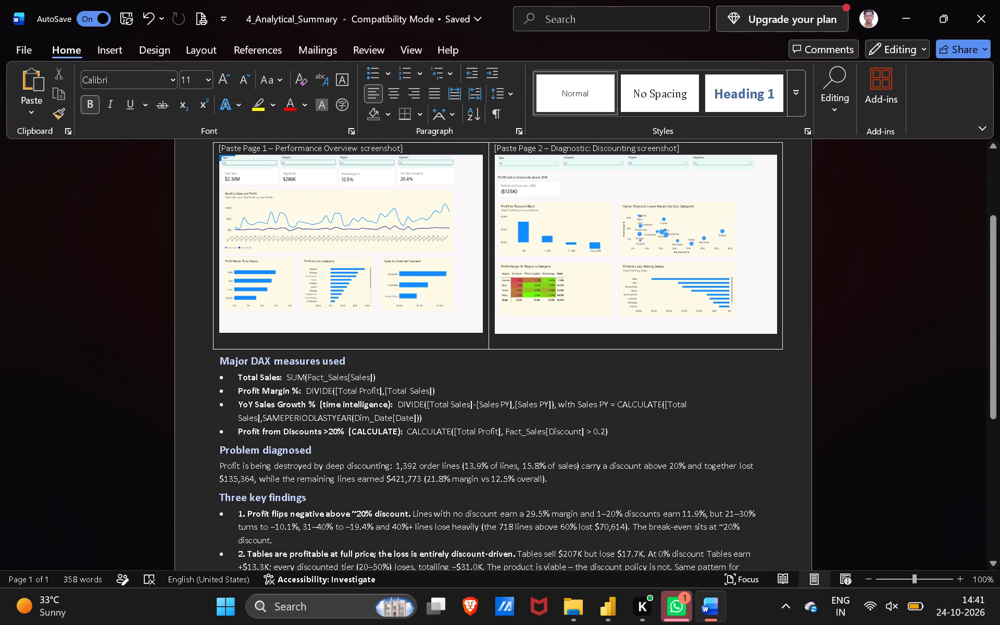
{"action": "key", "text": "shift+Right"}
{"action": "key", "text": "shift+Right"}
{"action": "key", "text": "shift+Right"}
{"action": "key", "text": "shift+Right"}
{"action": "key", "text": "shift+Right"}
{"action": "key", "text": "shift+Right"}
{"action": "key", "text": "shift+Right"}
{"action": "key", "text": "shift+Right"}
{"action": "key", "text": "shift+Right"}
{"action": "key", "text": "shift+Right"}
{"action": "key", "text": "shift+Right"}
{"action": "key", "text": "shift+Right"}
{"action": "key", "text": "shift+Right"}
{"action": "key", "text": "shift+Right"}
{"action": "key", "text": "shift+Right"}
{"action": "key", "text": "shift+Right"}
{"action": "key", "text": "shift+Right"}
{"action": "key", "text": "shift+Right"}
{"action": "key", "text": "shift+Right"}
{"action": "key", "text": "shift+Right"}
{"action": "key", "text": "shift+Right"}
{"action": "key", "text": "shift+Right"}
{"action": "key", "text": "shift+Right"}
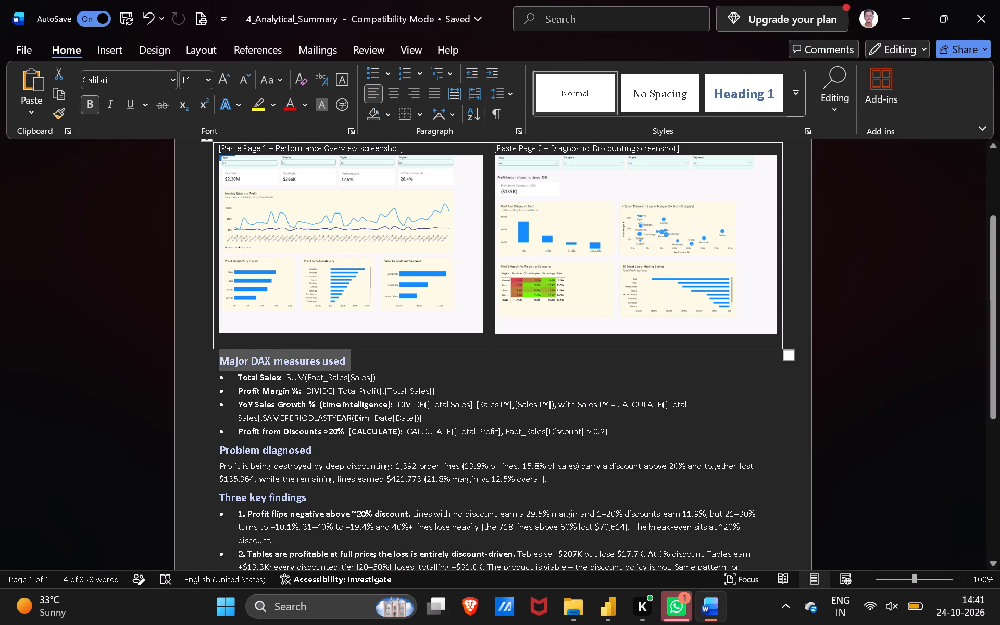
{"action": "left_click", "coordinate": [223, 80]}
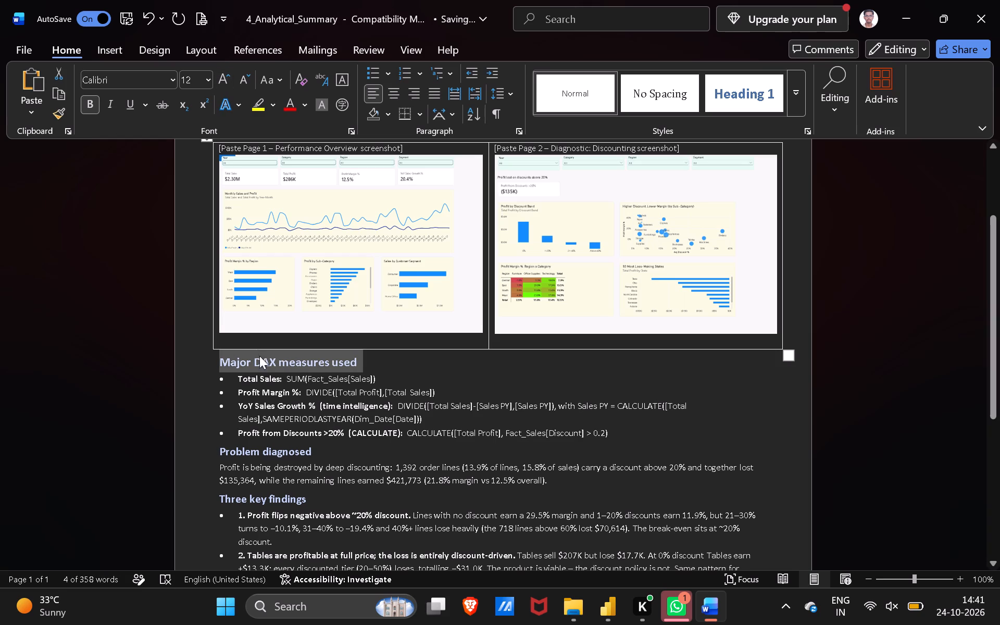
Increase the font size of the "Problem diagnosed" heading to 12.
{"action": "left_click", "coordinate": [225, 448]}
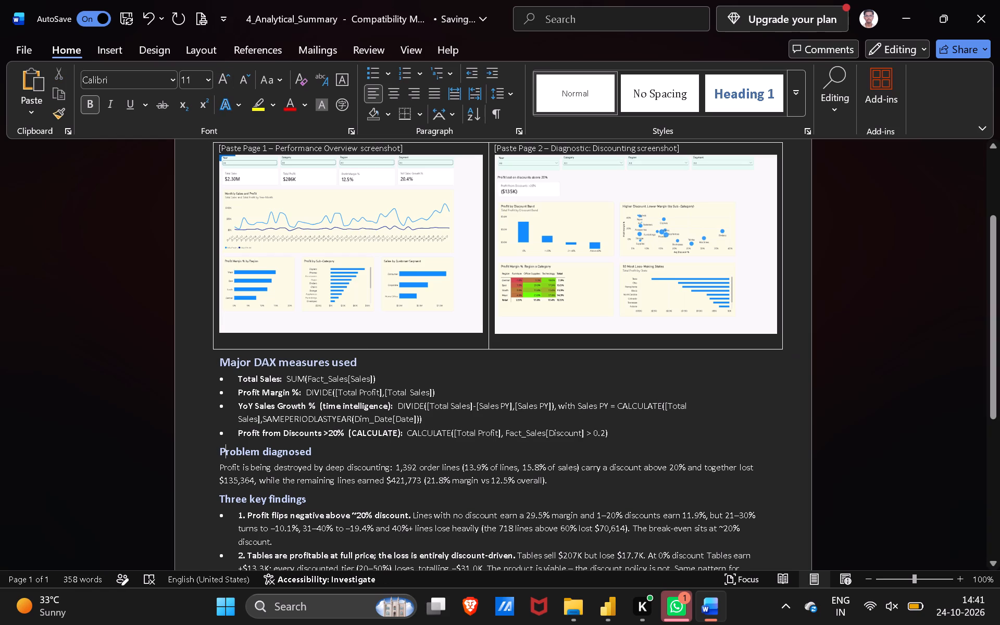
{"action": "key", "text": "Left"}
{"action": "key", "text": "shift+Right"}
{"action": "key", "text": "shift+Right"}
{"action": "key", "text": "shift+Right"}
{"action": "key", "text": "shift+Right"}
{"action": "key", "text": "shift+Right"}
{"action": "key", "text": "shift+Right"}
{"action": "key", "text": "shift+Right"}
{"action": "key", "text": "shift+Right"}
{"action": "key", "text": "shift+Right"}
{"action": "key", "text": "shift+Right"}
{"action": "key", "text": "shift+Right"}
{"action": "key", "text": "shift+Right"}
{"action": "key", "text": "shift+Right"}
{"action": "key", "text": "shift+Right"}
{"action": "key", "text": "shift+Right"}
{"action": "key", "text": "shift+Right"}
{"action": "key", "text": "shift+Right"}
{"action": "key", "text": "shift+Right"}
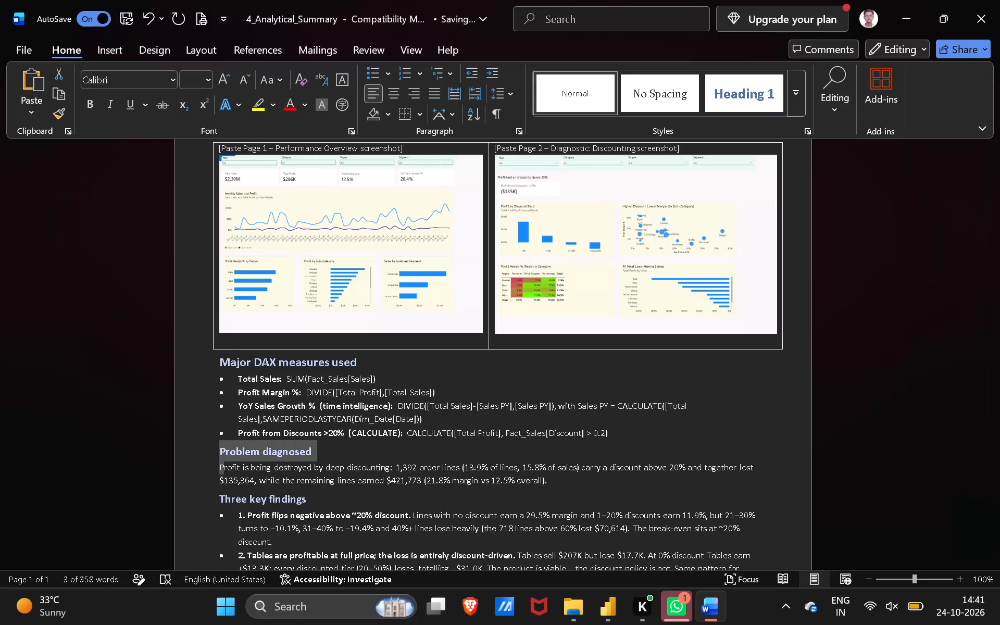
{"action": "key", "text": "shift+Left"}
{"action": "left_click", "coordinate": [229, 84]}
Increase the font size of the "Three key findings" heading to 12.
{"action": "left_click", "coordinate": [223, 501]}
{"action": "key", "text": "Left"}
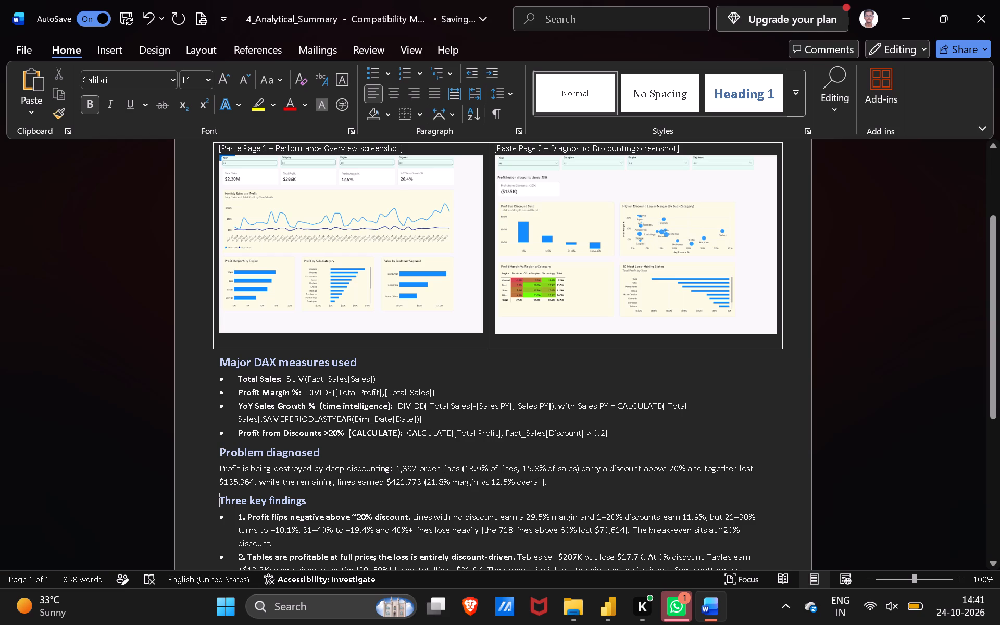
{"action": "key", "text": "shift+Right"}
{"action": "key", "text": "shift+Right"}
{"action": "key", "text": "shift+Right"}
{"action": "key", "text": "shift+Right"}
{"action": "key", "text": "shift+Right"}
{"action": "key", "text": "shift+Right"}
{"action": "key", "text": "shift+Right"}
{"action": "key", "text": "shift+Right"}
{"action": "key", "text": "shift+Right"}
{"action": "key", "text": "shift+Right"}
{"action": "key", "text": "shift+Right"}
{"action": "key", "text": "shift+Right"}
{"action": "key", "text": "shift+Right"}
{"action": "key", "text": "shift+Right"}
{"action": "key", "text": "shift+Right"}
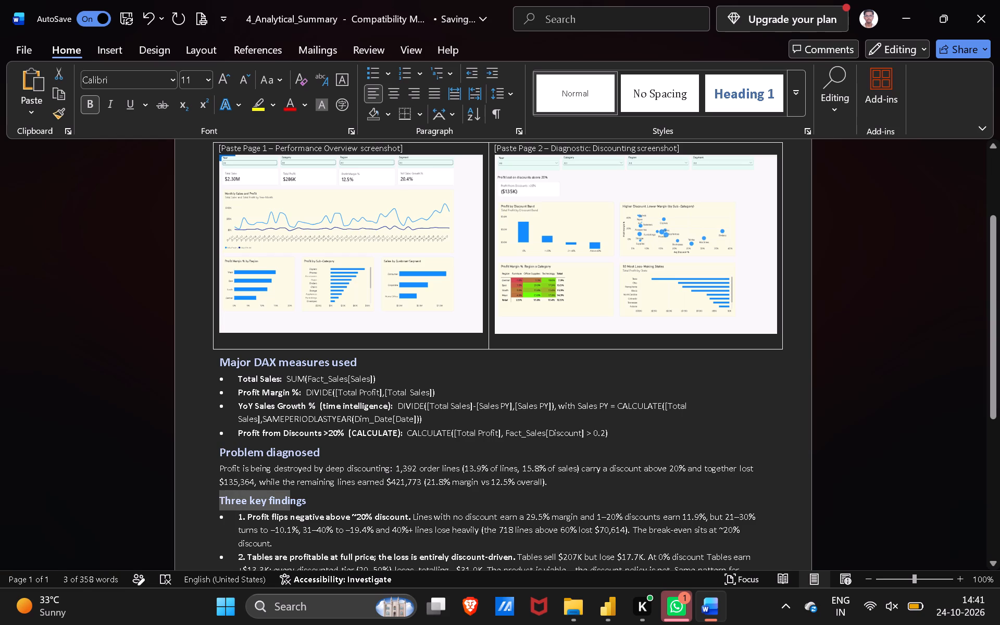
{"action": "key", "text": "shift+Right"}
{"action": "key", "text": "shift+Right"}
{"action": "key", "text": "shift+Right"}
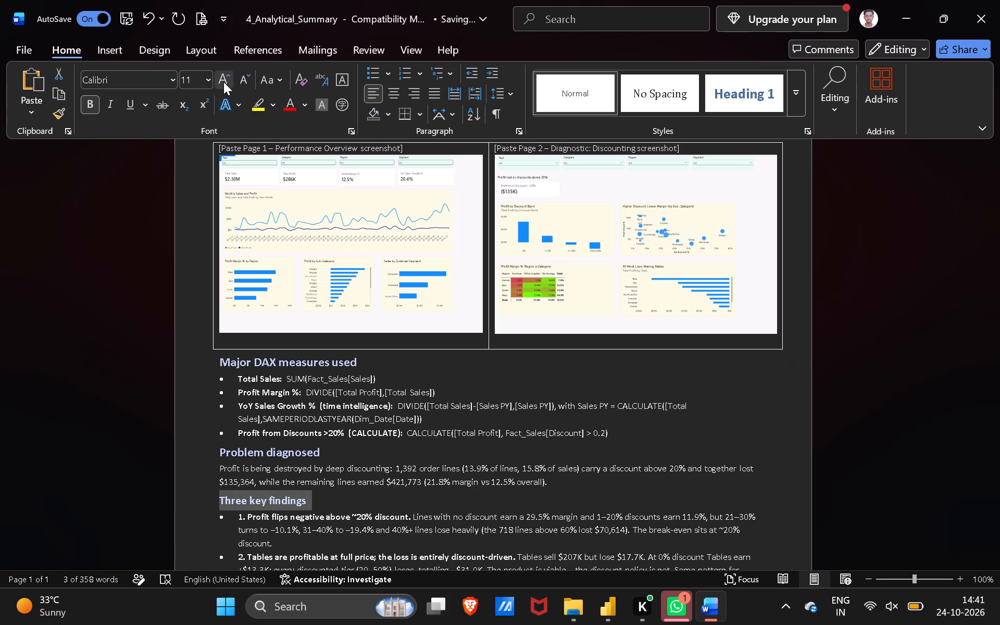
{"action": "left_click", "coordinate": [223, 81]}
Increase the font size of the "Two recommendations" heading to 12, leaving its bullets out of the selection.
{"action": "scroll", "coordinate": [593, 441], "scroll_direction": "down", "scroll_amount": 2}
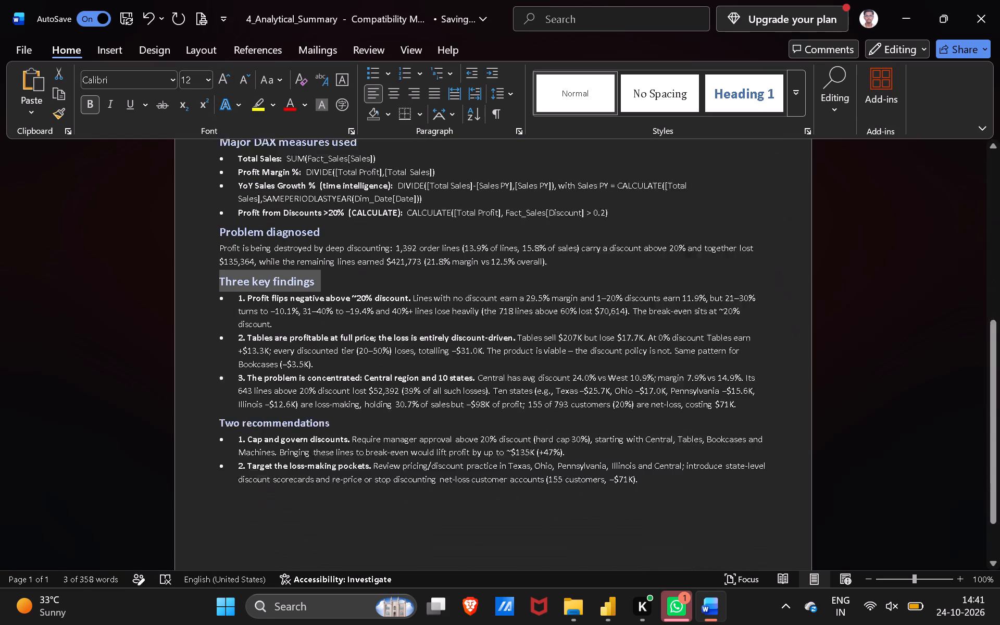
{"action": "scroll", "coordinate": [593, 441], "scroll_direction": "down", "scroll_amount": 1}
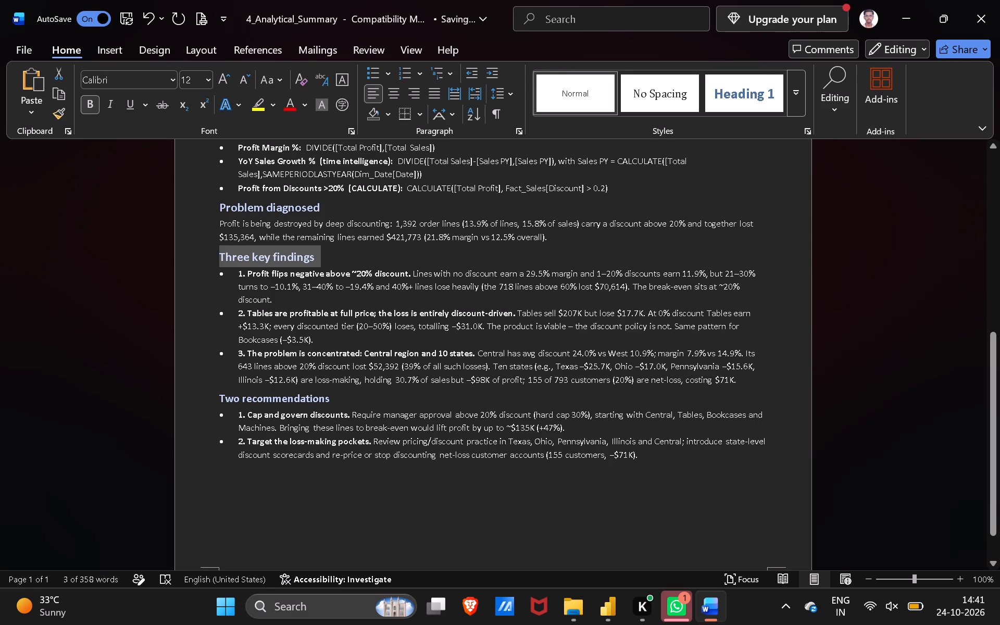
{"action": "left_click", "coordinate": [219, 396]}
{"action": "key", "text": "shift+Right"}
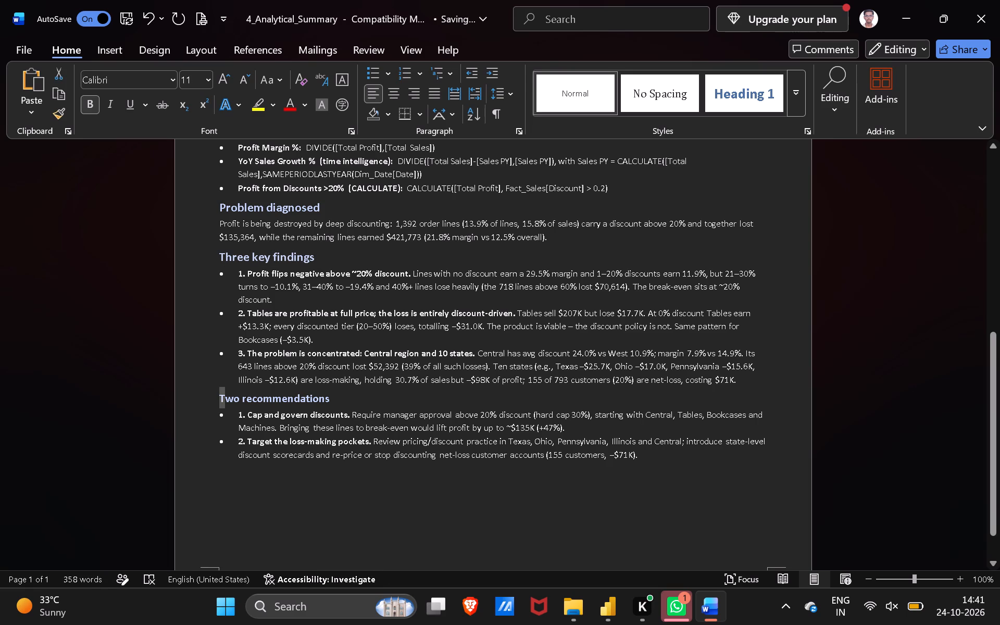
{"action": "key", "text": "shift+Right"}
{"action": "key", "text": "shift+Right"}
{"action": "key", "text": "shift+Right"}
{"action": "key", "text": "shift+Right"}
{"action": "key", "text": "shift+Right"}
{"action": "key", "text": "shift+Right"}
{"action": "key", "text": "shift+Right"}
{"action": "key", "text": "shift+Right"}
{"action": "key", "text": "shift+Right"}
{"action": "key", "text": "shift+Right"}
{"action": "key", "text": "shift+Right"}
{"action": "key", "text": "shift+Right"}
{"action": "key", "text": "shift+Right"}
{"action": "key", "text": "shift+Right"}
{"action": "key", "text": "shift+Right"}
{"action": "key", "text": "shift+Right"}
{"action": "key", "text": "shift+Right"}
{"action": "key", "text": "shift+Right"}
{"action": "key", "text": "shift+Right"}
{"action": "key", "text": "shift+Right"}
{"action": "key", "text": "shift+Right"}
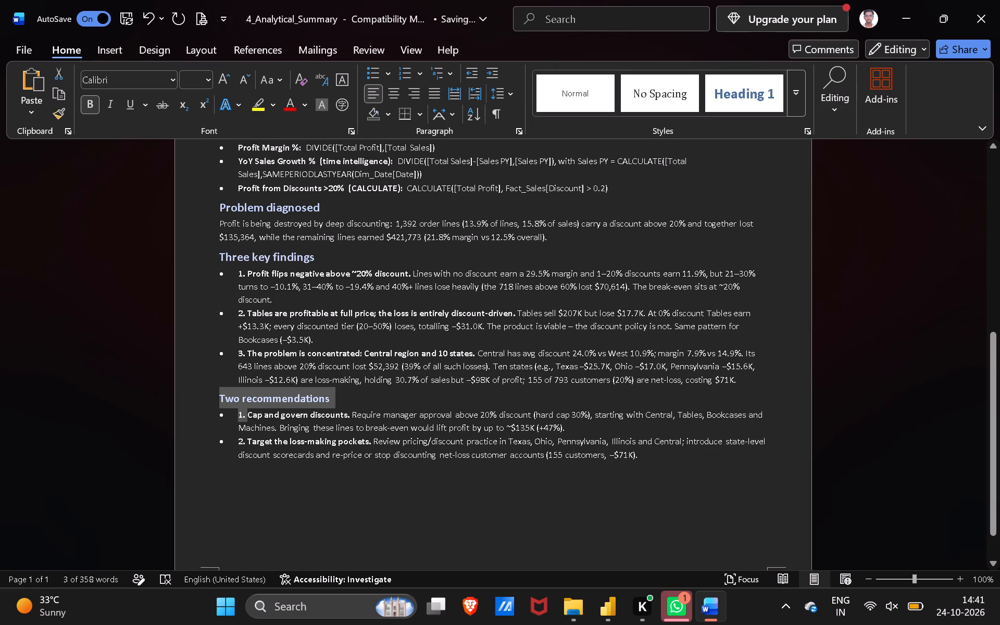
{"action": "key", "text": "shift+Down"}
{"action": "key", "text": "shift+Down"}
{"action": "key", "text": "shift+Down"}
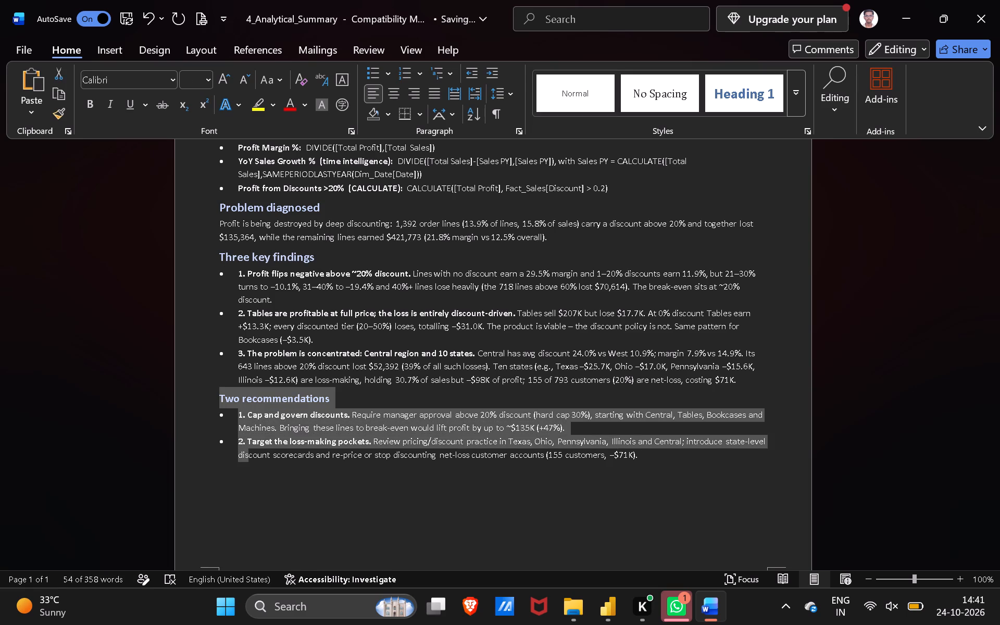
{"action": "key", "text": "shift+Up"}
{"action": "key", "text": "shift+Up"}
{"action": "key", "text": "shift+Up"}
{"action": "key", "text": "shift+Up"}
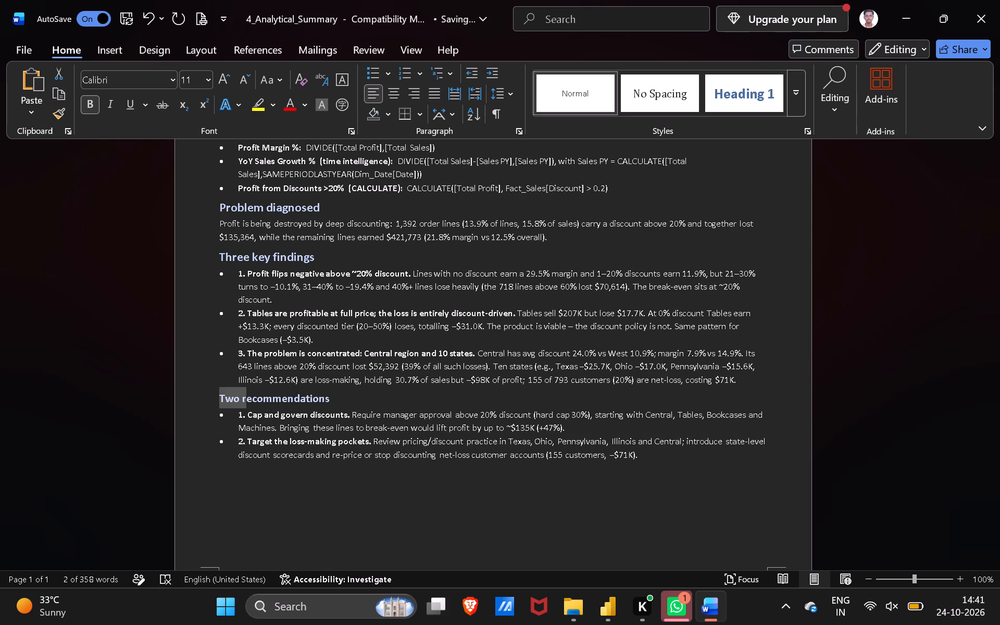
{"action": "key", "text": "shift+Right"}
{"action": "key", "text": "shift+Right"}
{"action": "key", "text": "shift+Right"}
{"action": "key", "text": "shift+Right"}
{"action": "key", "text": "shift+Right"}
{"action": "key", "text": "shift+Right"}
{"action": "key", "text": "shift+Right"}
{"action": "key", "text": "shift+Right"}
{"action": "key", "text": "shift+Right"}
{"action": "key", "text": "shift+Right"}
{"action": "key", "text": "shift+Right"}
{"action": "key", "text": "shift+Right"}
{"action": "key", "text": "shift+Right"}
{"action": "key", "text": "shift+Right"}
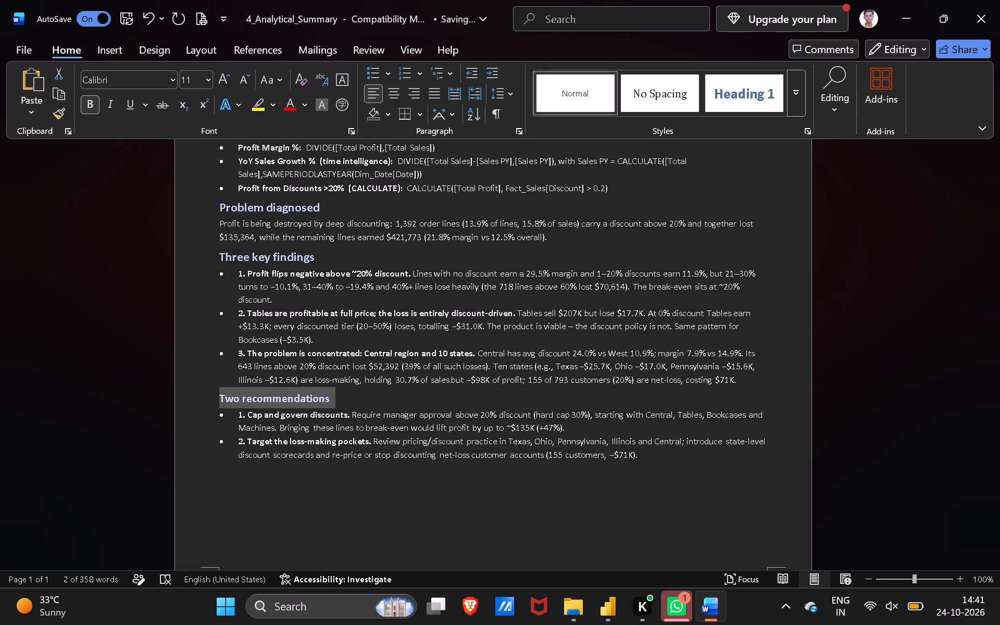
{"action": "key", "text": "shift+Right"}
{"action": "key", "text": "shift+Left"}
{"action": "left_click", "coordinate": [227, 76]}
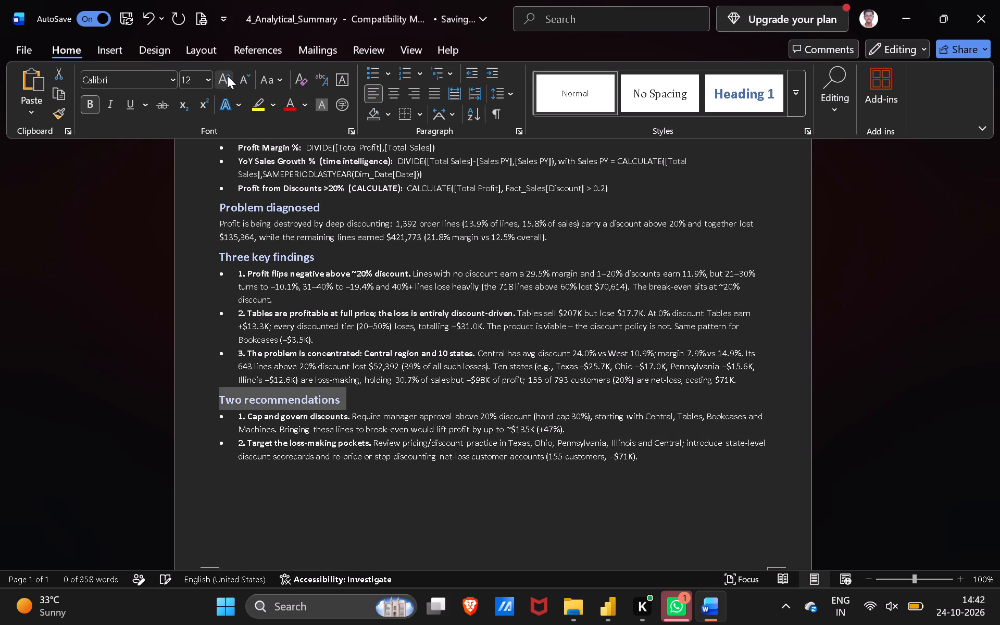
{"action": "left_click", "coordinate": [790, 337]}
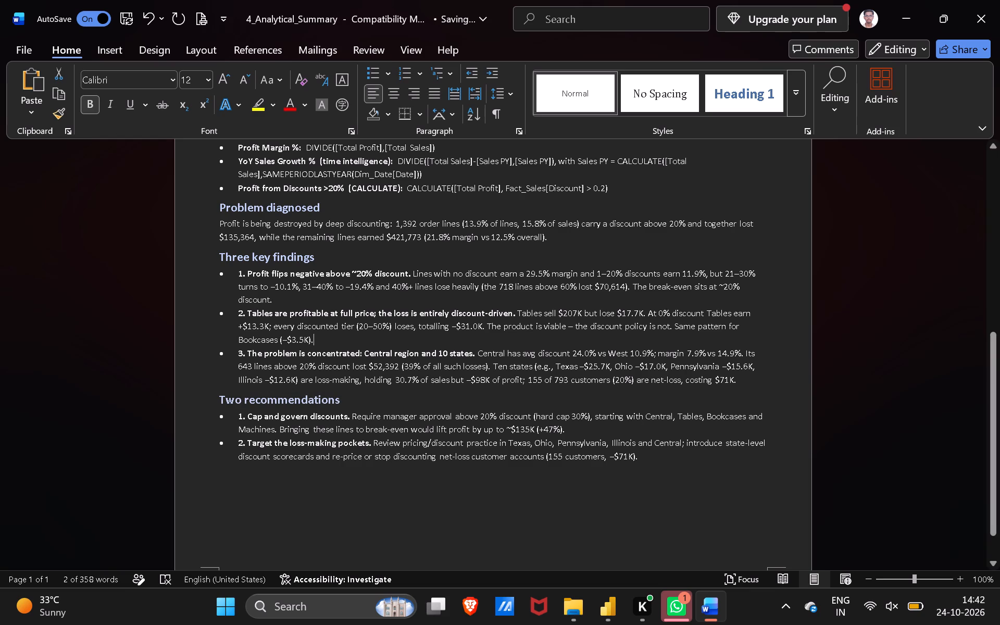
Increase the font size of the four DAX measure bullets, from Total Sales to Profit from Discounts >20%, to 10.
{"action": "scroll", "coordinate": [584, 275], "scroll_direction": "up", "scroll_amount": 3}
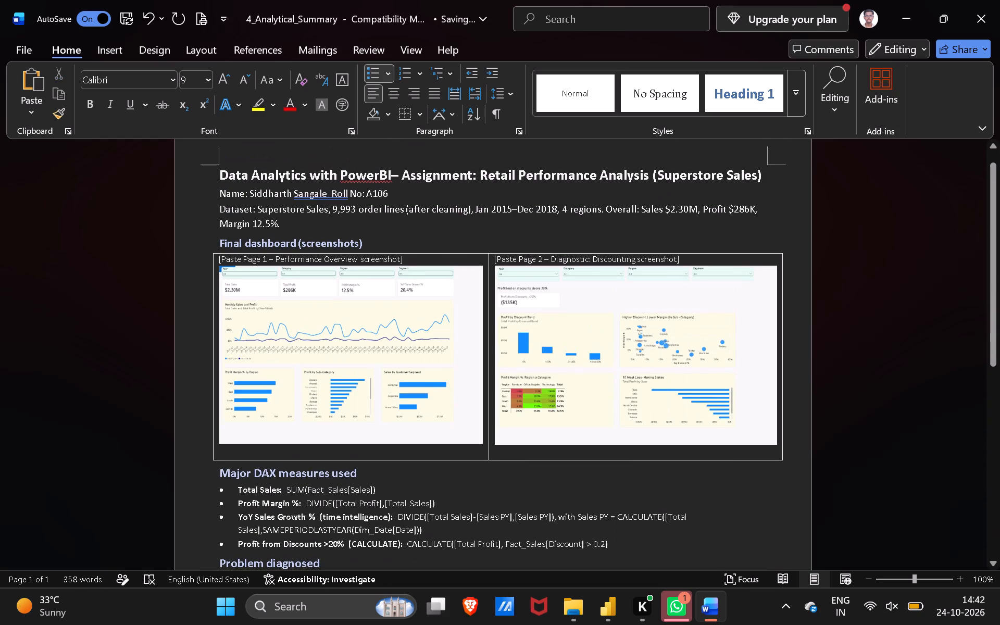
{"action": "scroll", "coordinate": [584, 275], "scroll_direction": "down", "scroll_amount": 1}
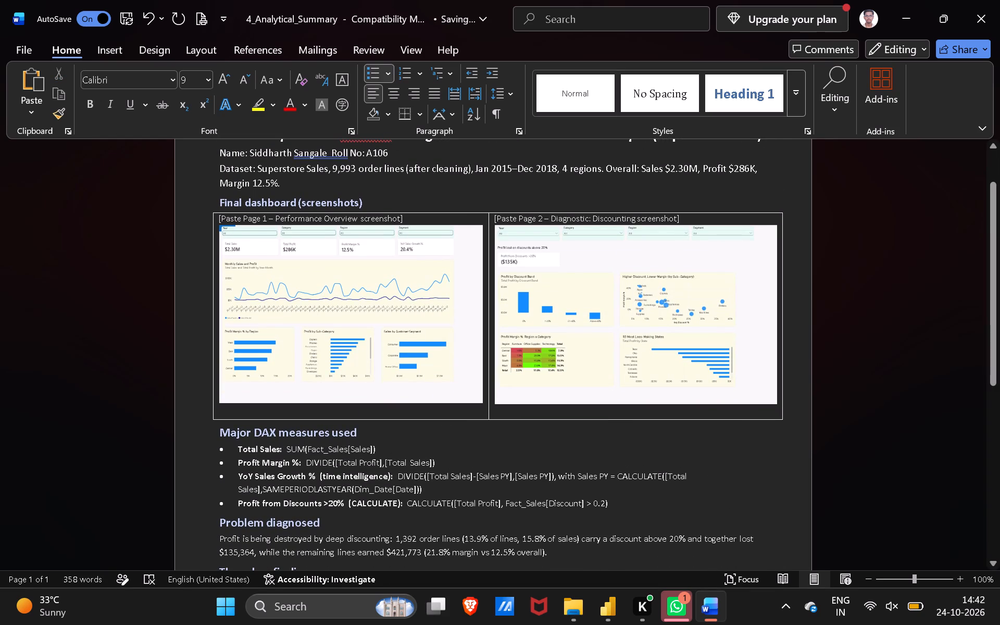
{"action": "left_click", "coordinate": [355, 203]}
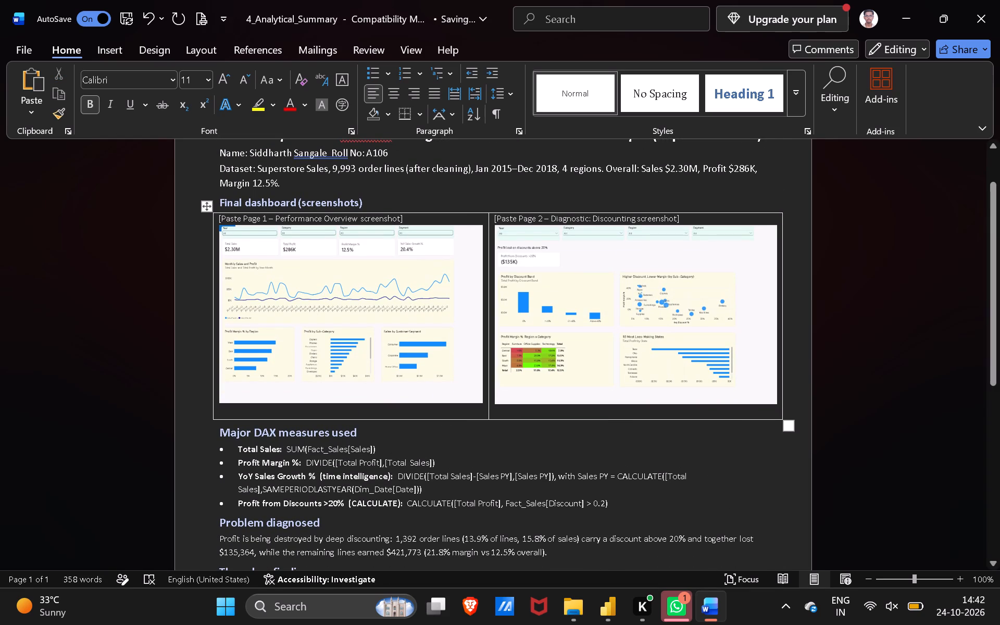
{"action": "left_click", "coordinate": [235, 443]}
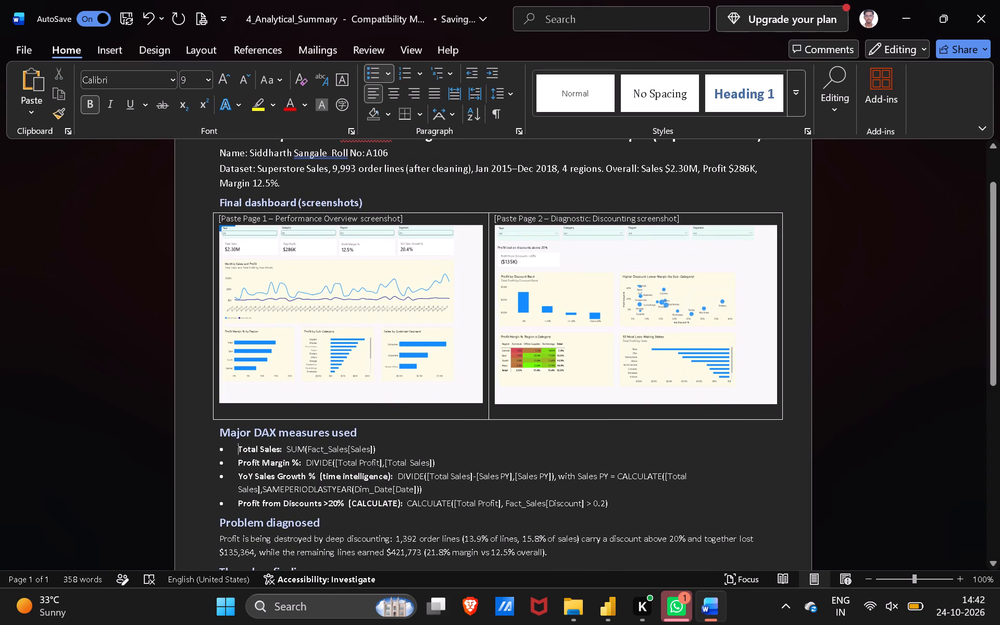
{"action": "key", "text": "shift+Down"}
{"action": "key", "text": "shift+Down"}
{"action": "key", "text": "shift+Down"}
{"action": "key", "text": "shift+Down"}
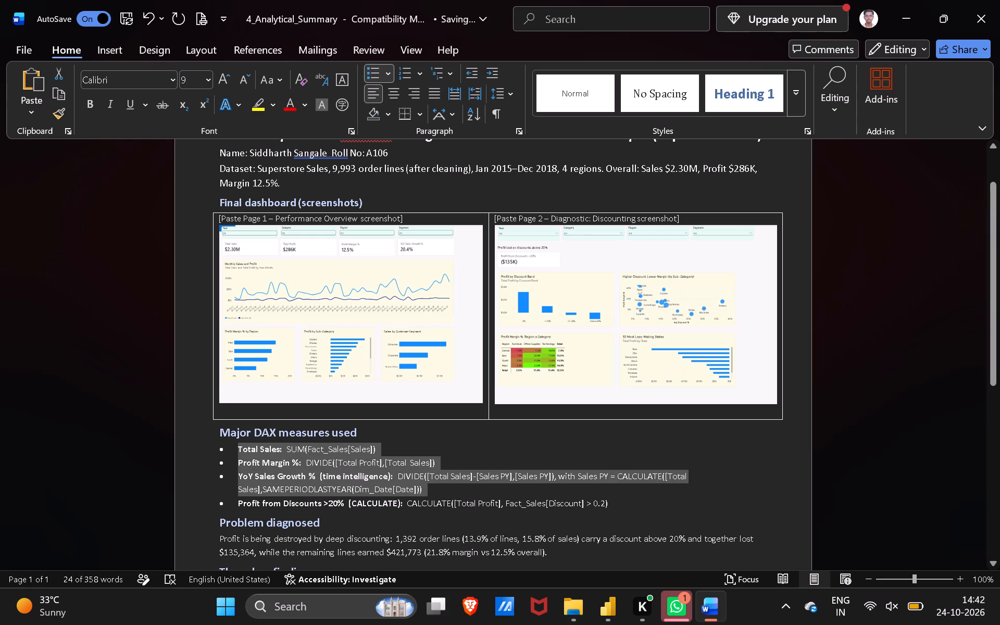
{"action": "key", "text": "shift+Down"}
{"action": "key", "text": "shift+Left"}
{"action": "key", "text": "shift+Left"}
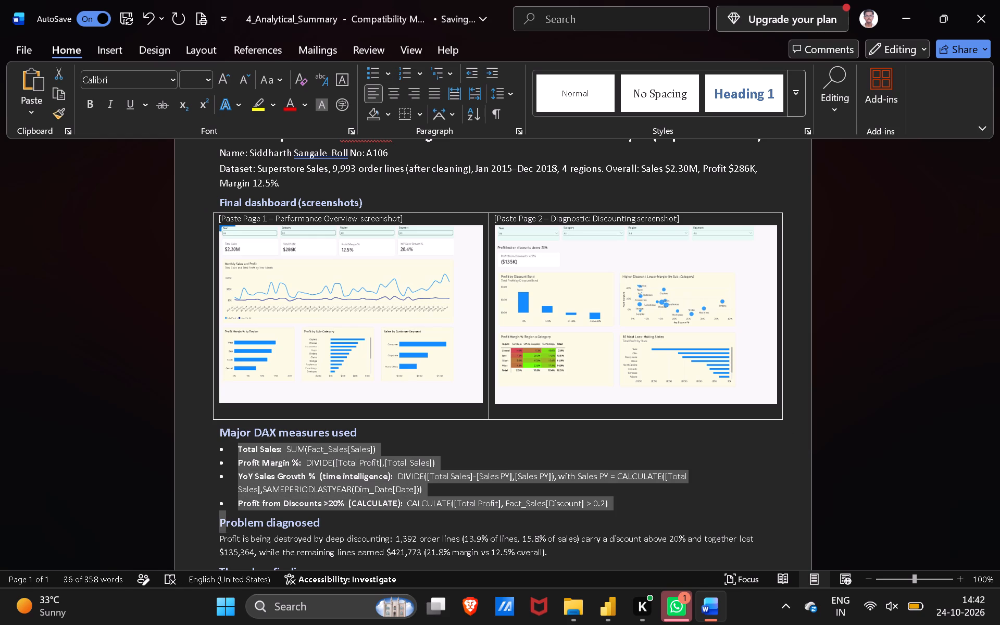
{"action": "key", "text": "shift+Left"}
{"action": "key", "text": "shift+Left"}
{"action": "left_click", "coordinate": [228, 93]}
{"action": "left_click", "coordinate": [228, 83]}
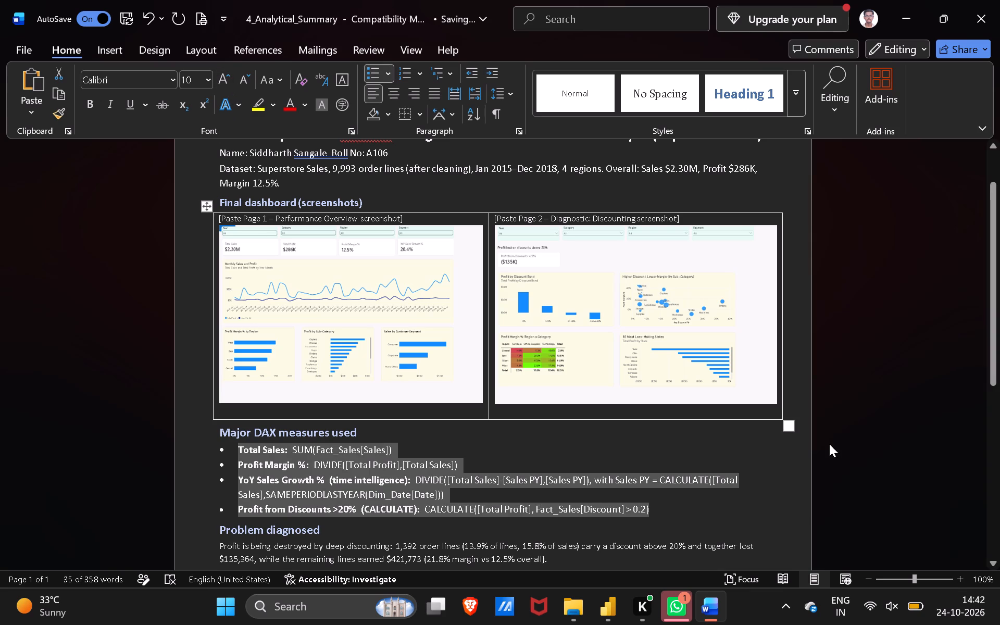
{"action": "left_click", "coordinate": [752, 455]}
Increase the font size of the two-line paragraph under "Problem diagnosed" to 10.
{"action": "scroll", "coordinate": [752, 455], "scroll_direction": "down", "scroll_amount": 2}
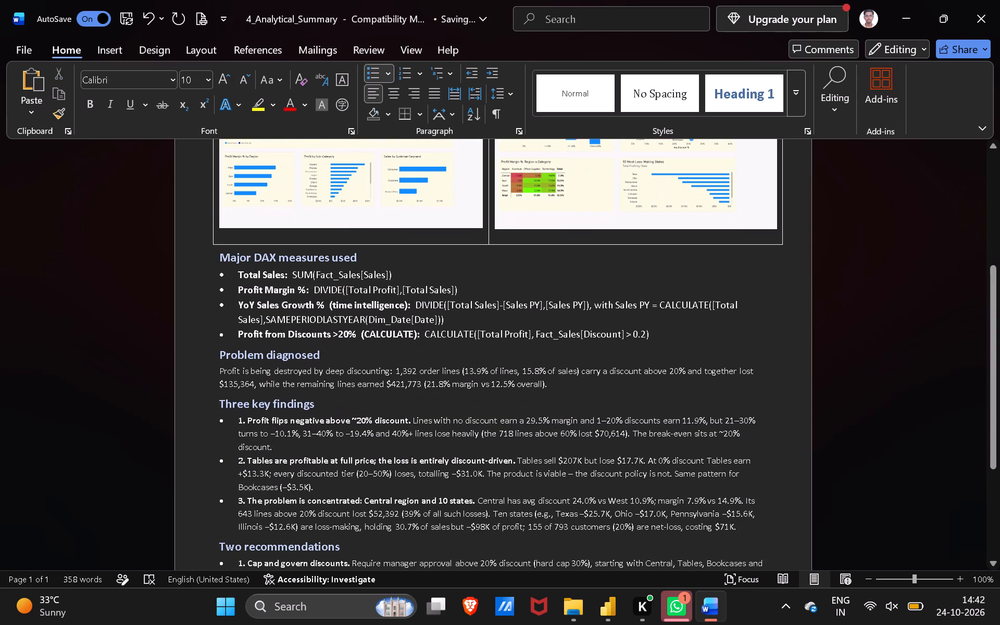
{"action": "left_click", "coordinate": [227, 368]}
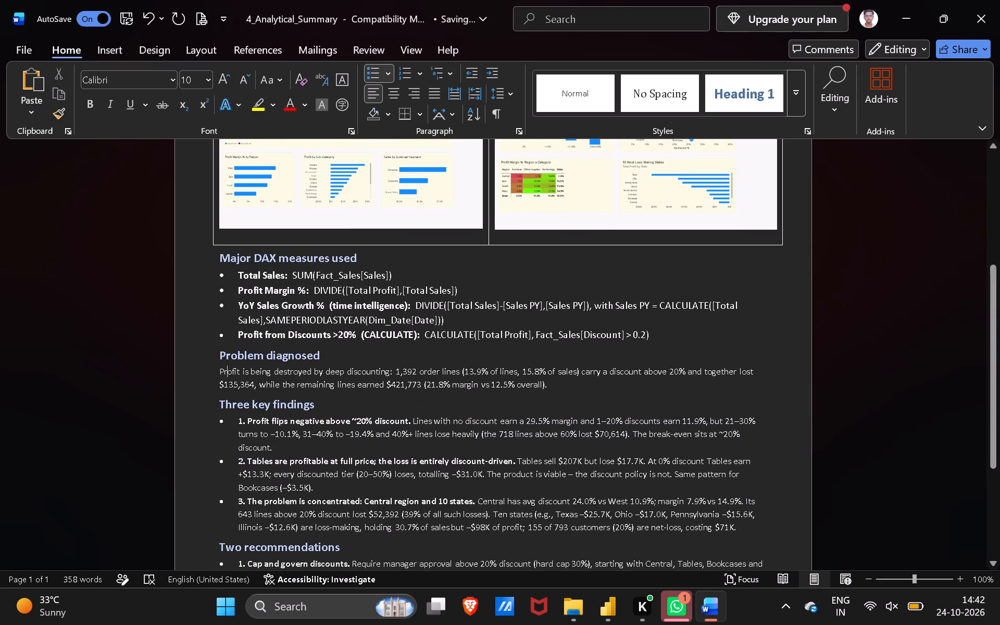
{"action": "key", "text": "shift+Down"}
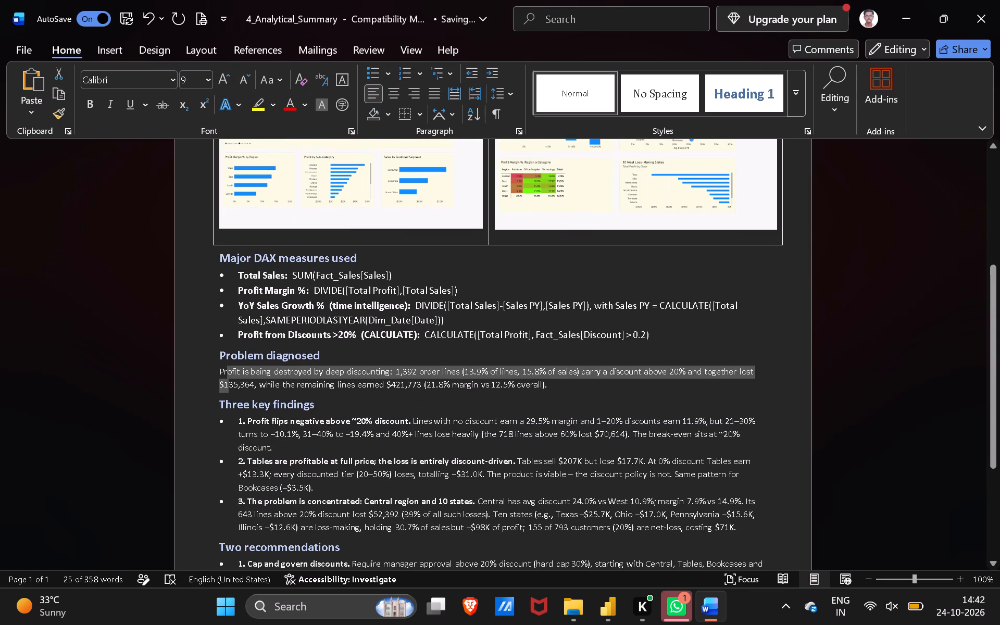
{"action": "key", "text": "shift+Left"}
{"action": "key", "text": "shift+Left"}
{"action": "key", "text": "shift+Left"}
{"action": "key", "text": "shift+Left"}
{"action": "key", "text": "shift+Left"}
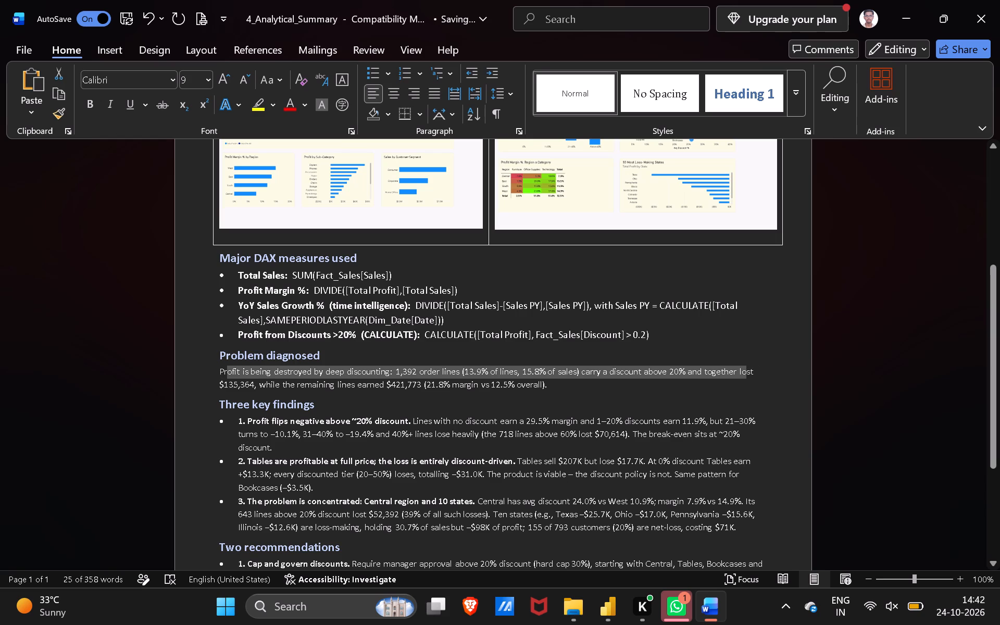
{"action": "left_click", "coordinate": [219, 371]}
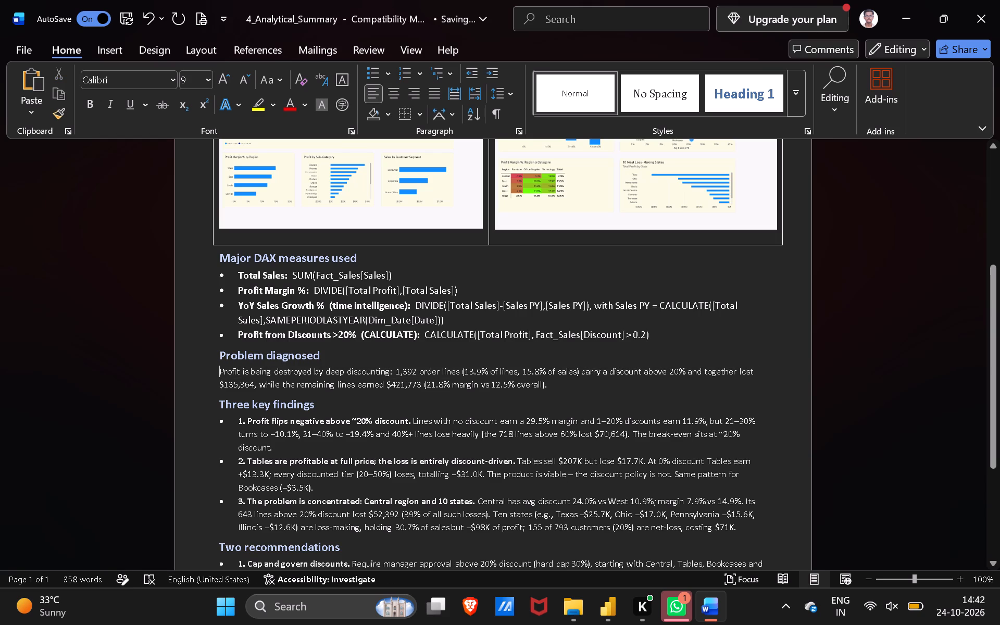
{"action": "key", "text": "shift+Down"}
{"action": "key", "text": "shift+Down"}
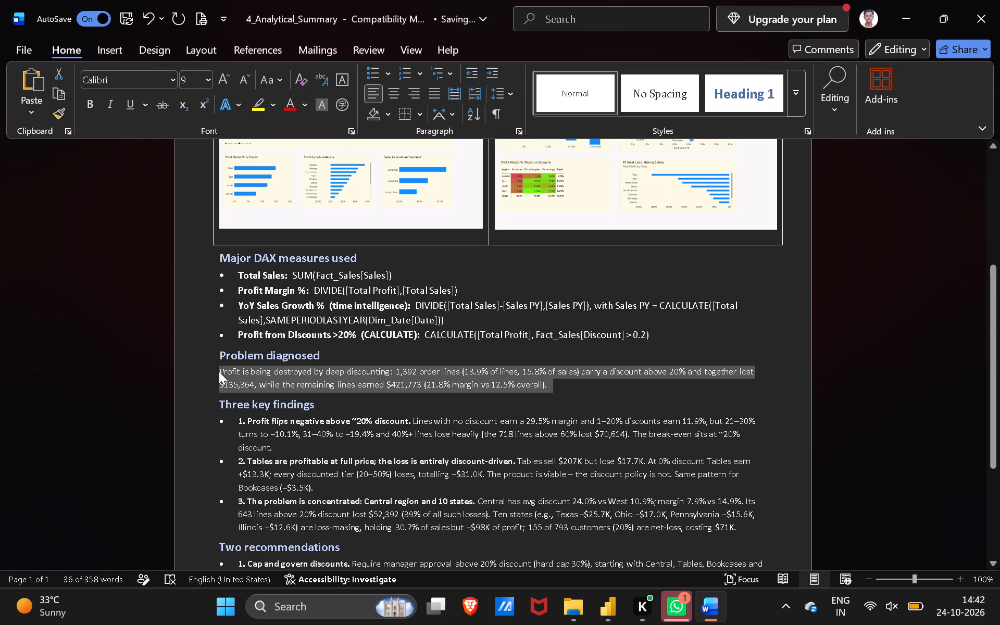
{"action": "left_click", "coordinate": [228, 76]}
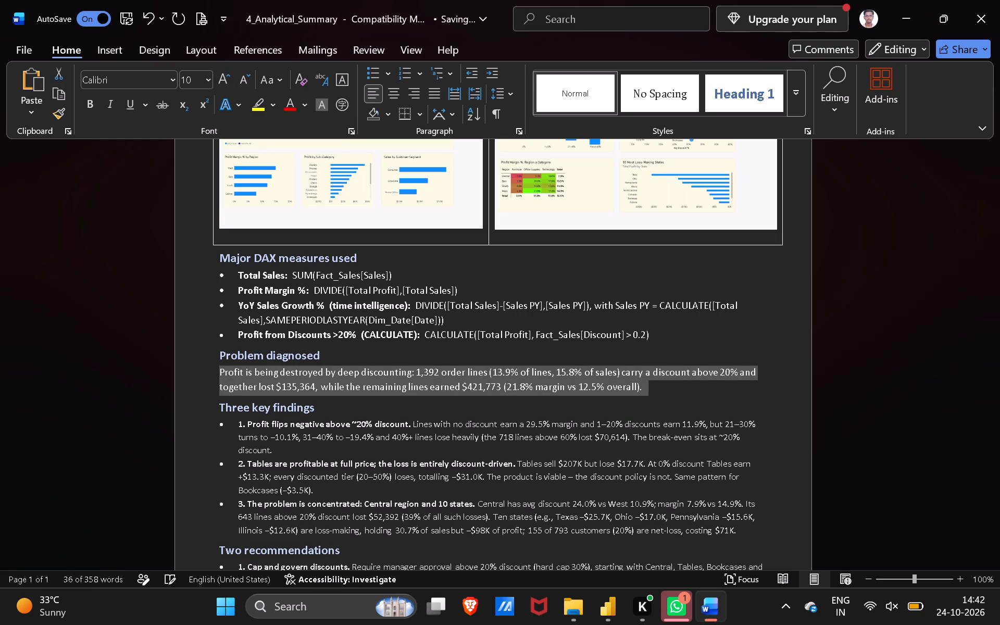
Increase the font size of the three bullets under "Three key findings" to 10, leaving the next heading out of the selection.
{"action": "left_click", "coordinate": [238, 421]}
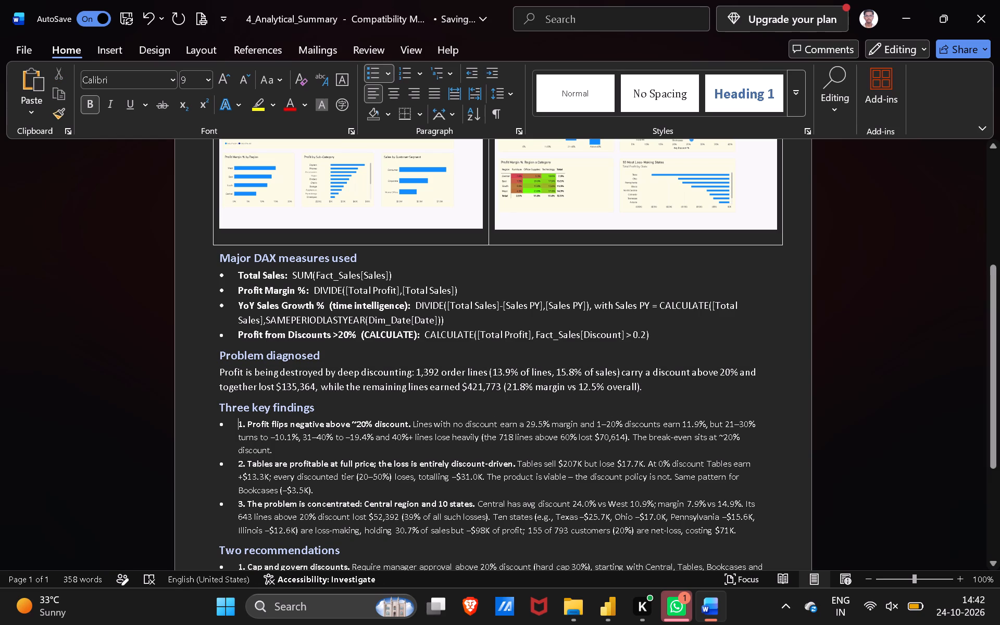
{"action": "key", "text": "shift+Down"}
{"action": "key", "text": "shift+Down"}
{"action": "key", "text": "shift+Down"}
{"action": "key", "text": "shift+Down"}
{"action": "key", "text": "shift+Down"}
{"action": "key", "text": "shift+Down"}
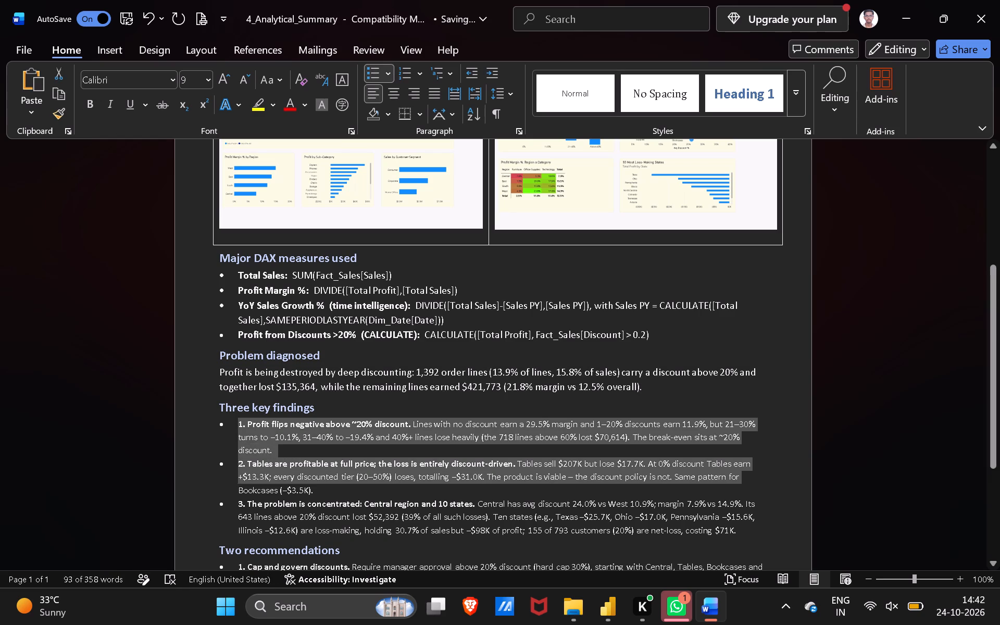
{"action": "key", "text": "shift+Down"}
{"action": "key", "text": "shift+Down"}
{"action": "key", "text": "shift+Down"}
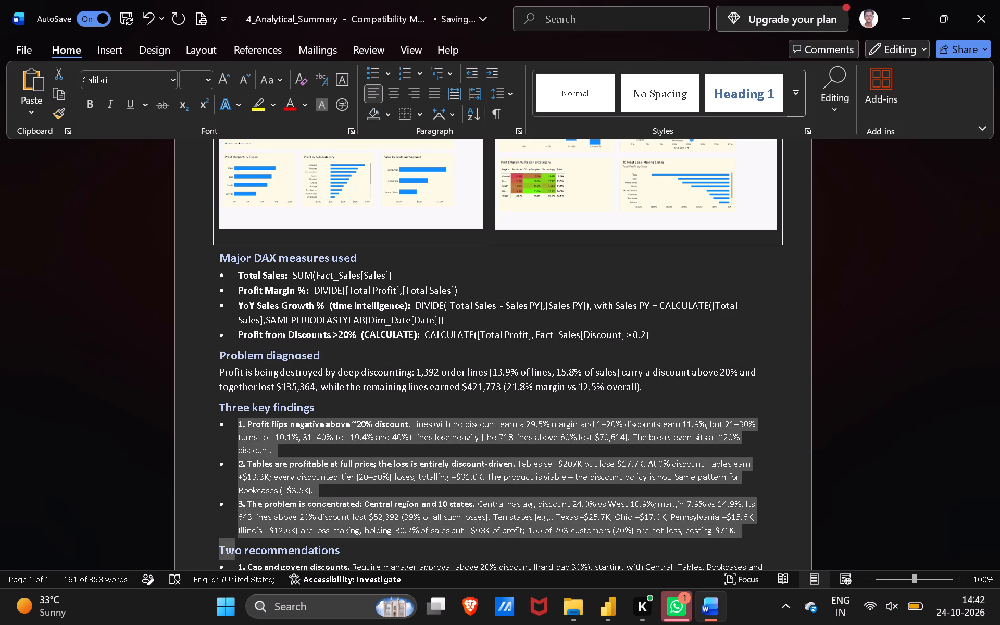
{"action": "key", "text": "shift+Left"}
{"action": "key", "text": "shift+Left"}
{"action": "key", "text": "shift+Left"}
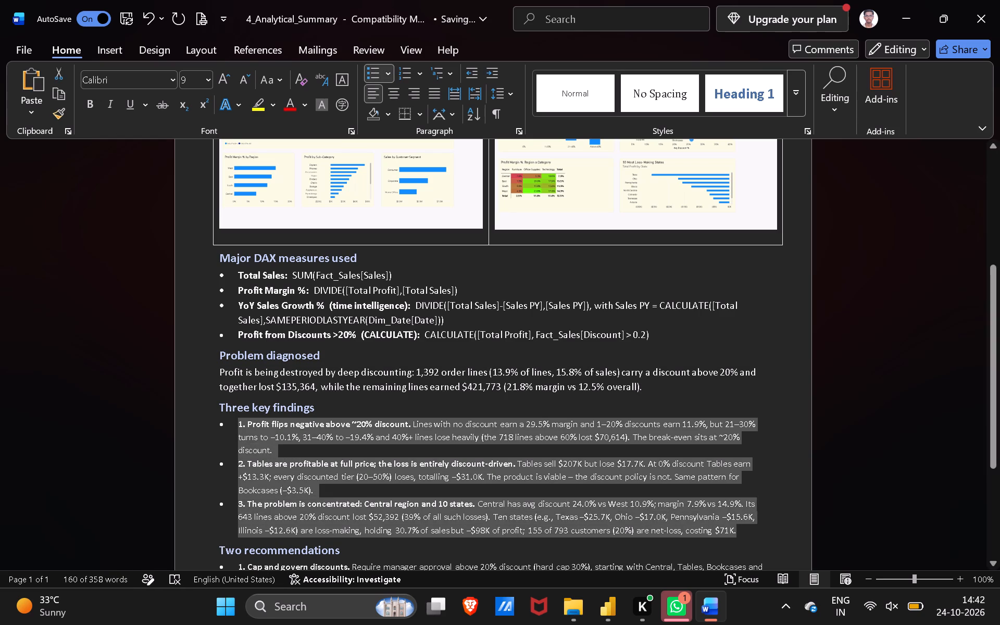
{"action": "left_click", "coordinate": [231, 77]}
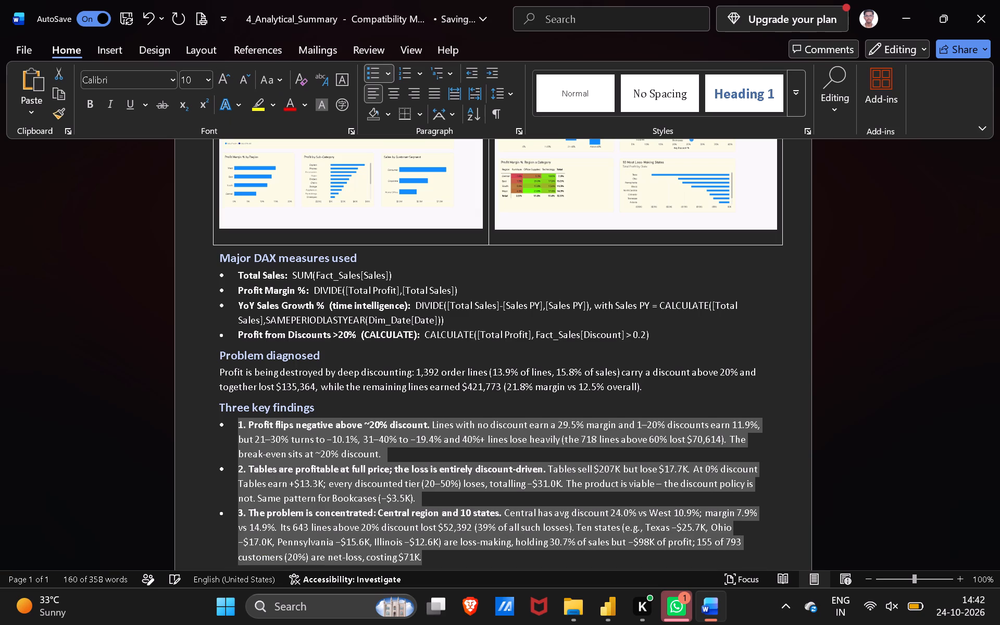
Increase the font size of both bullets under "Two recommendations" to 10 and deselect the text.
{"action": "scroll", "coordinate": [597, 362], "scroll_direction": "down", "scroll_amount": 2}
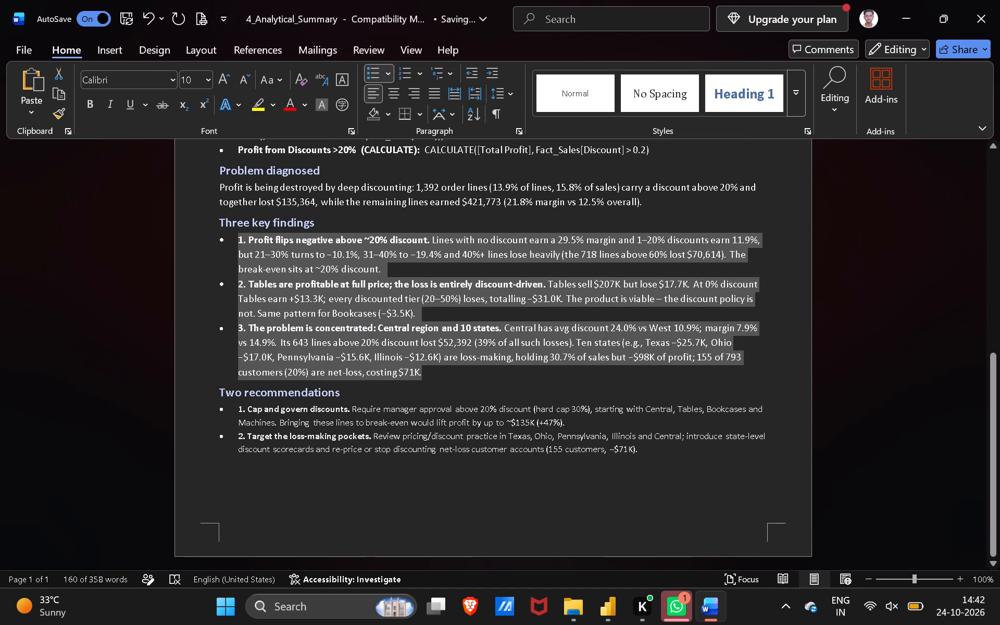
{"action": "left_click", "coordinate": [239, 408]}
{"action": "key", "text": "shift+Down"}
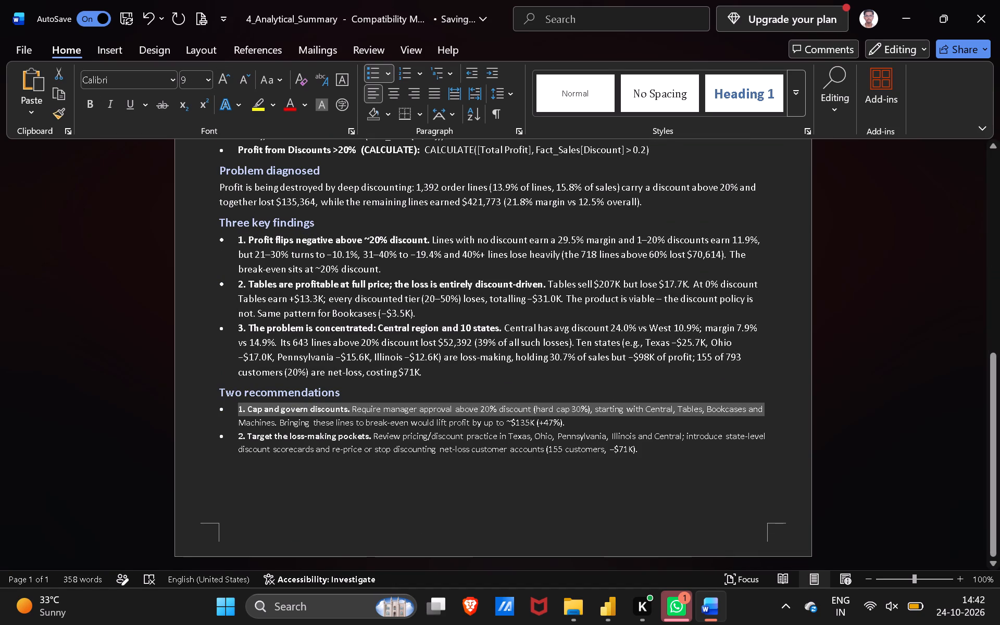
{"action": "key", "text": "shift+Down"}
{"action": "key", "text": "shift+Down"}
{"action": "key", "text": "shift+Down"}
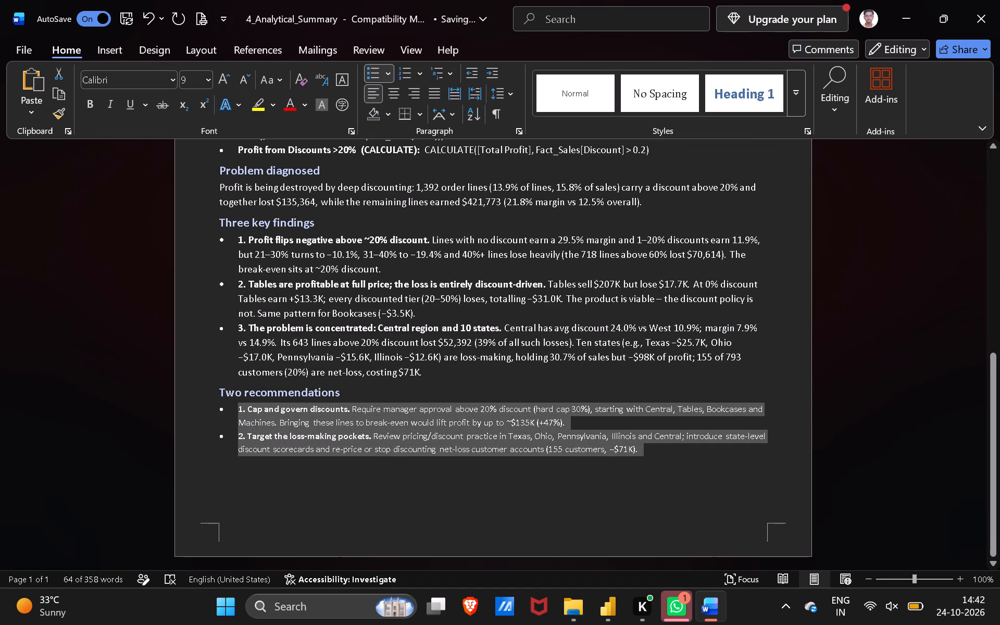
{"action": "left_click", "coordinate": [229, 74]}
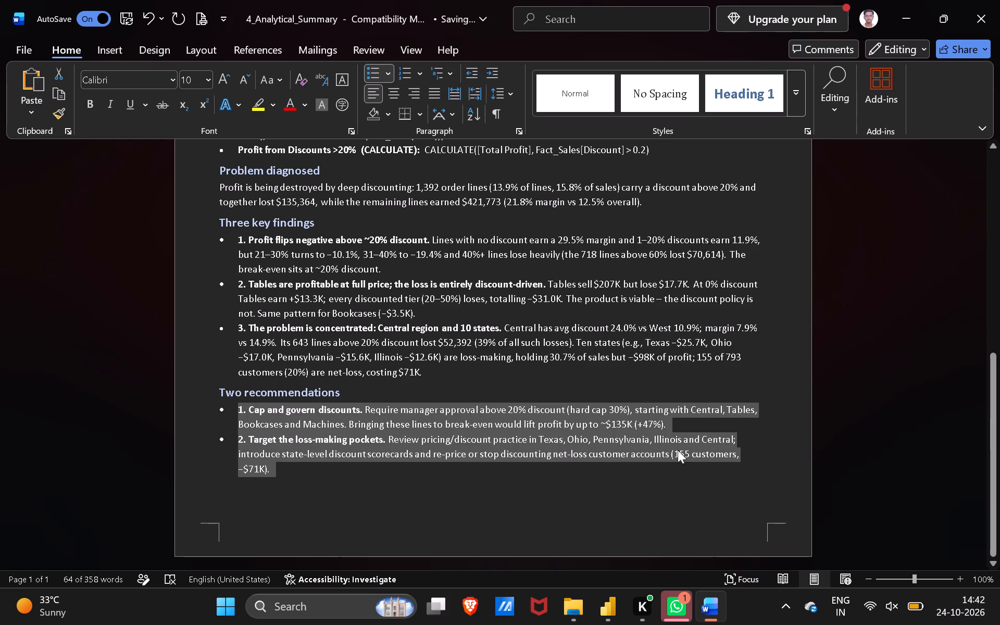
{"action": "left_click", "coordinate": [568, 516]}
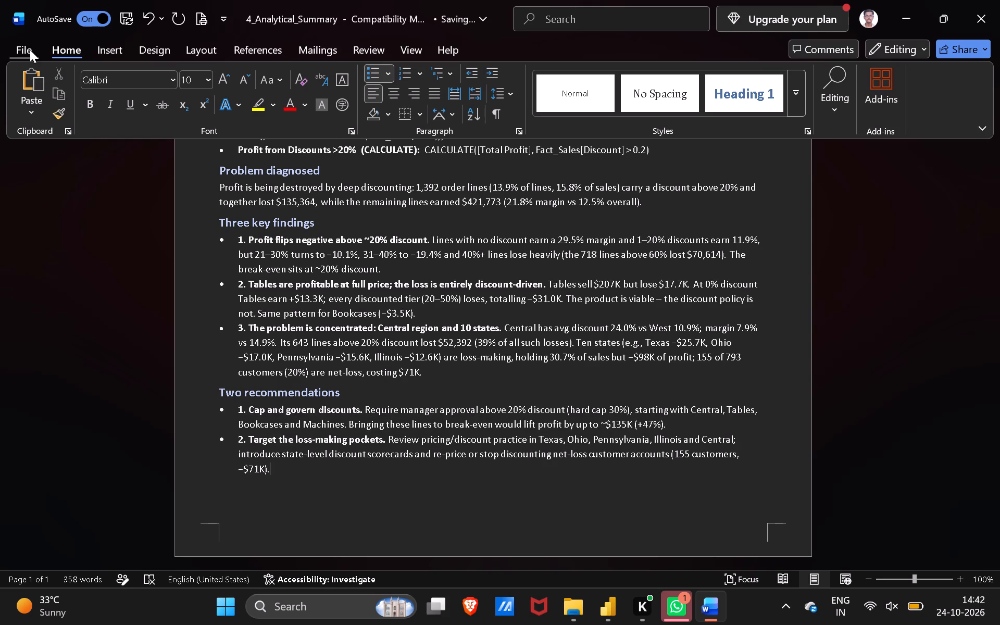
Close the 4_Analytical_Summary document along with its Word window.
{"action": "left_click", "coordinate": [29, 49]}
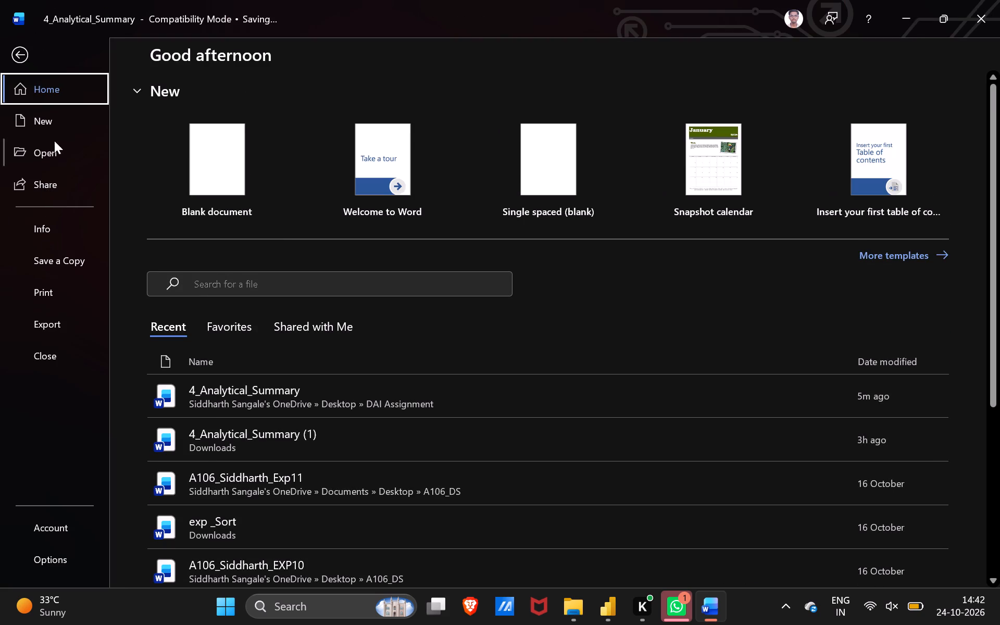
{"action": "left_click", "coordinate": [963, 33]}
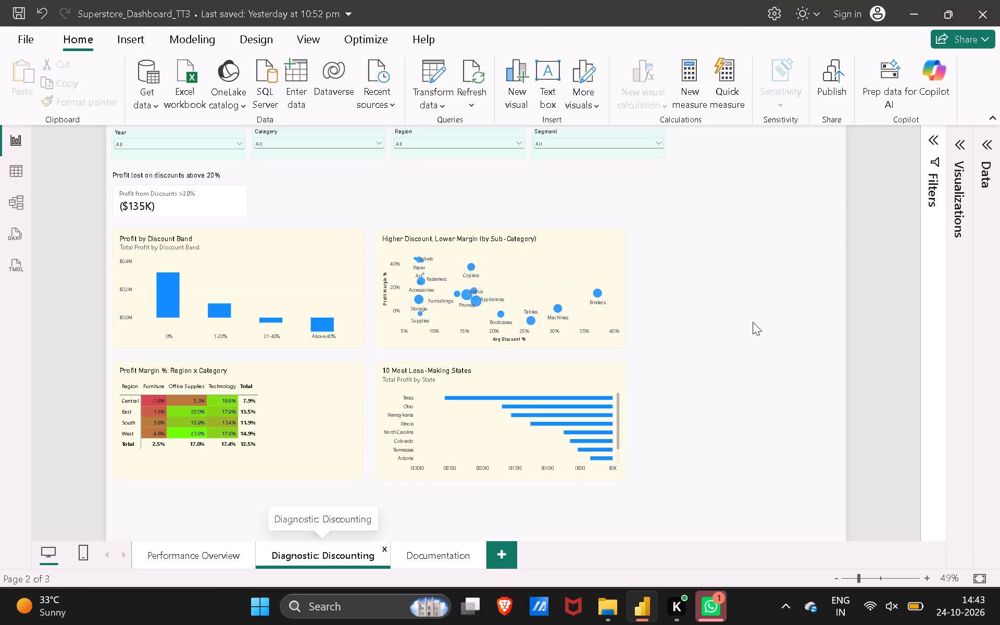
Close the Superstore_Dashboard_TT3 report in Power BI Desktop, choosing to save its changes.
{"action": "left_click", "coordinate": [999, 0]}
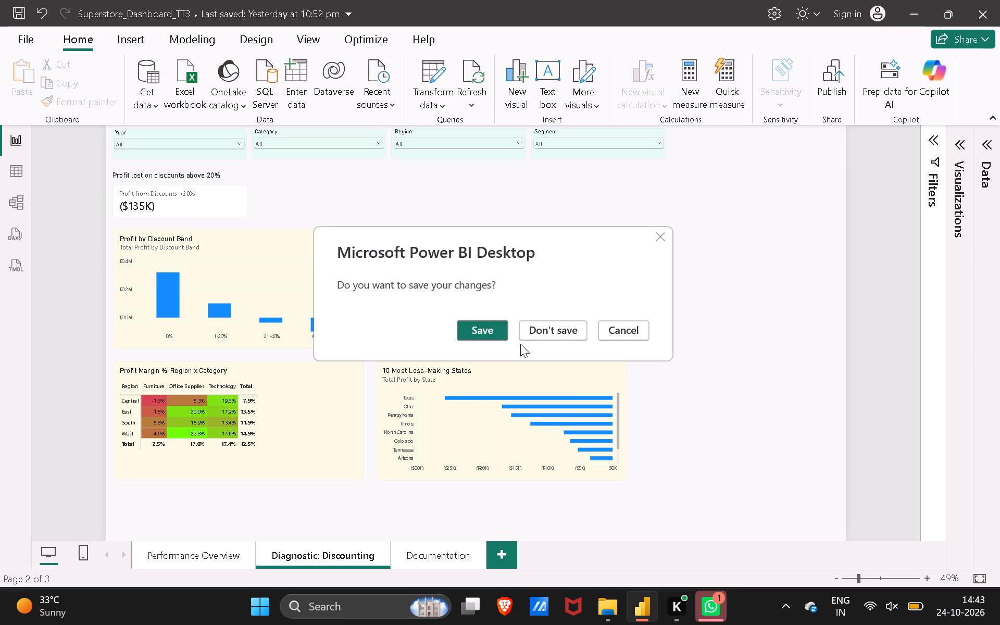
{"action": "left_click", "coordinate": [501, 328]}
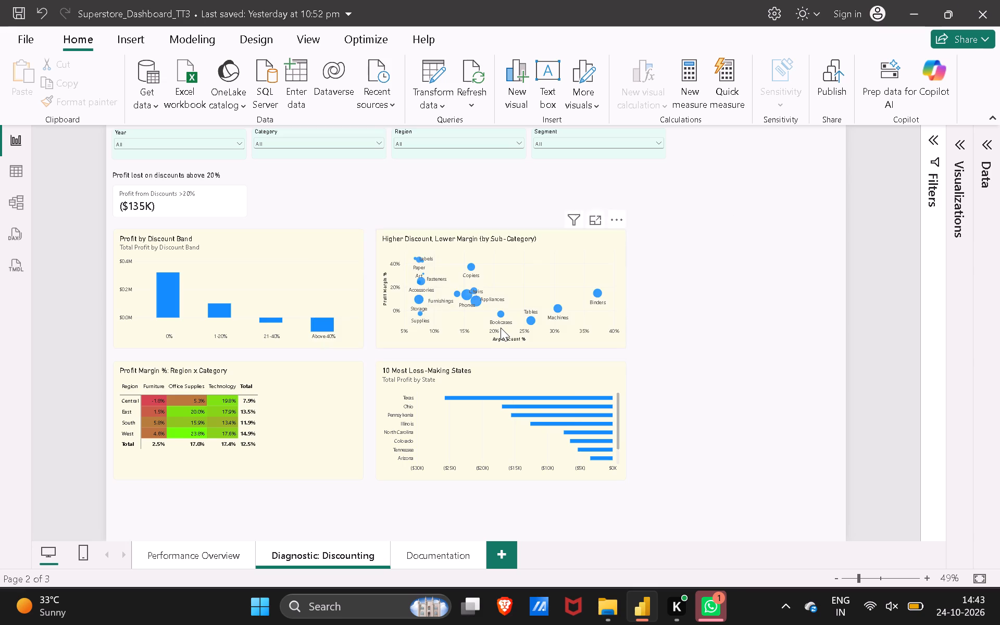